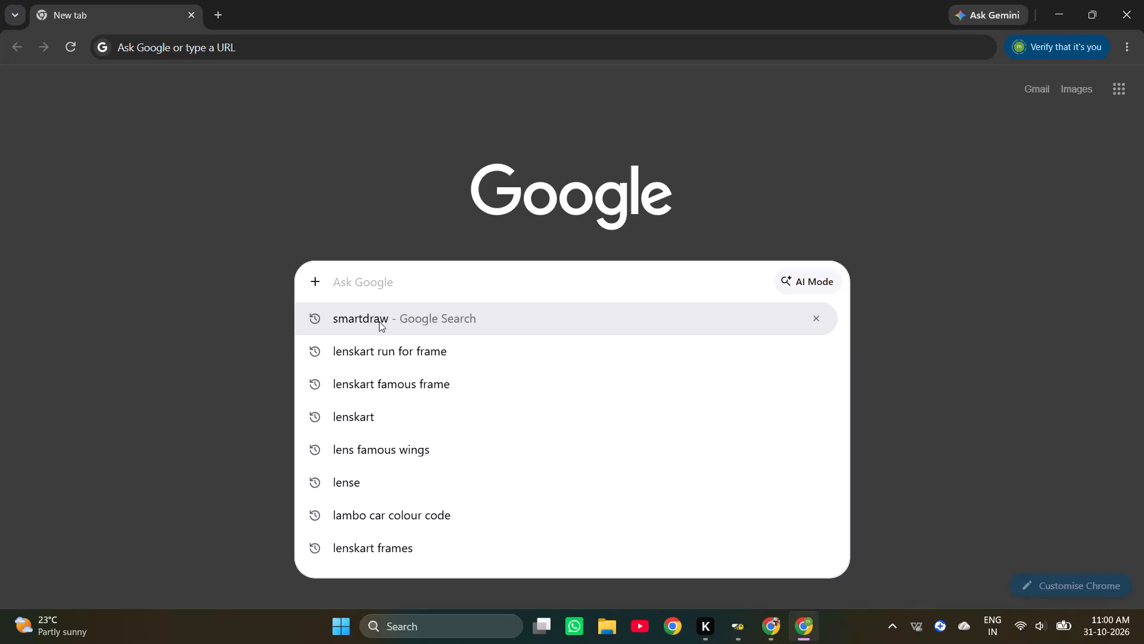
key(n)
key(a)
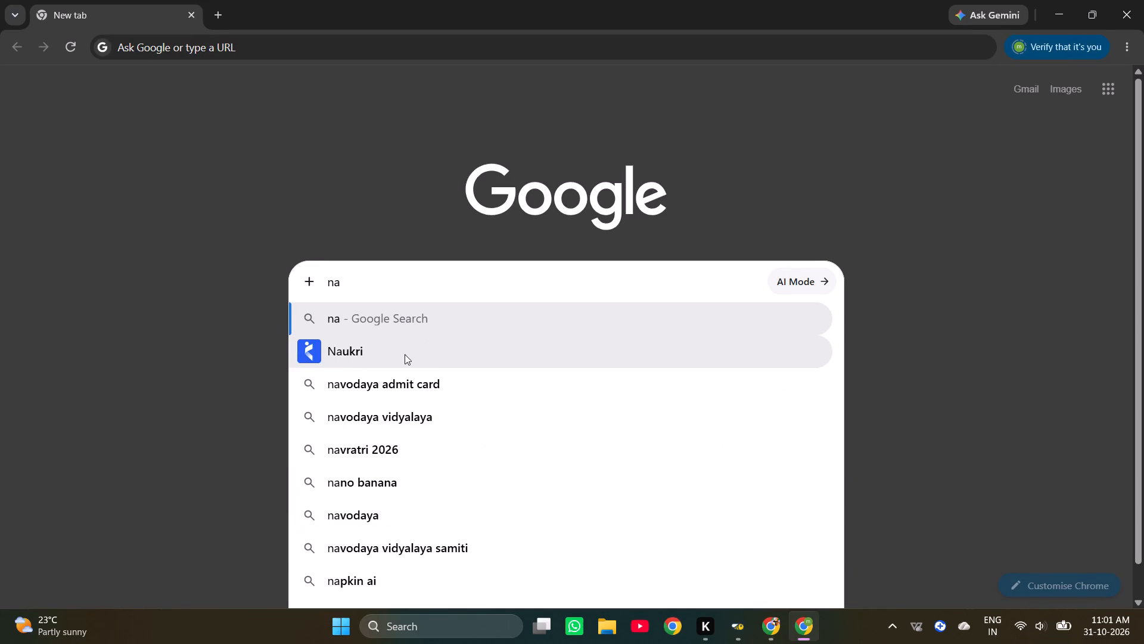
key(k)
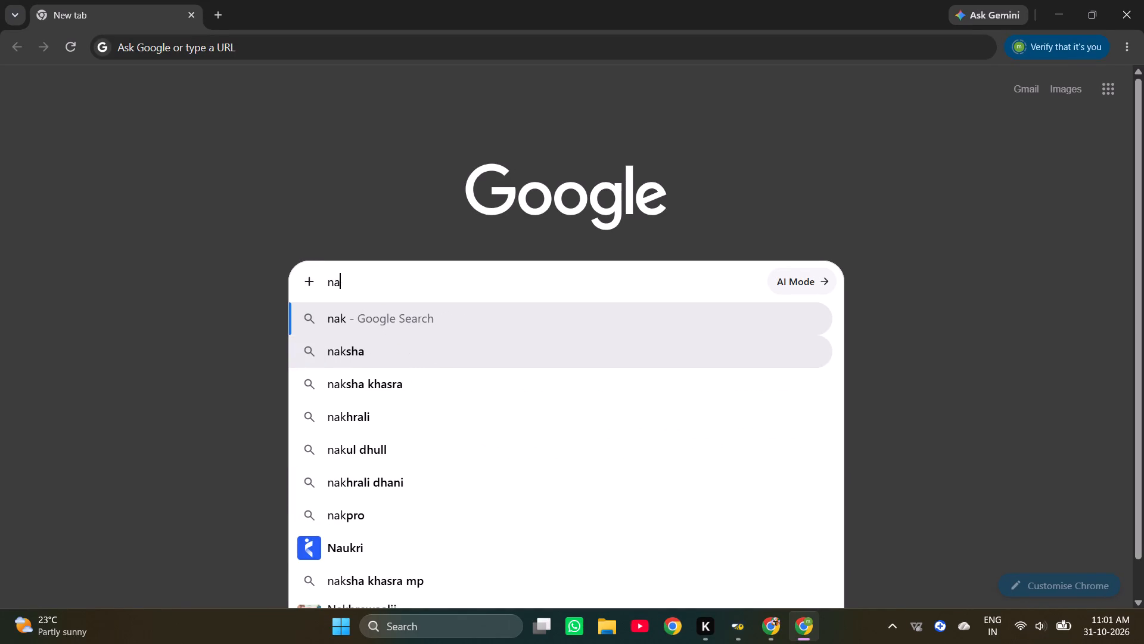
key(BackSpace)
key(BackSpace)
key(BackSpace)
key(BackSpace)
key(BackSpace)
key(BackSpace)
Search Google for smartdraw and open the SmartDraw website.
key(s)
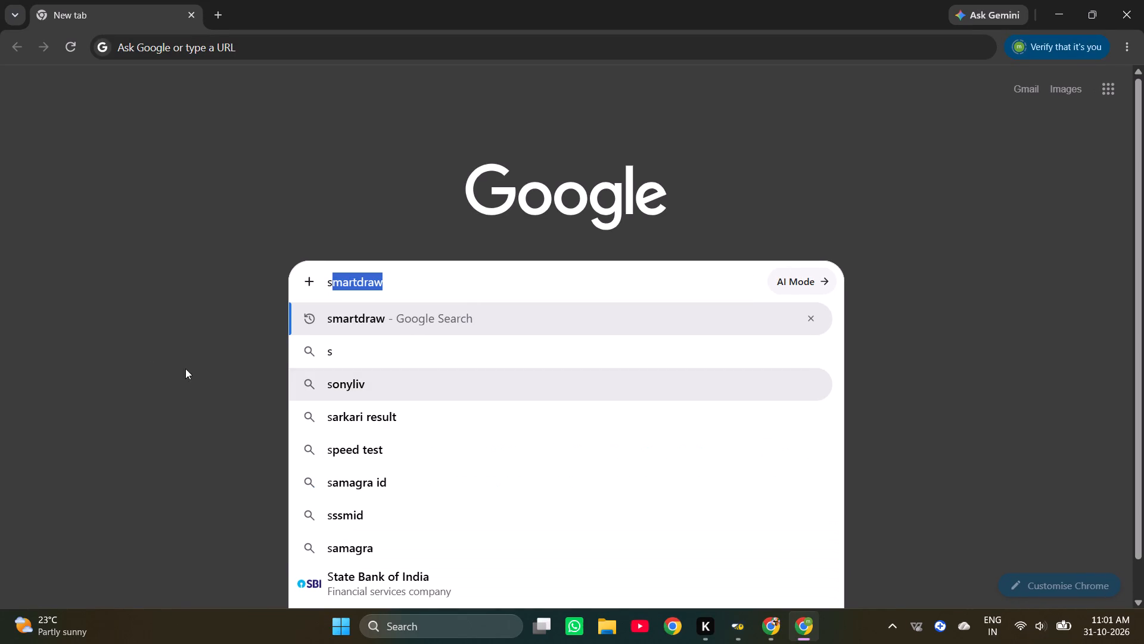
click(327, 317)
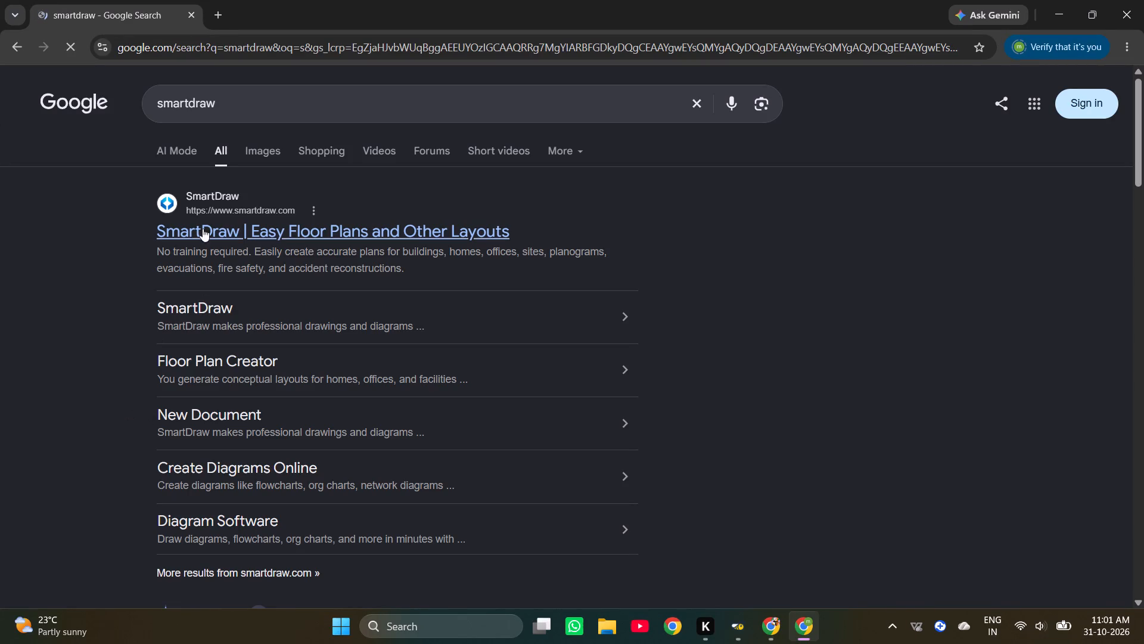
click(196, 223)
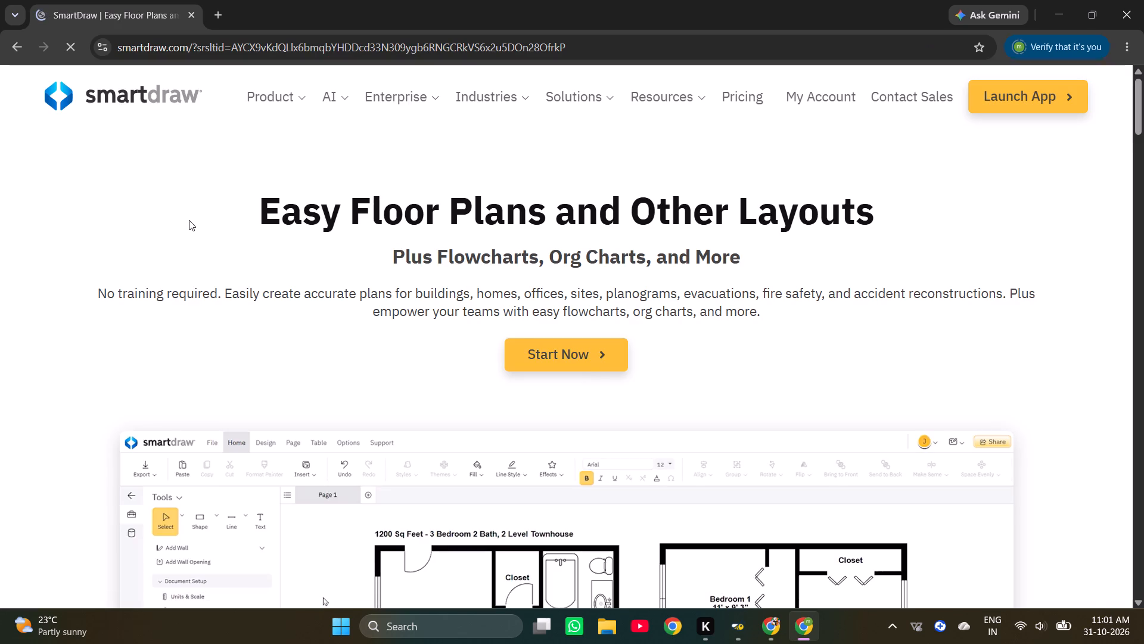
Launch the SmartDraw app and create a new document from the Residential Floor Plan template.
click(599, 360)
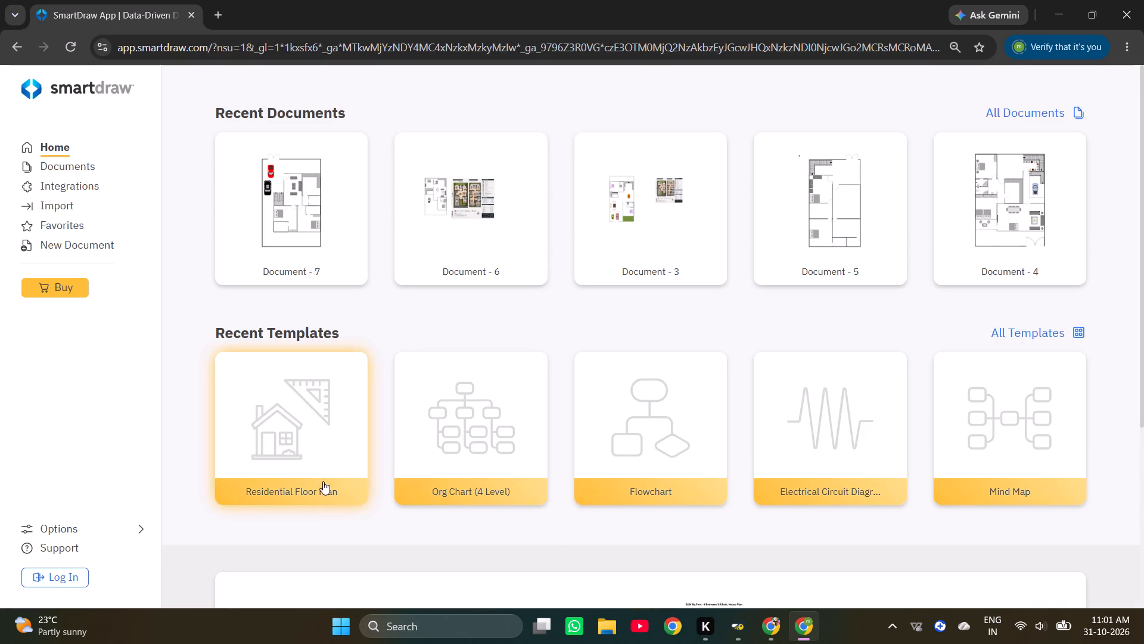
click(321, 470)
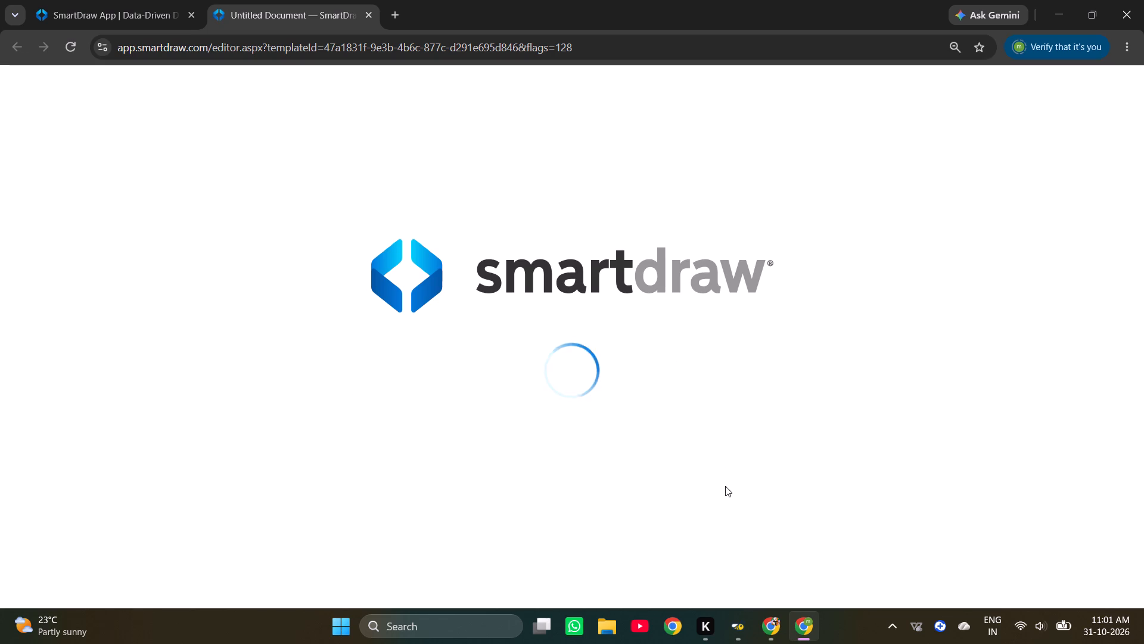
Open Spotify, resume the Borivali East Horror Story episode and return to the SmartDraw document.
click(472, 630)
click(436, 175)
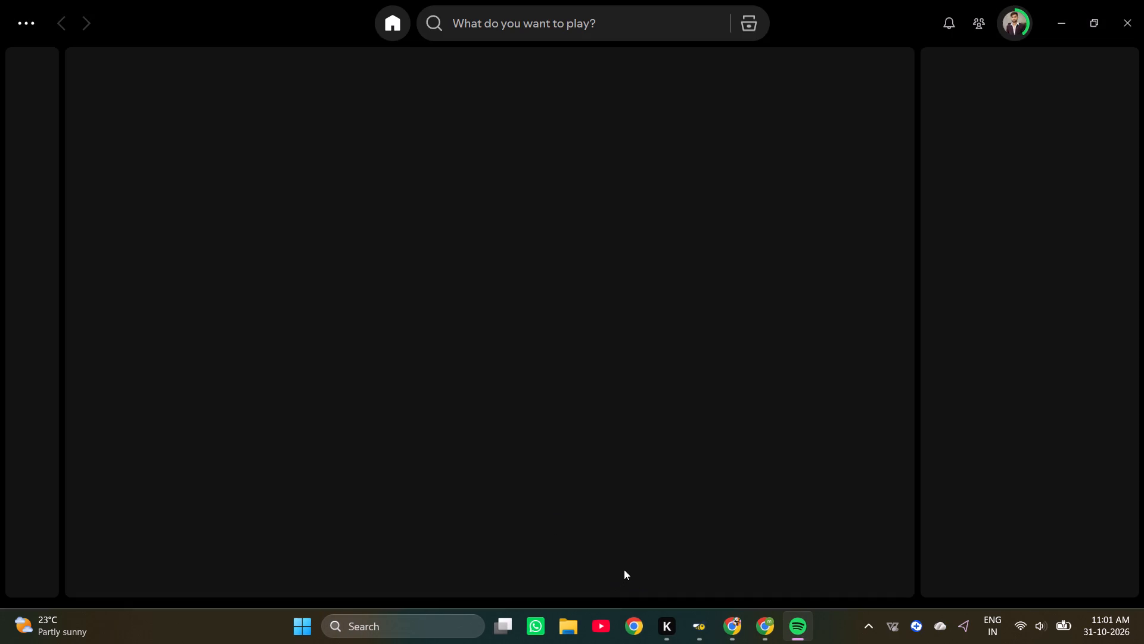
click(568, 572)
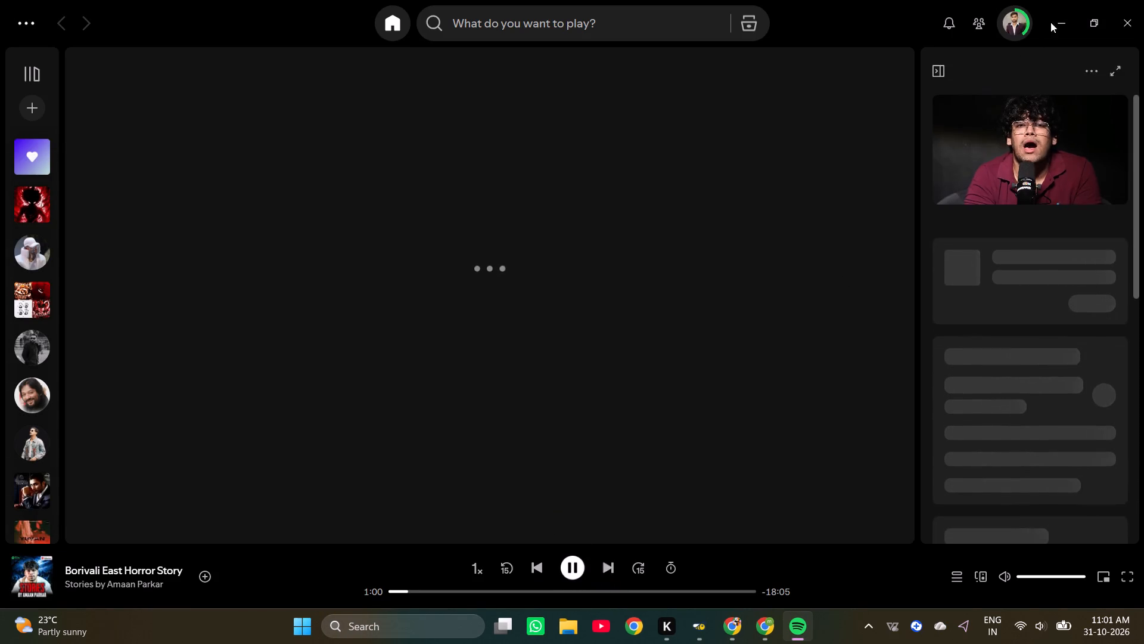
click(1058, 18)
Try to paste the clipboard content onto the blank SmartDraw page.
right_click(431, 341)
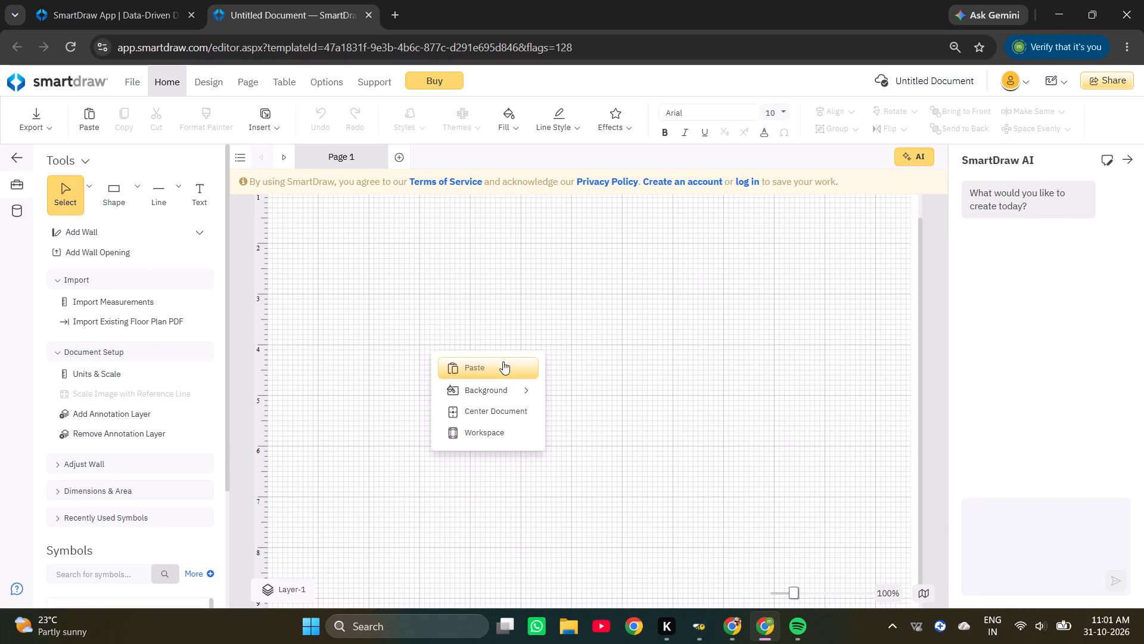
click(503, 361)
Close the SmartDraw AI assistant to give the drawing page more room.
click(1123, 160)
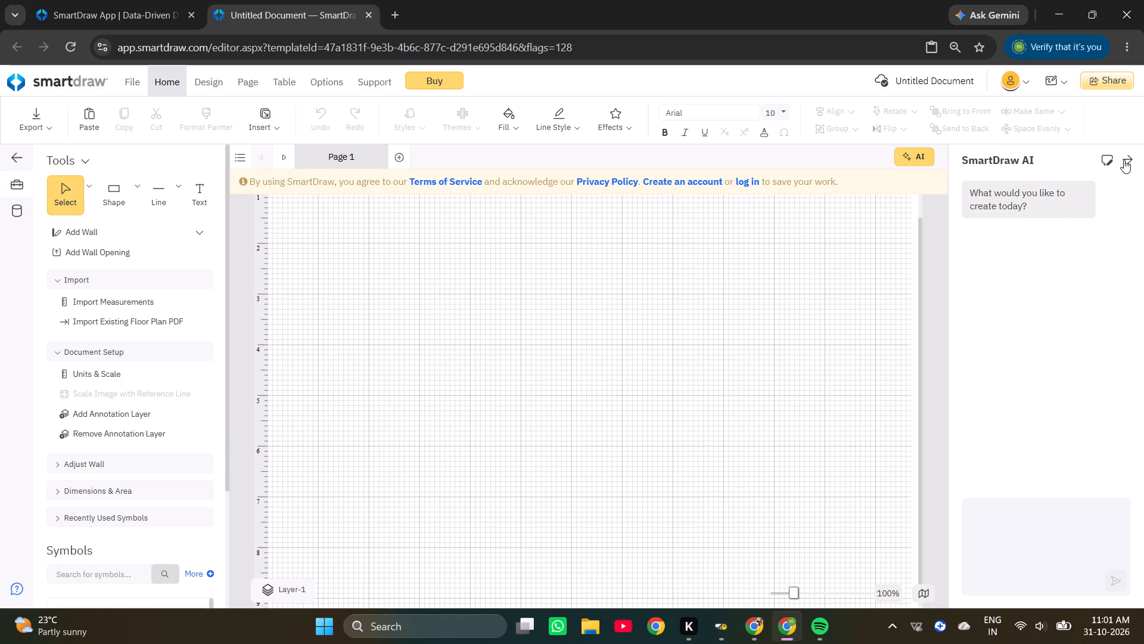
scroll(567, 348, up, 6)
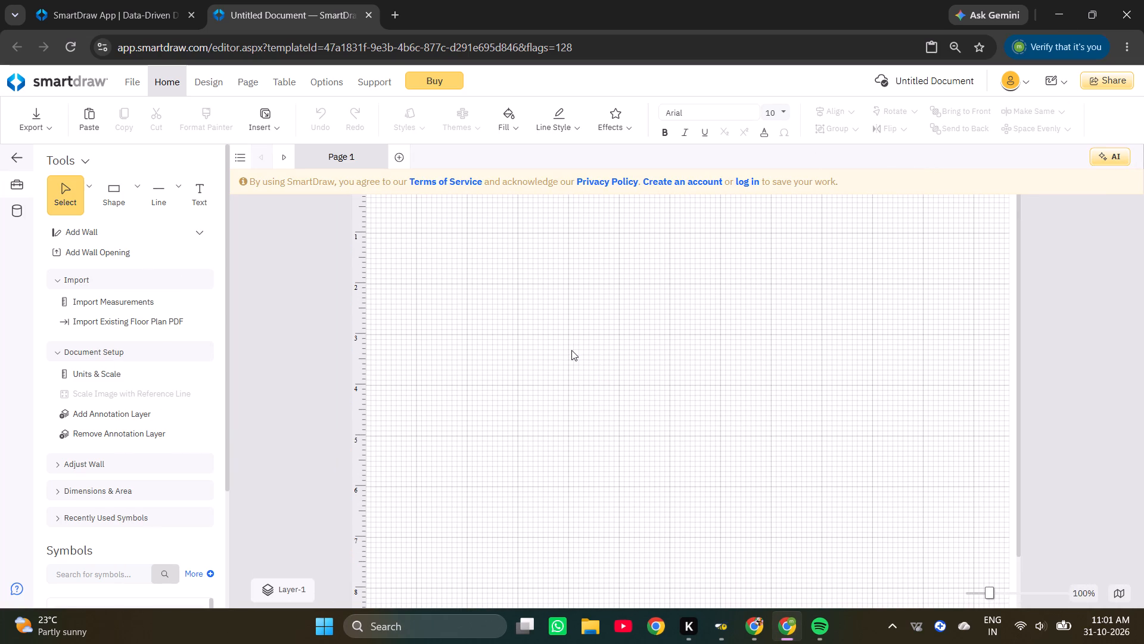
scroll(638, 418, up, 4)
scroll(652, 392, down, 4)
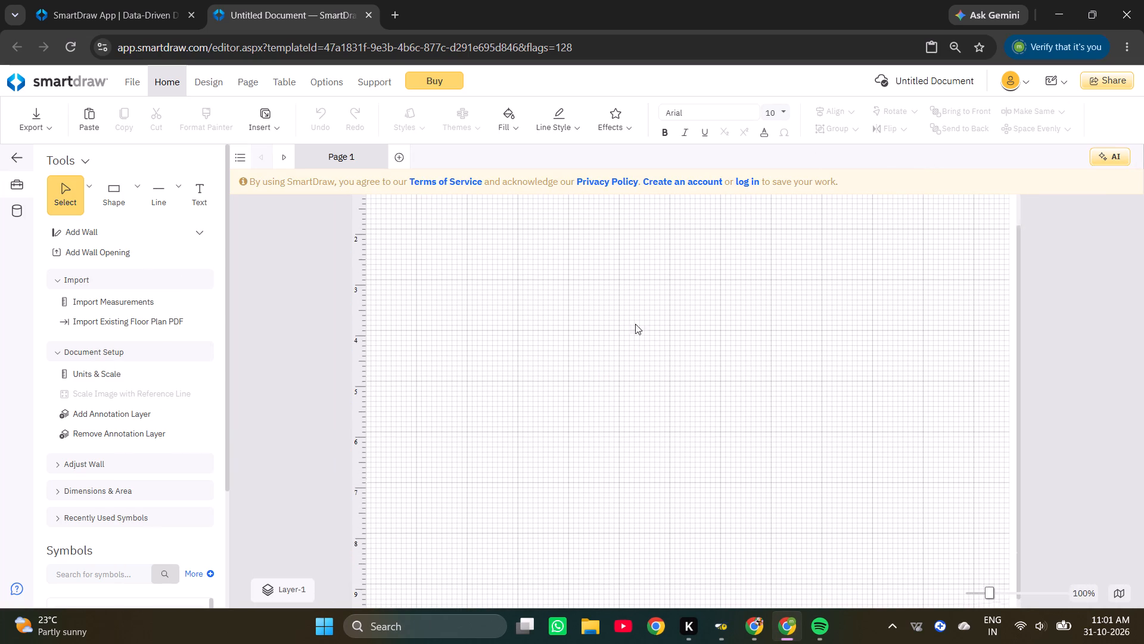
scroll(635, 324, down, 3)
Switch to the browser window with the Imagination Shaper house naksha page and dismiss the expert design enquiry form.
click(759, 621)
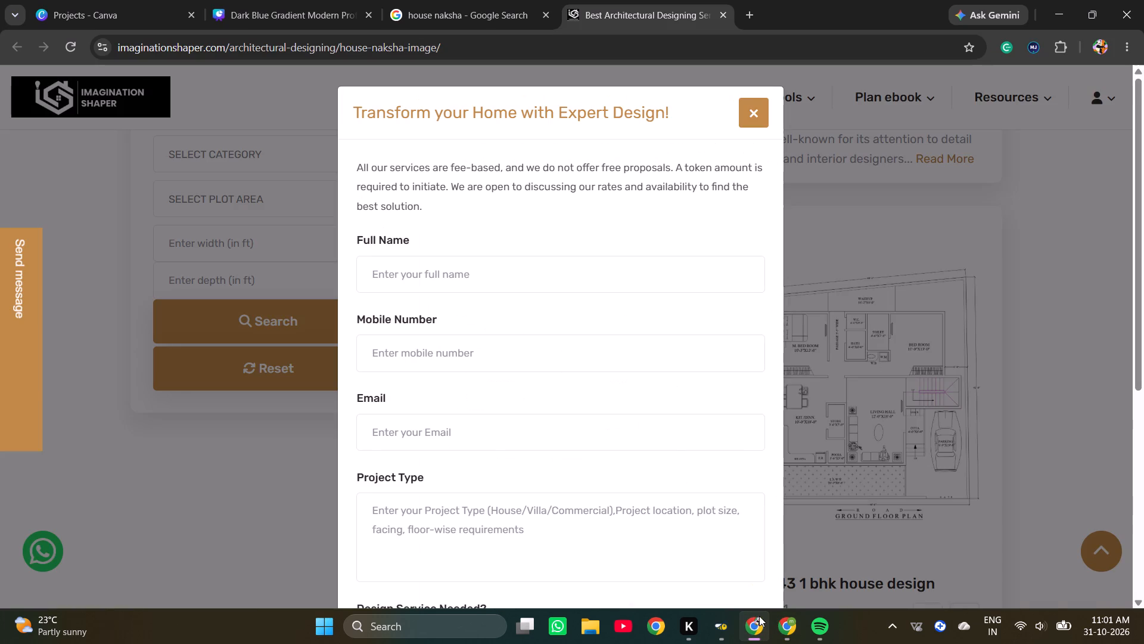
click(756, 120)
click(624, 0)
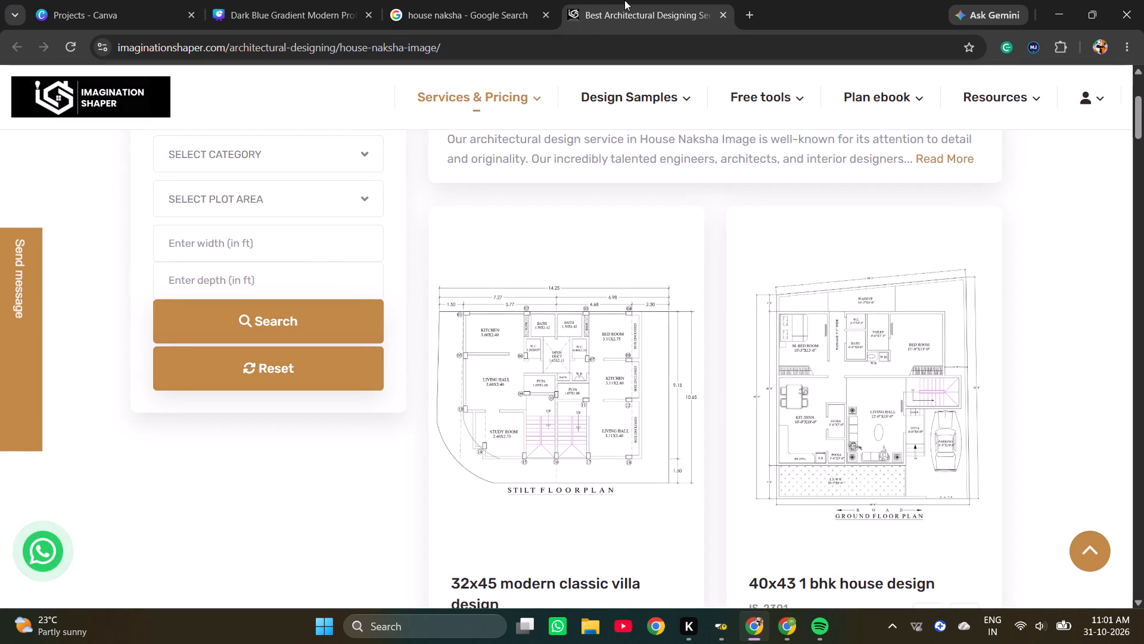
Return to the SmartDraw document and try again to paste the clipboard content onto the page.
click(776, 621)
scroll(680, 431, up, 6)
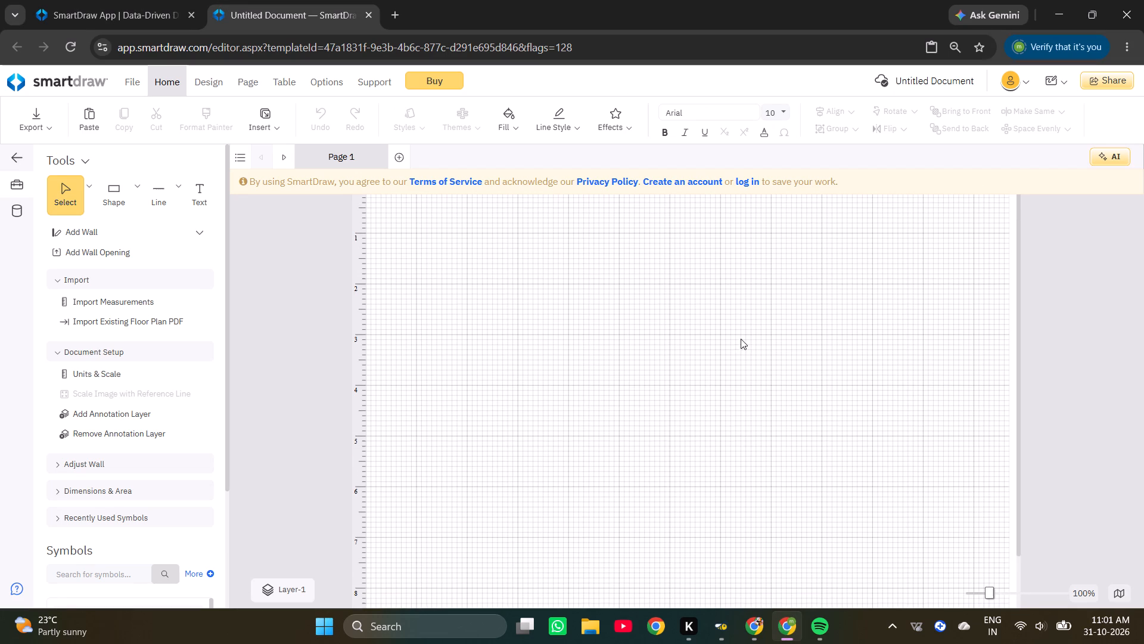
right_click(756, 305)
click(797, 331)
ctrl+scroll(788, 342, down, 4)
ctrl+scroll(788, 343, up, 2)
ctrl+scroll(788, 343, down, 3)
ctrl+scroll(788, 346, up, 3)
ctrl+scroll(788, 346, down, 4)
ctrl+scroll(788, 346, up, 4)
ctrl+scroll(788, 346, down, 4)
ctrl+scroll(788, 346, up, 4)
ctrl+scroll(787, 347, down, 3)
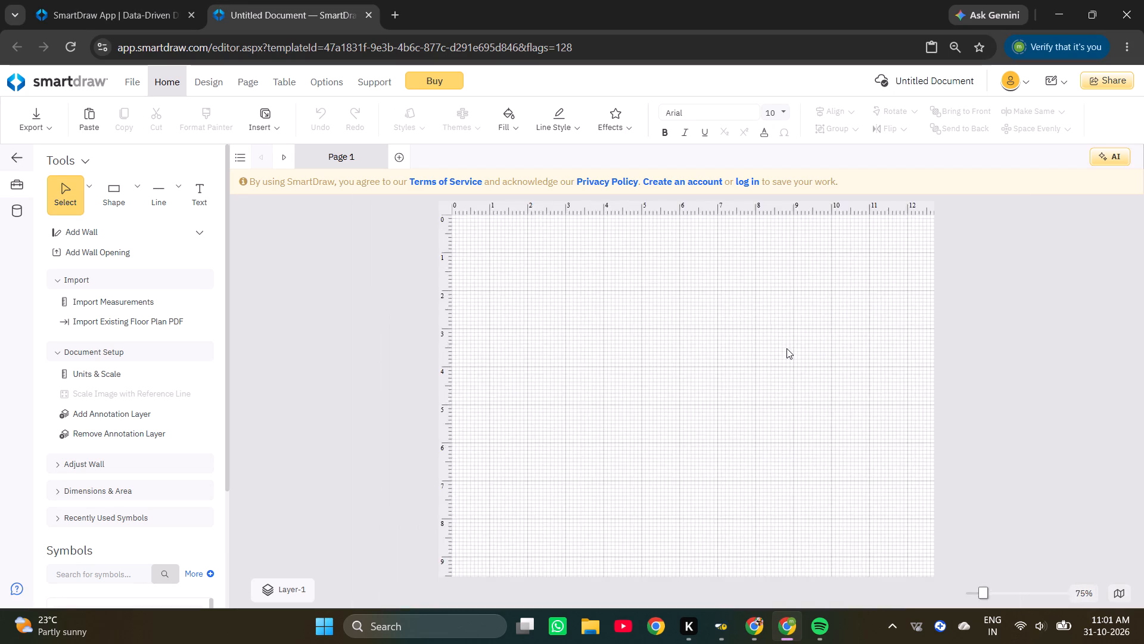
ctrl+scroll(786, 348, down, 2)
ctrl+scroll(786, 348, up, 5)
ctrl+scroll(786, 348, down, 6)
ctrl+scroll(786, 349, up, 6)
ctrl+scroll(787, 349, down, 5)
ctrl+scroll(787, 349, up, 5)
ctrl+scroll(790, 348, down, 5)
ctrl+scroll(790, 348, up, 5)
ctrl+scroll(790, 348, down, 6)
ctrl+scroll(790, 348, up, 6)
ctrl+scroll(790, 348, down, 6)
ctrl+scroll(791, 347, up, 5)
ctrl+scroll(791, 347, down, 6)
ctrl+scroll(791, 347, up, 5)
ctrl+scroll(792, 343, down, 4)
Copy the stilt floor plan image of the 32x45 modern classic villa design from the Imagination Shaper page.
click(757, 626)
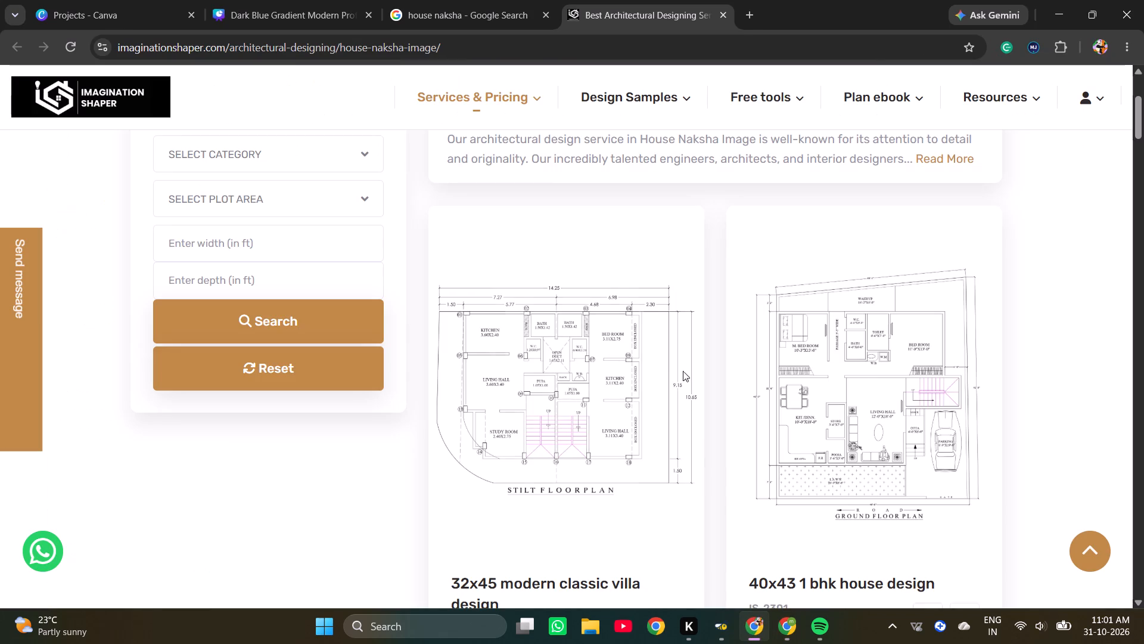
click(591, 374)
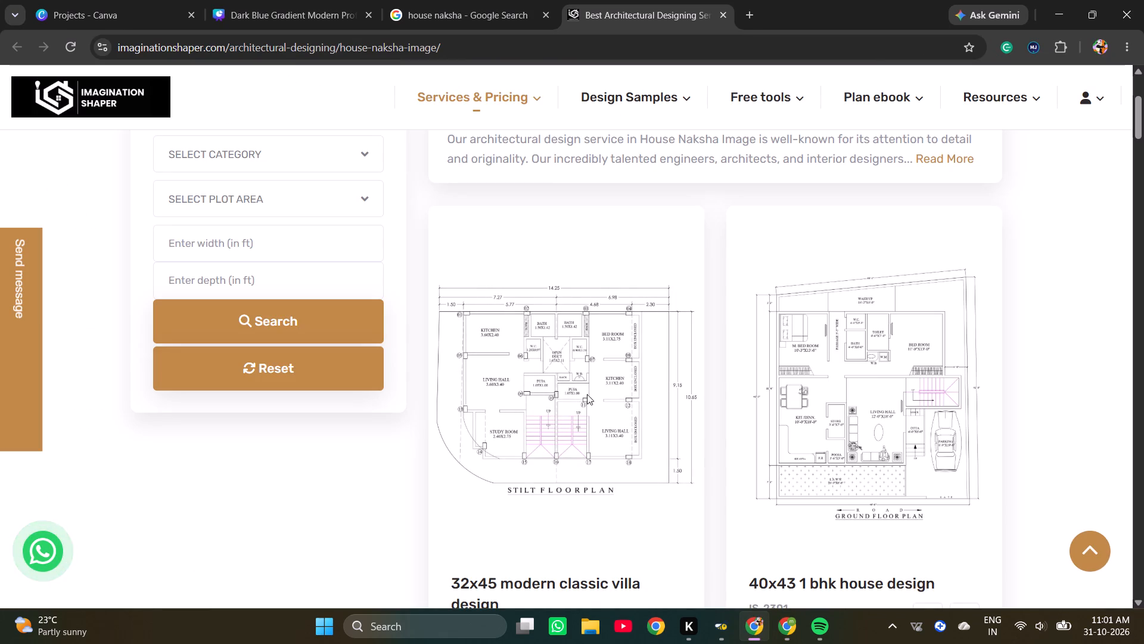
right_click(577, 343)
click(639, 404)
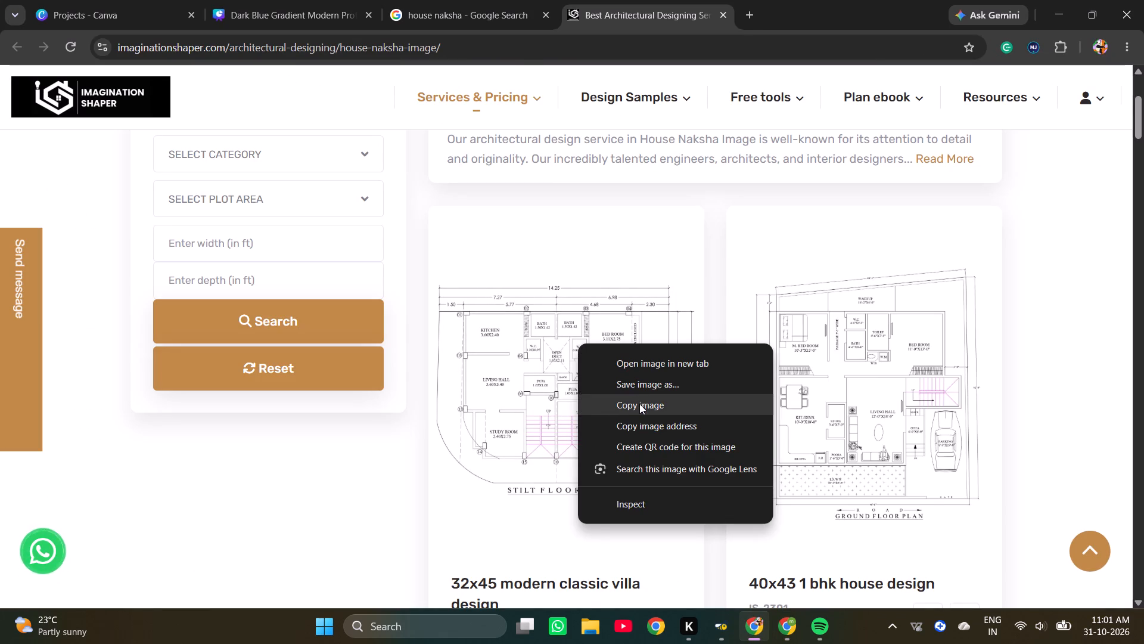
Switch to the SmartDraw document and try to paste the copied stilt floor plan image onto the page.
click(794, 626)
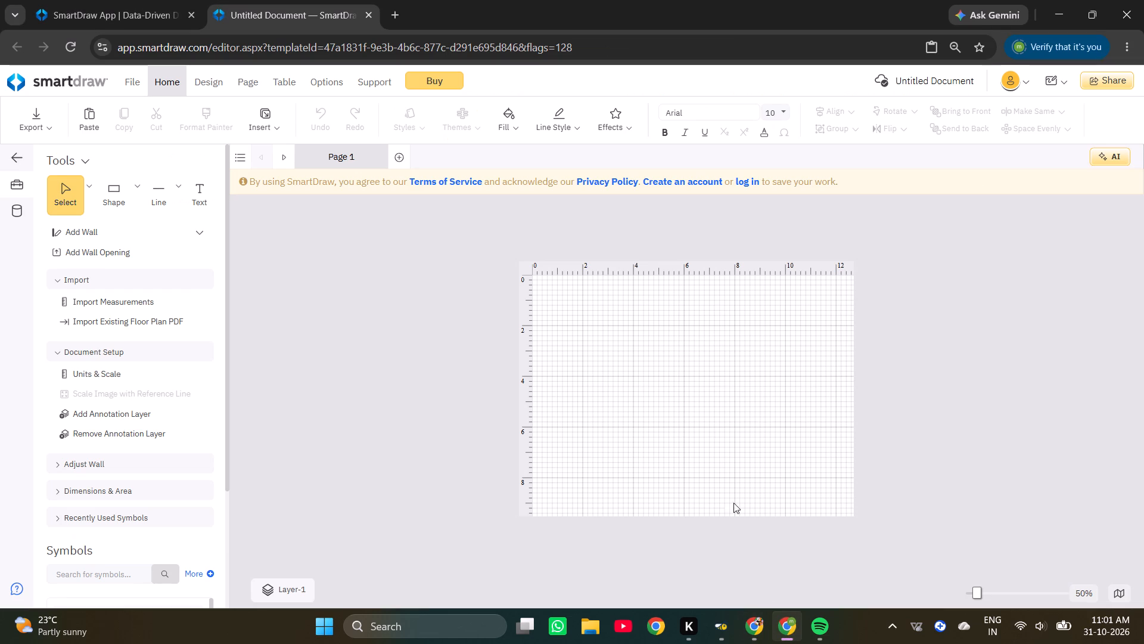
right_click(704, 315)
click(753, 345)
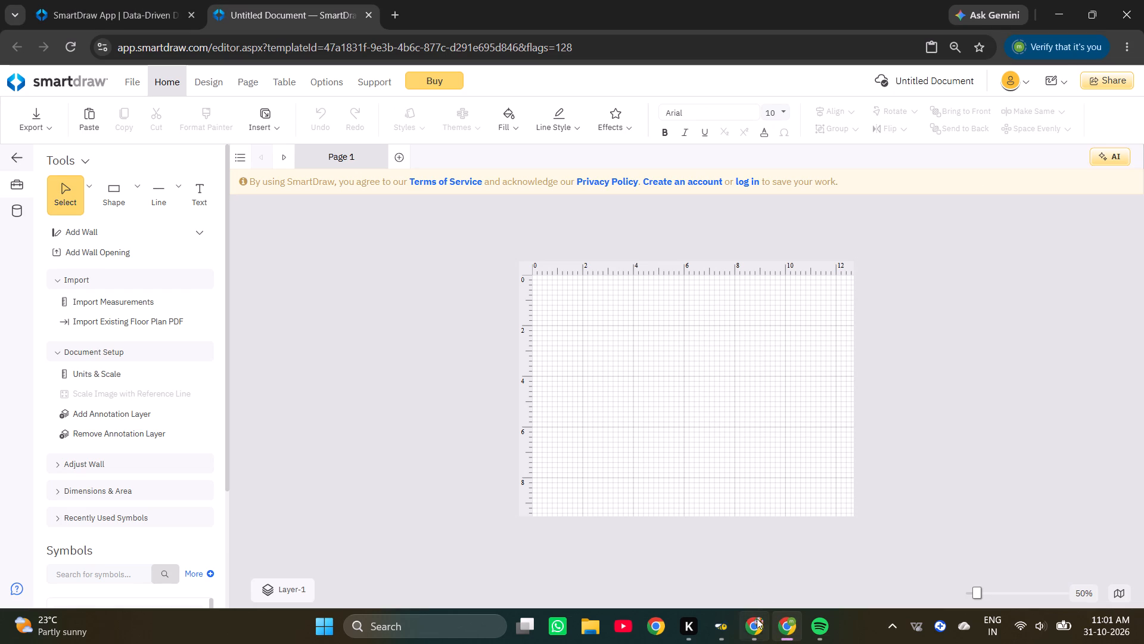
Check the device overview and balance in Honeygain, then go back to the SmartDraw document.
click(720, 623)
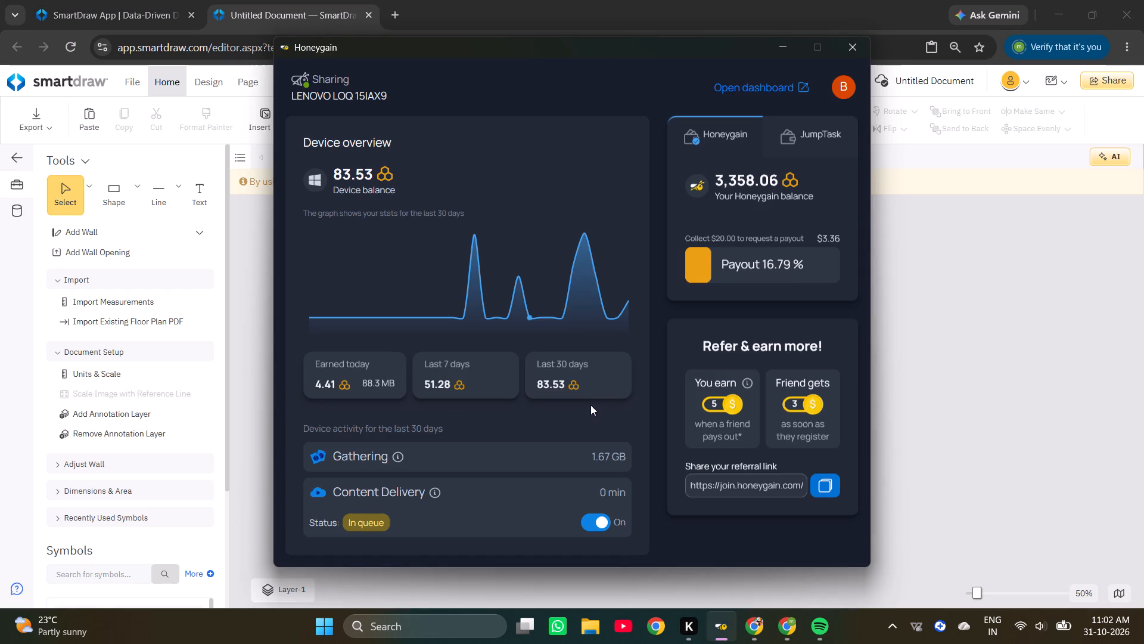
key(F6)
key(F6)
key(F6)
key(F5)
key(F5)
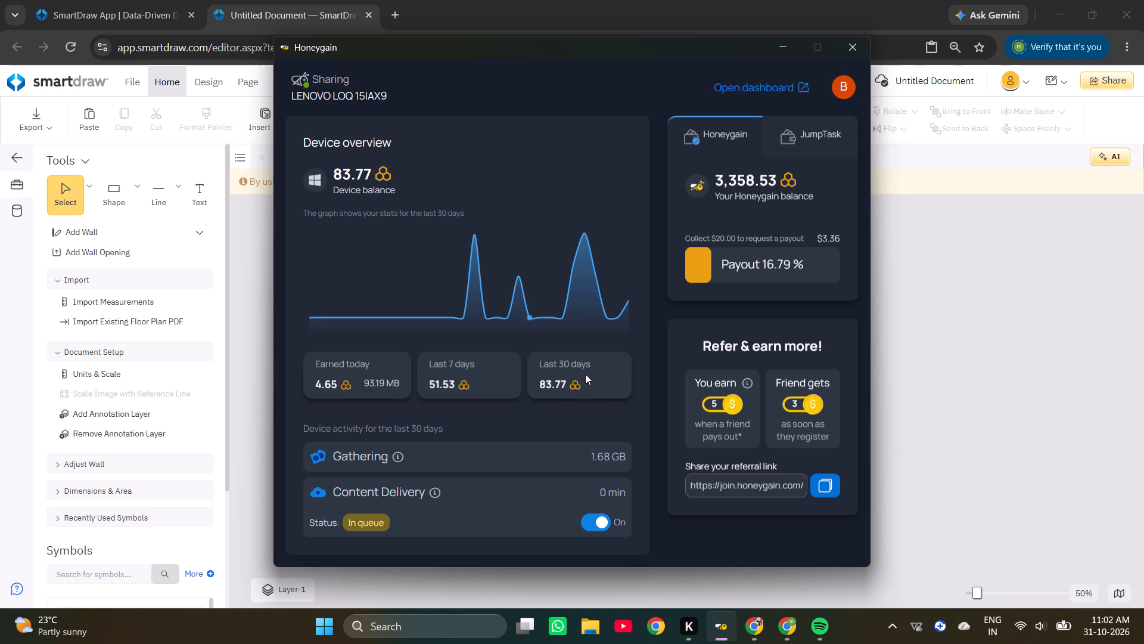
click(902, 349)
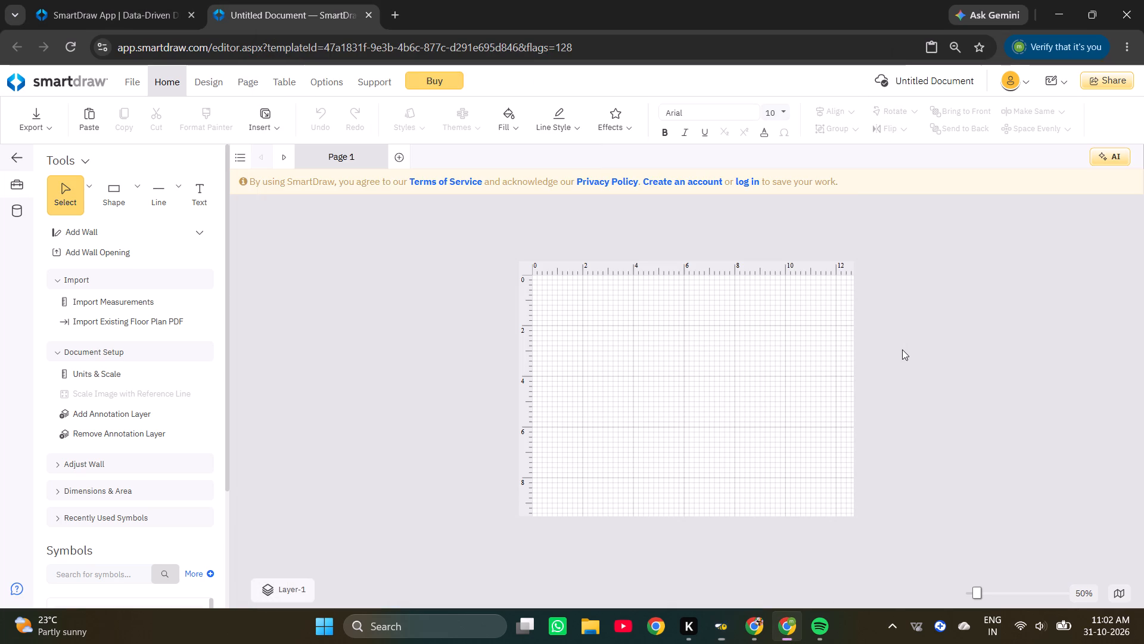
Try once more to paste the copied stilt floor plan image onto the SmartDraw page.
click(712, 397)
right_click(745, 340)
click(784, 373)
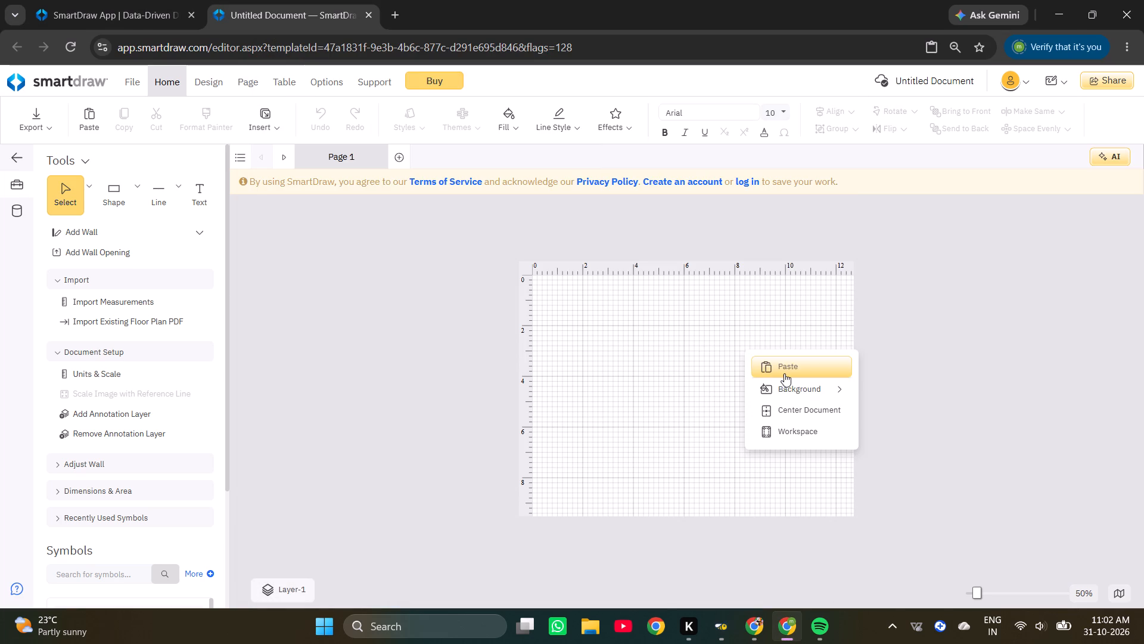
Play Piya Ghar Aaya - Coke Studio Season 11 from the recent searches in Spotify and return to the house naksha page.
click(764, 620)
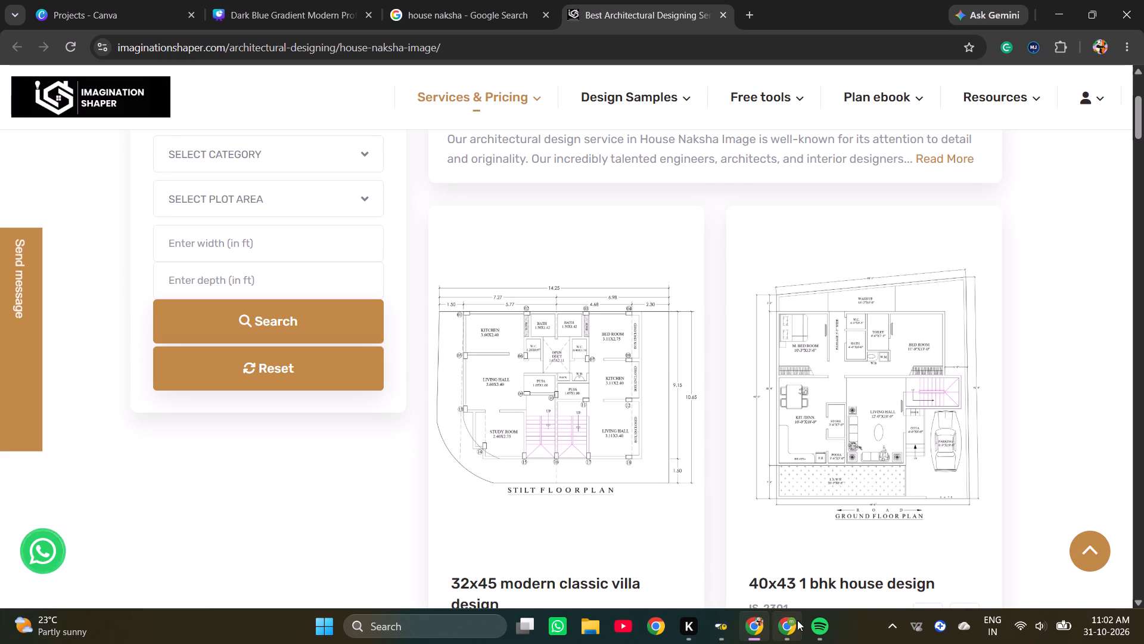
click(816, 627)
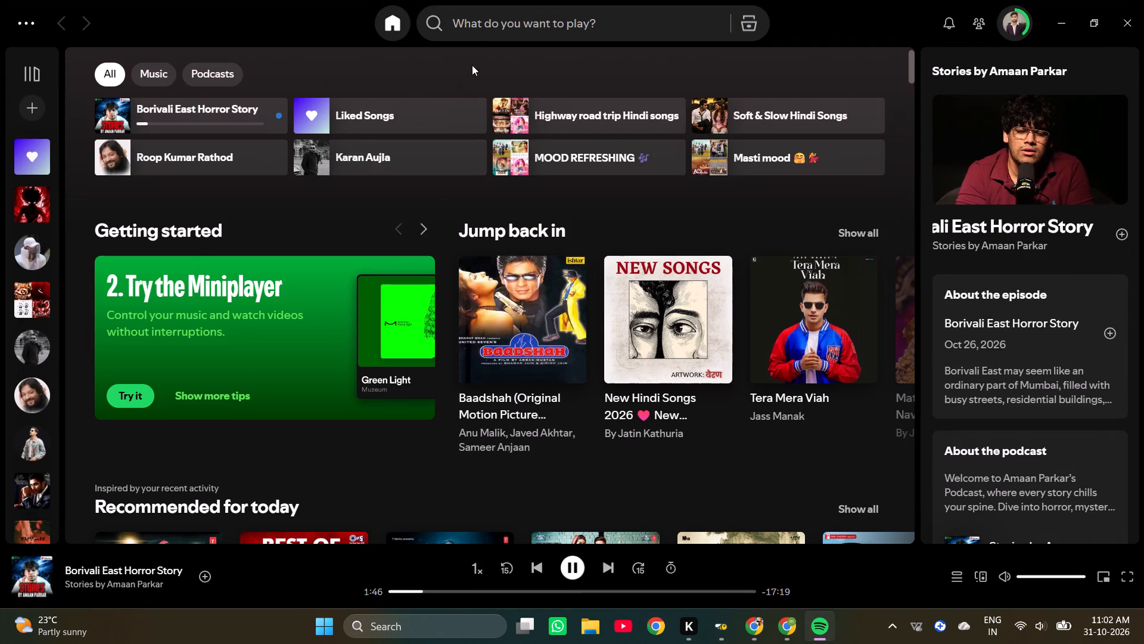
click(493, 26)
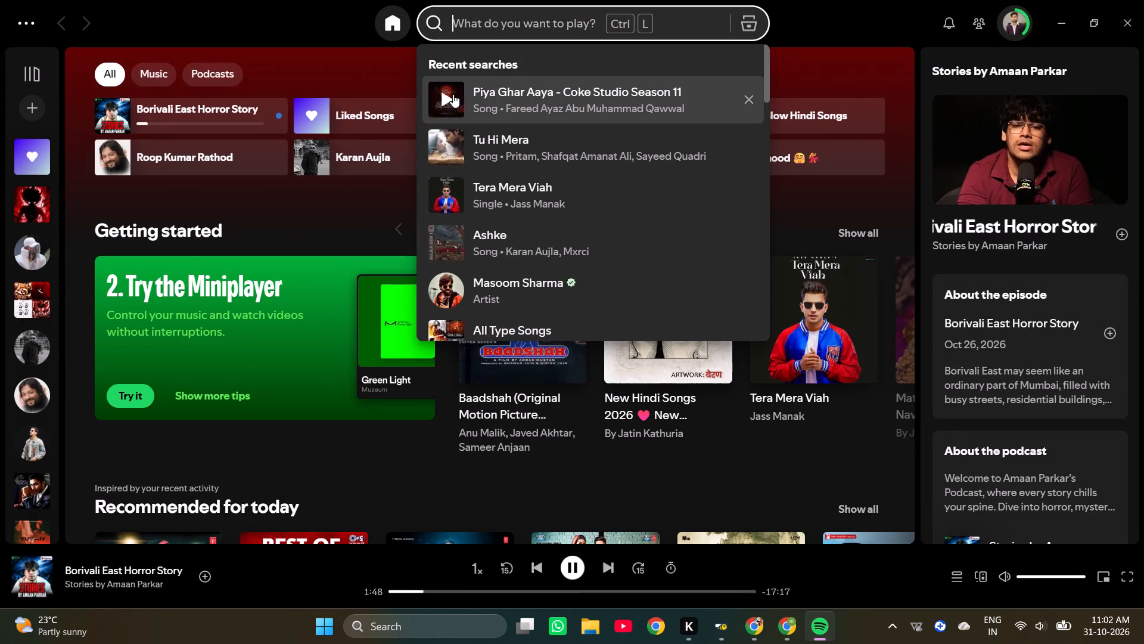
click(448, 97)
click(1055, 1)
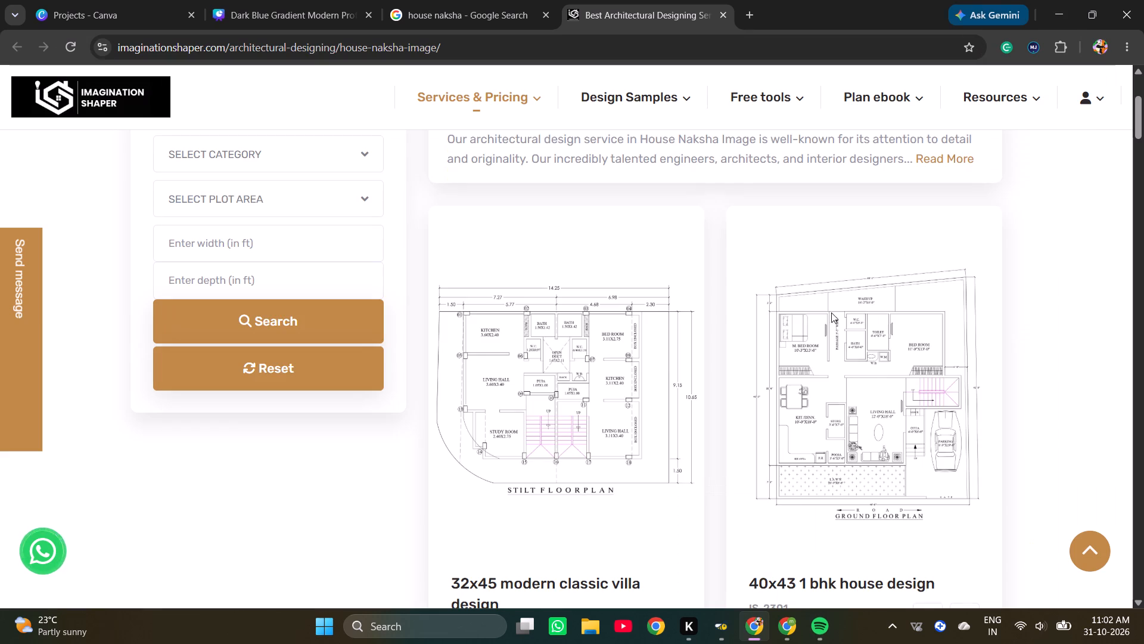
Look through the house plan designs on the house naksha page, comparing their floor plan drawings.
right_click(620, 398)
scroll(608, 370, down, 5)
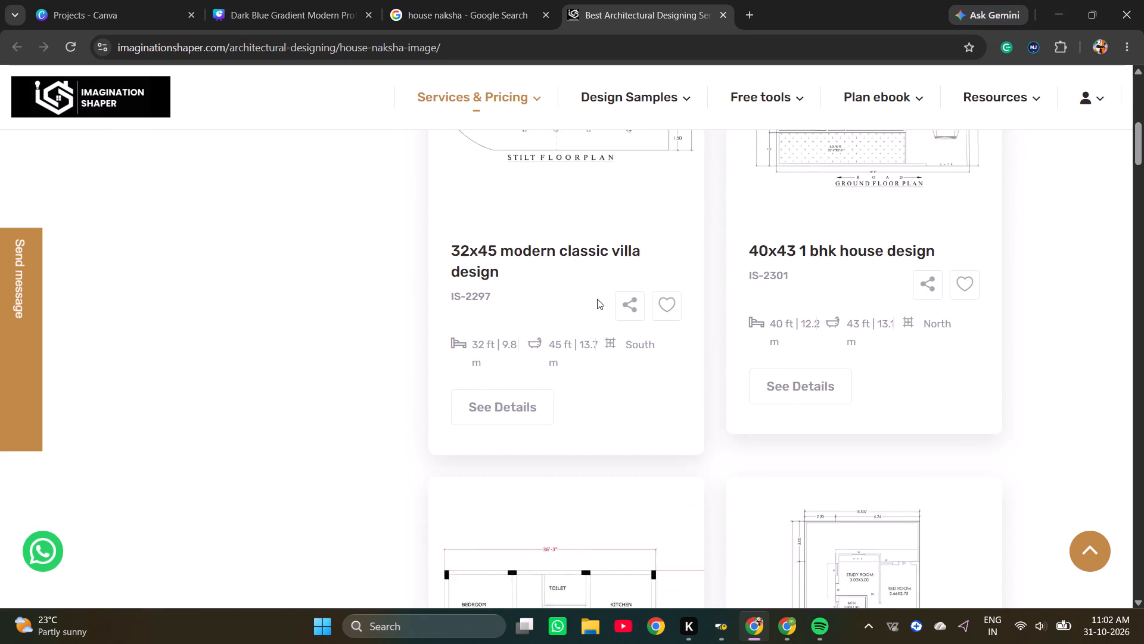
scroll(599, 296, down, 5)
scroll(851, 285, down, 4)
scroll(856, 278, up, 1)
scroll(856, 278, down, 2)
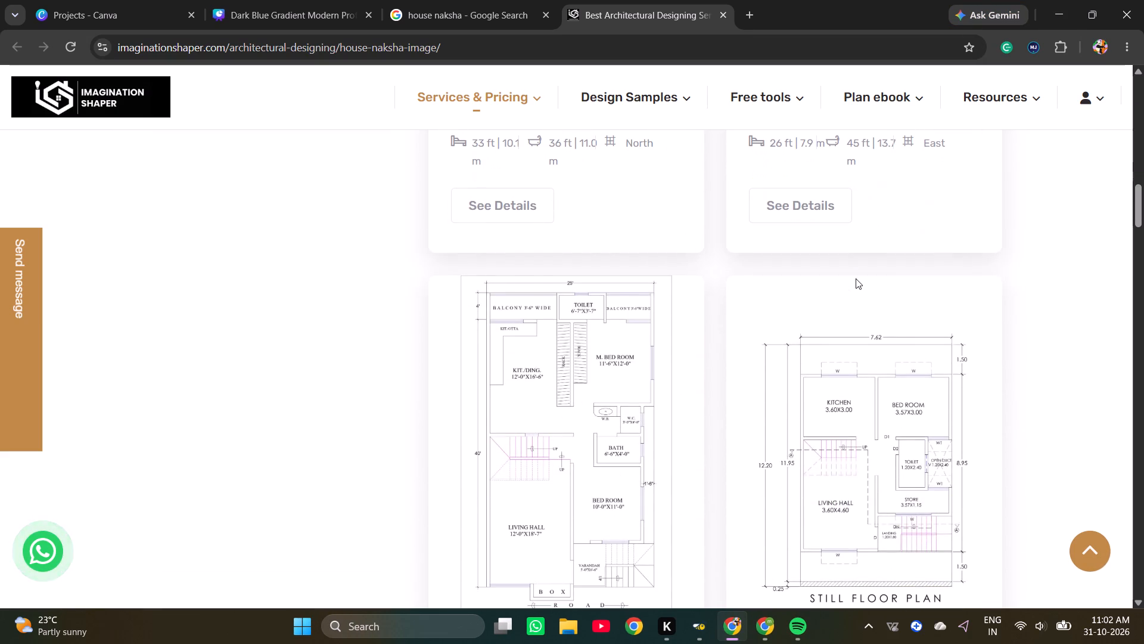
scroll(710, 372, down, 4)
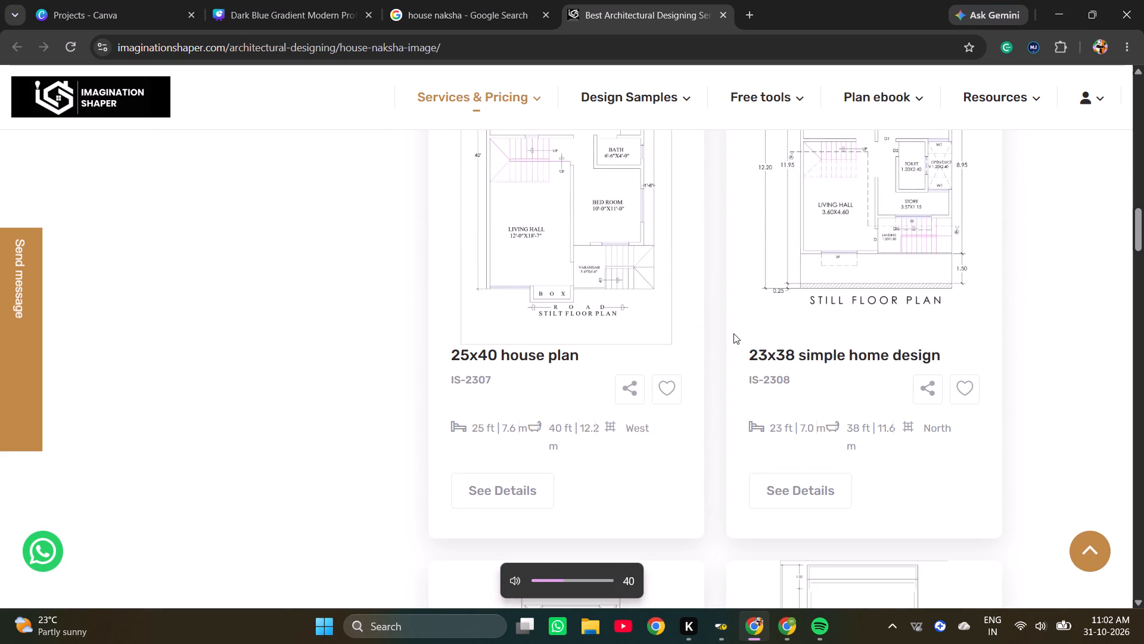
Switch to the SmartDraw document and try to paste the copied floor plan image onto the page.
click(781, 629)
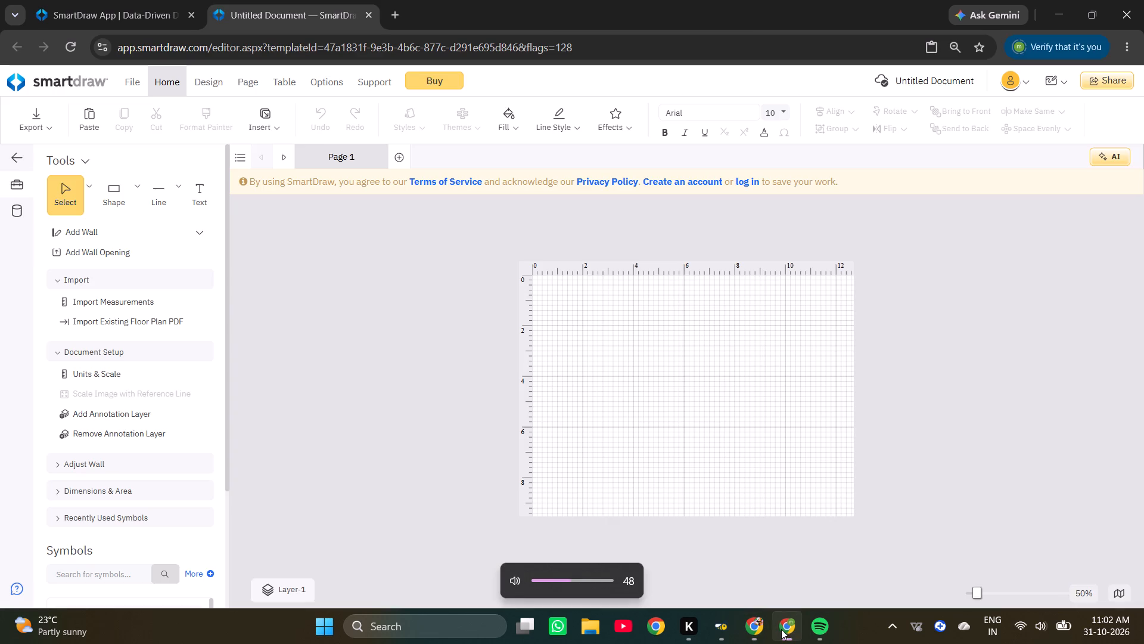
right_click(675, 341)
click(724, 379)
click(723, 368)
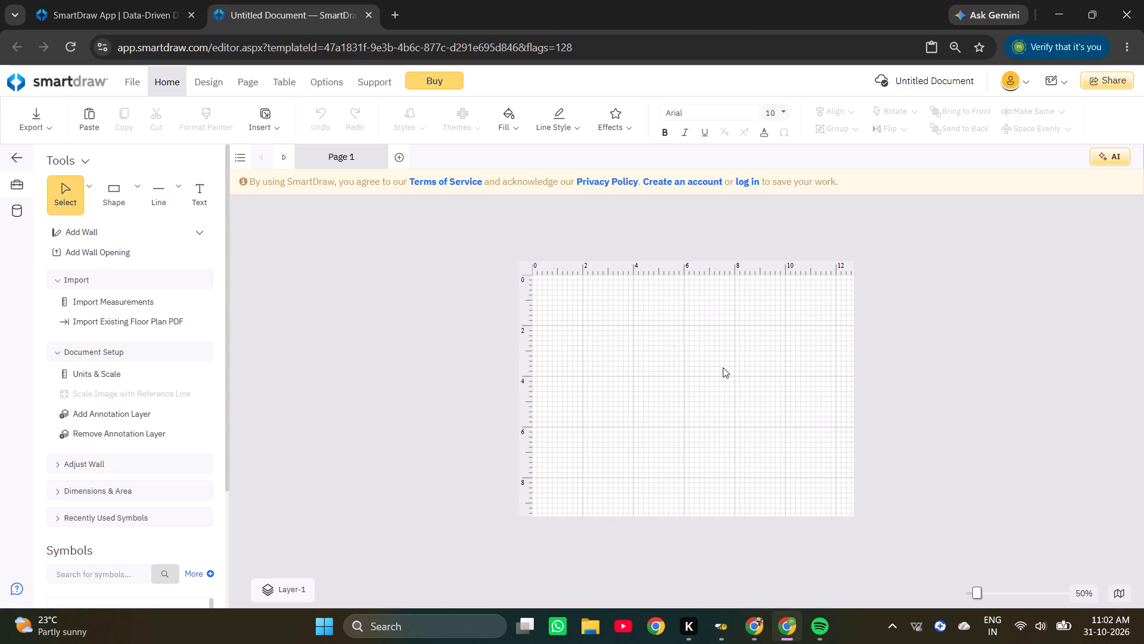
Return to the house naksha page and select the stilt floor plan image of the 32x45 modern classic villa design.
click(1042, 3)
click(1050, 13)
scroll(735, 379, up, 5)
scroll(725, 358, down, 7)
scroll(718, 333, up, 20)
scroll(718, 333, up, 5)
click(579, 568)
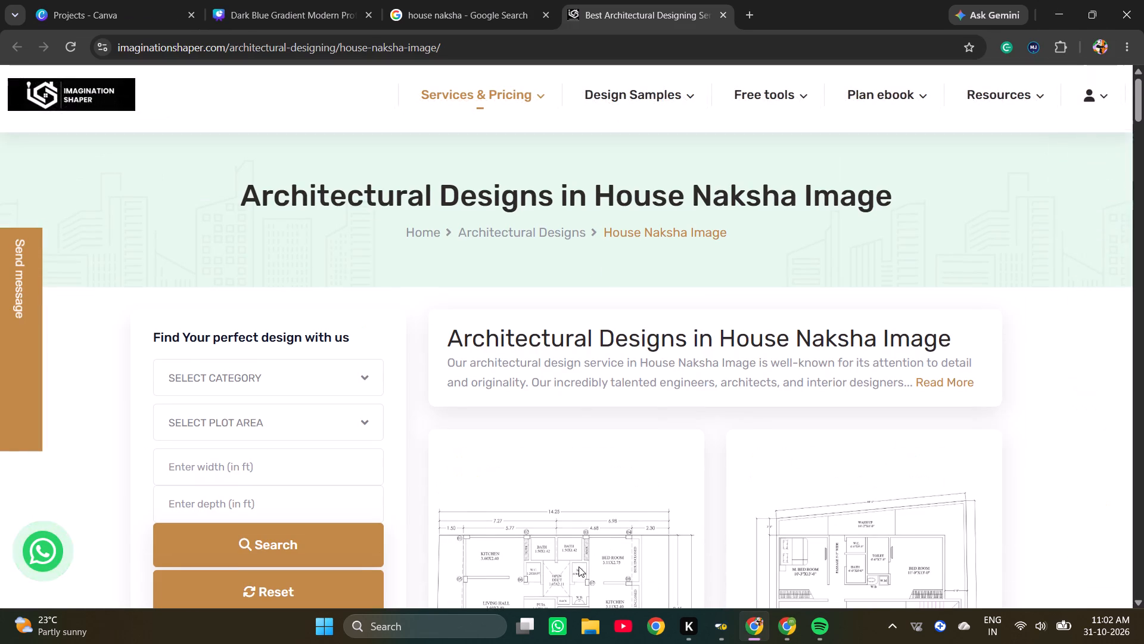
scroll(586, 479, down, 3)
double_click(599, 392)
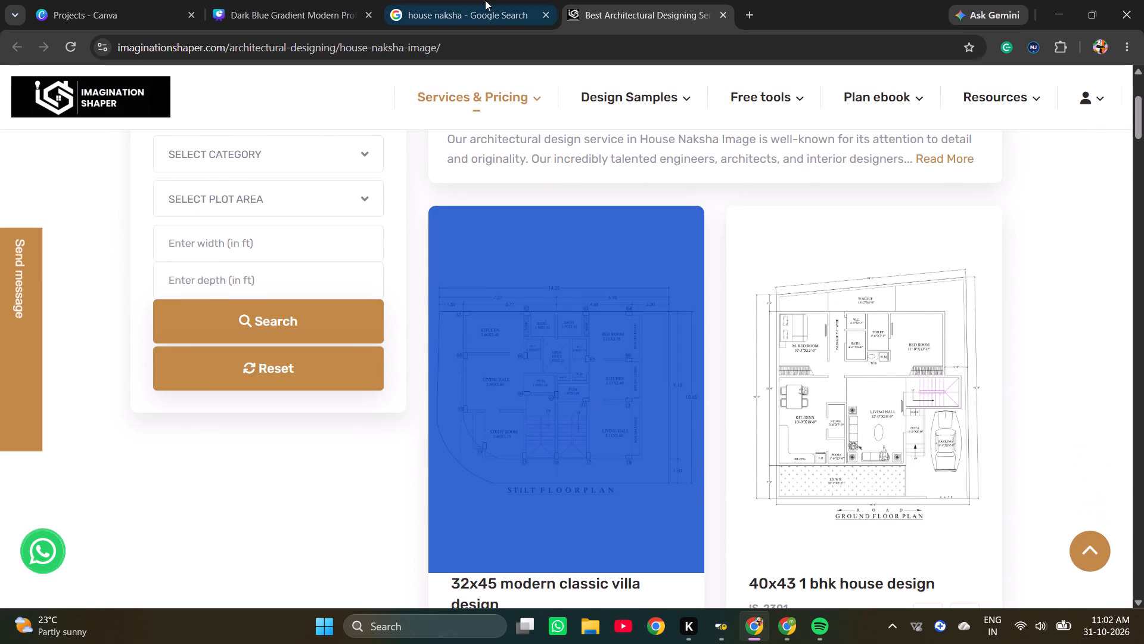
Copy the Imagination Shaper stilt floor plan image from the house naksha Google image results.
click(485, 0)
right_click(910, 269)
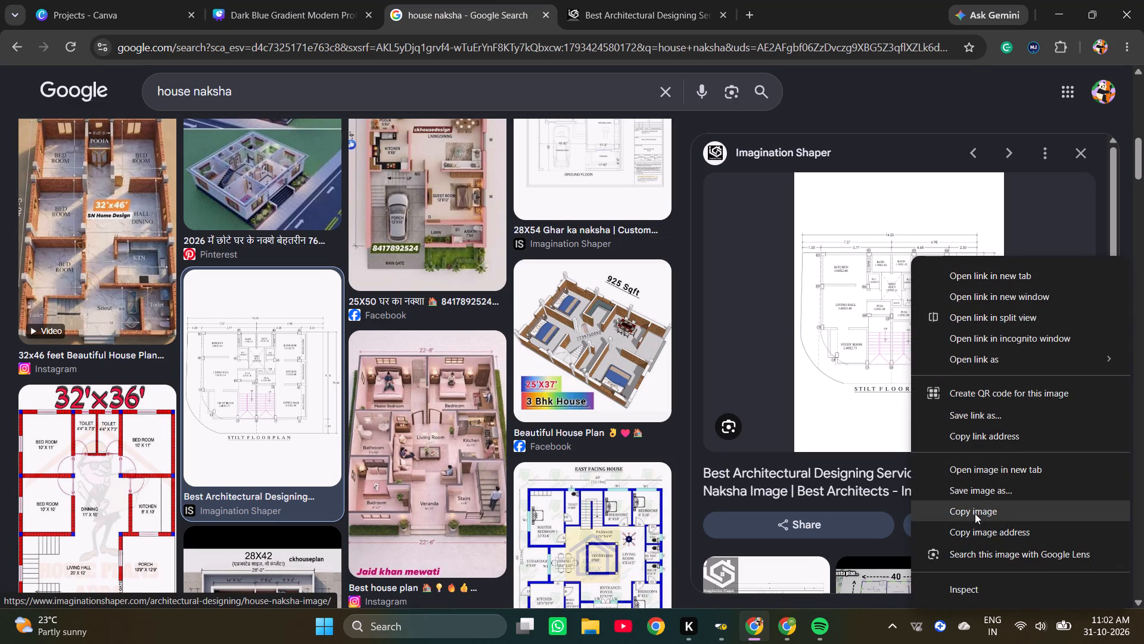
click(975, 513)
Switch to the SmartDraw document and paste the copied stilt floor plan image onto the blank page.
click(785, 637)
right_drag(607, 242, 609, 249)
right_click(716, 349)
click(763, 385)
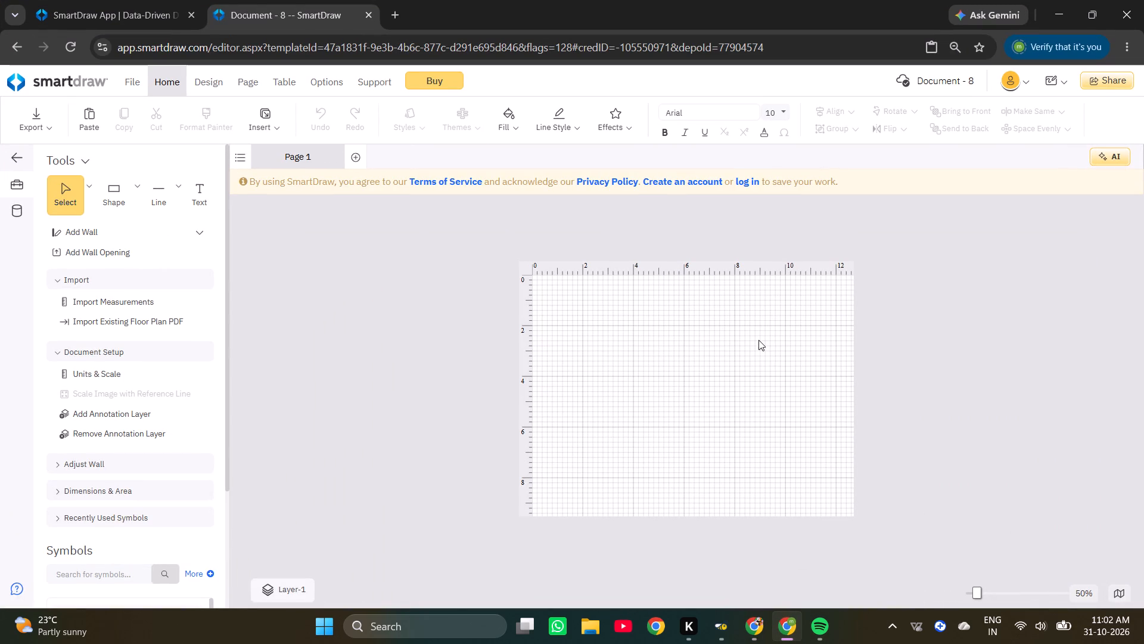
right_click(775, 345)
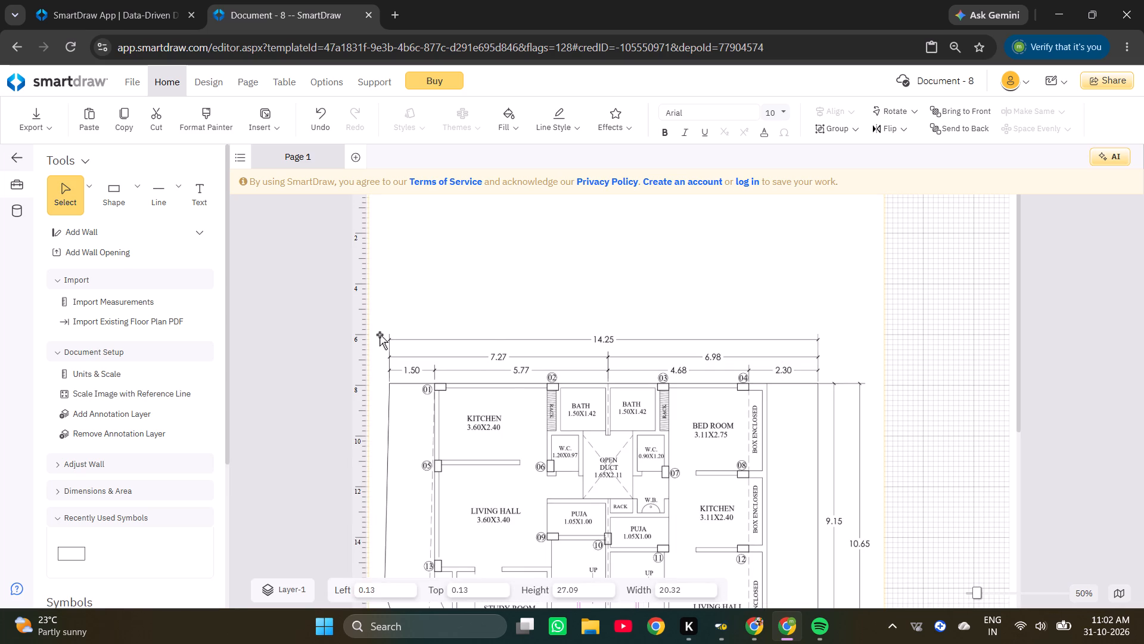
Examine the room layout and dimensions of the pasted stilt floor plan.
scroll(555, 441, down, 2)
scroll(555, 400, up, 1)
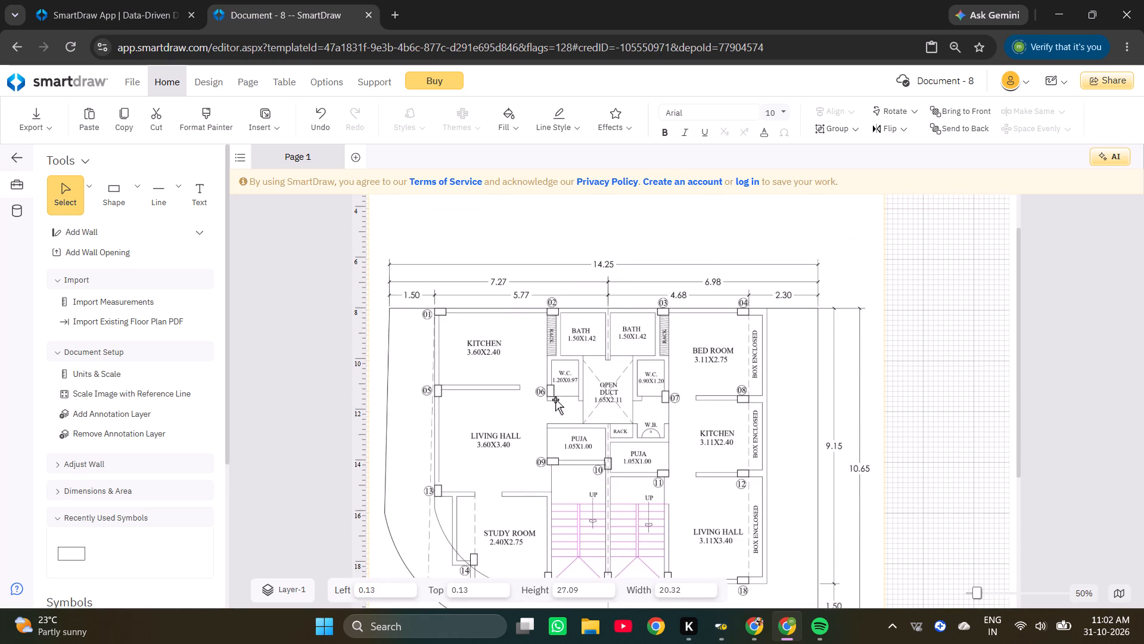
scroll(555, 399, down, 1)
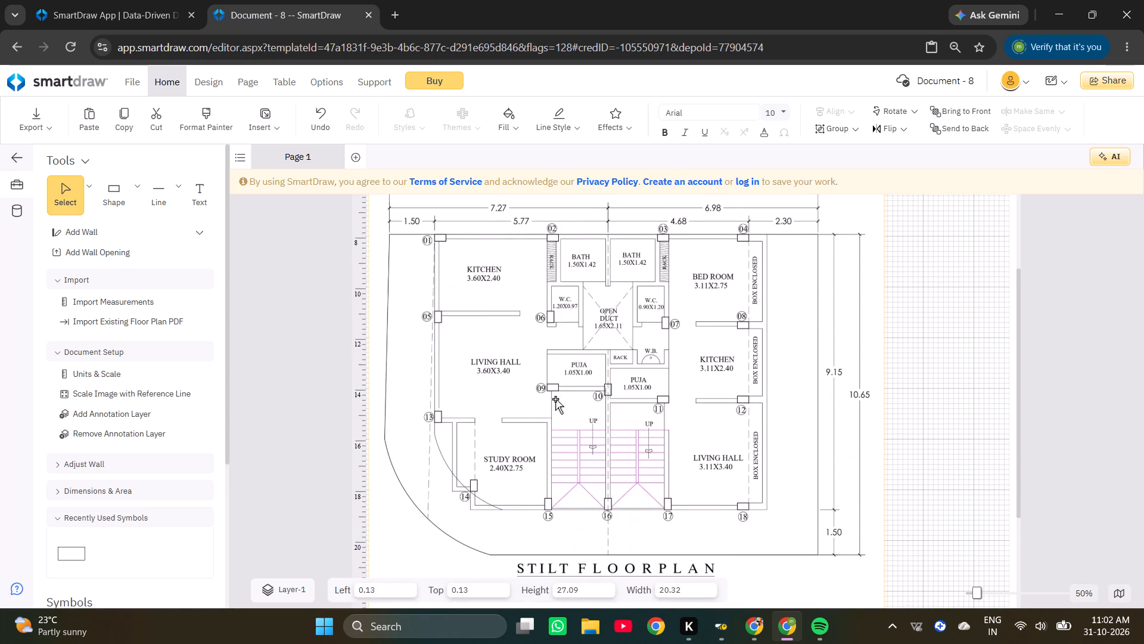
scroll(560, 394, up, 1)
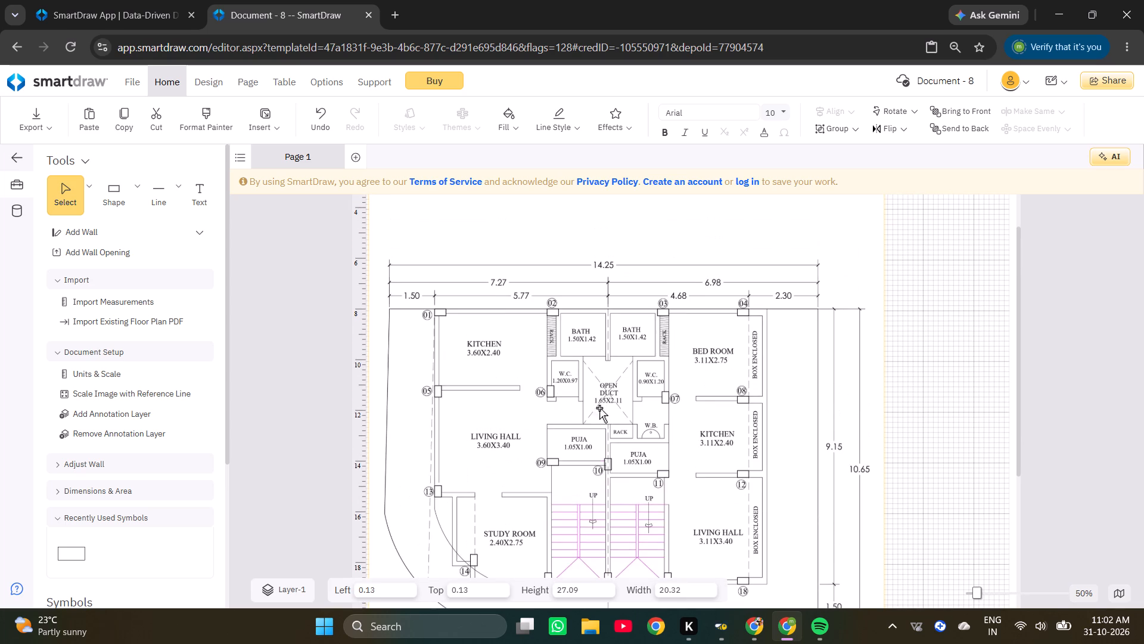
scroll(600, 408, down, 2)
scroll(600, 408, up, 1)
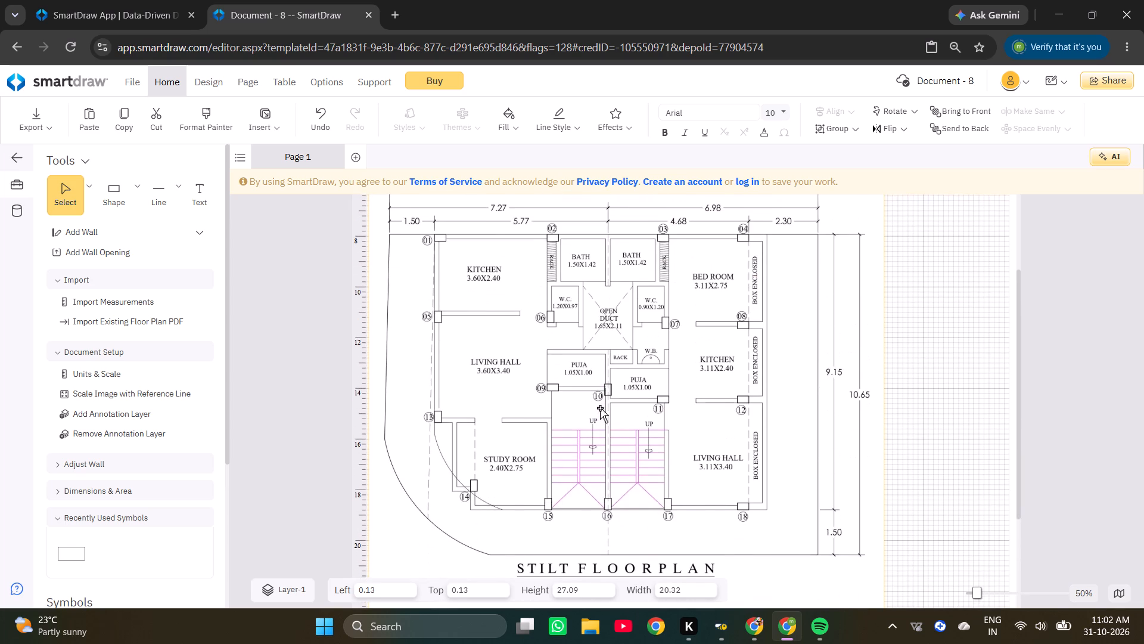
scroll(600, 408, up, 1)
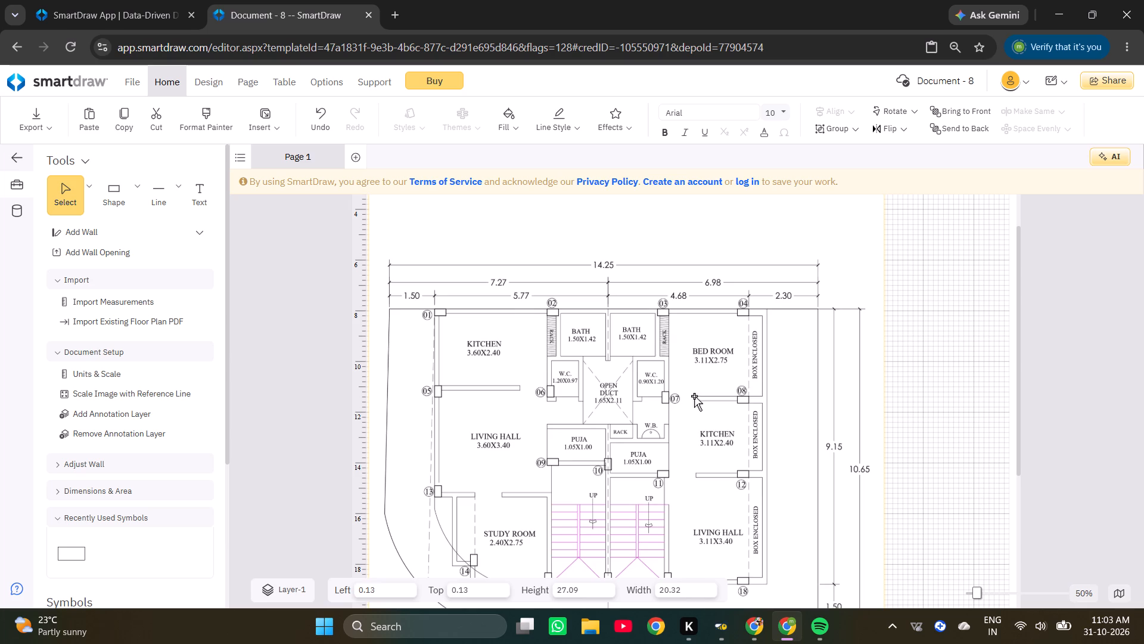
scroll(694, 396, down, 1)
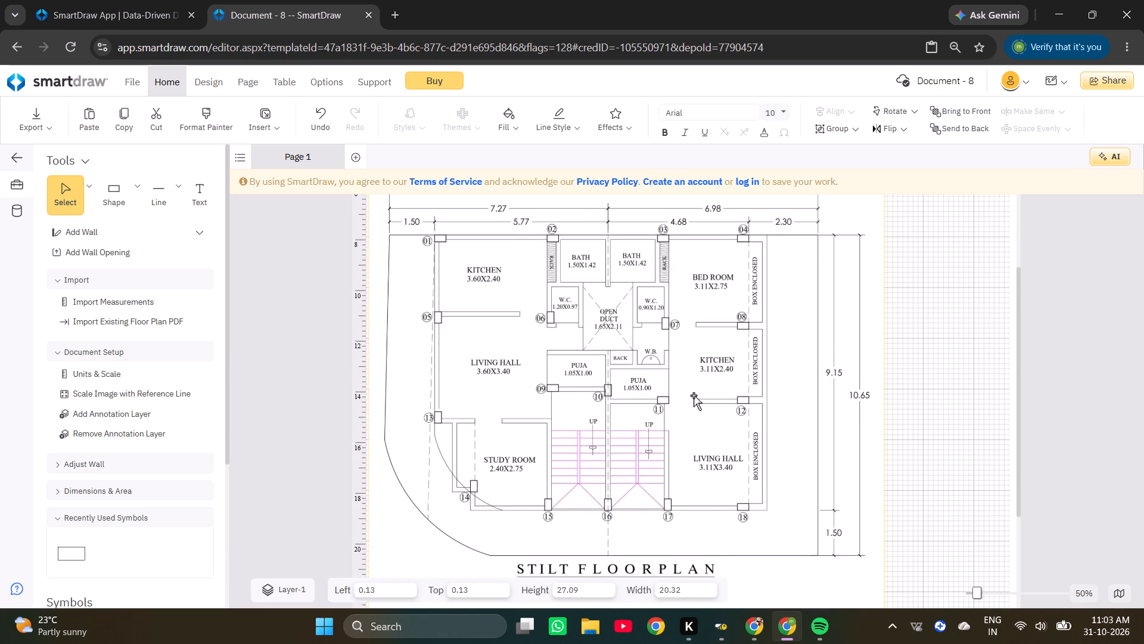
scroll(694, 395, up, 2)
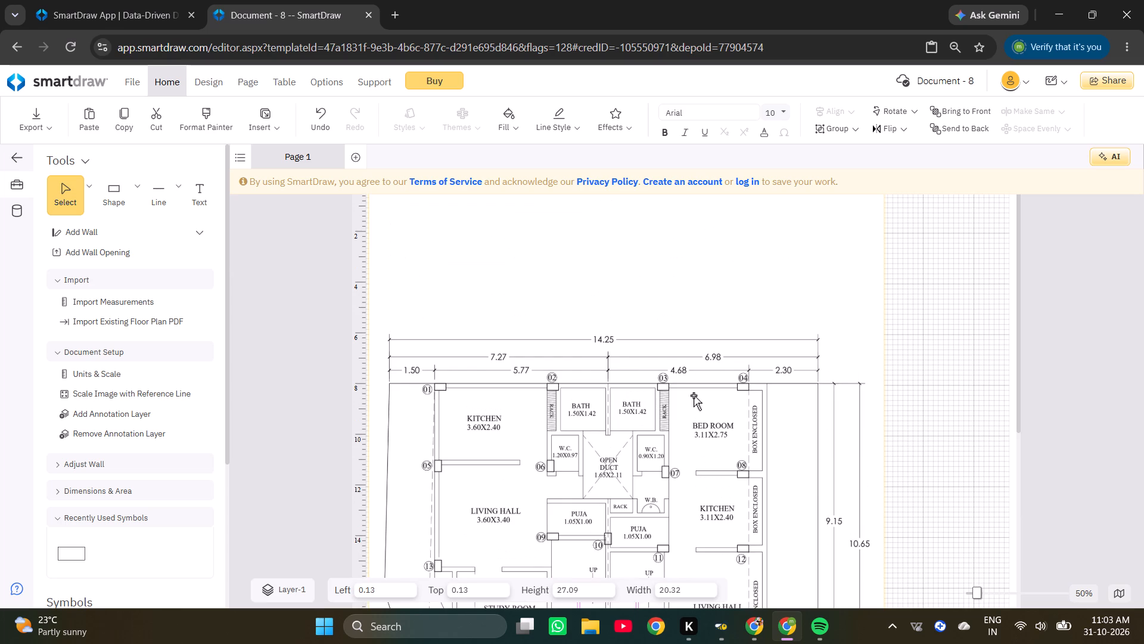
scroll(694, 395, down, 1)
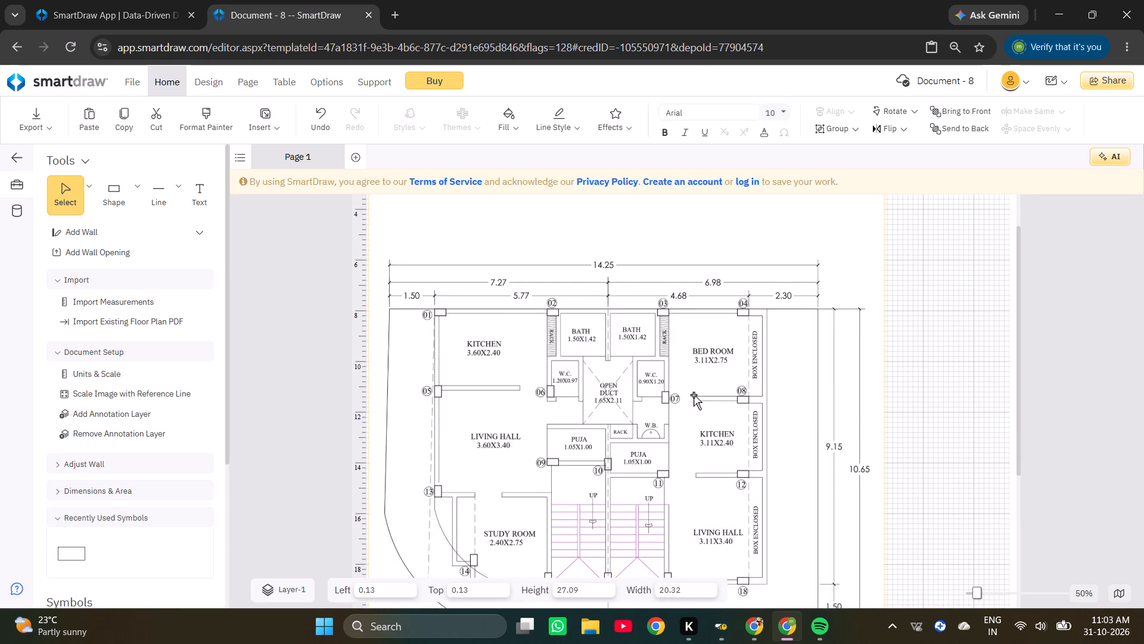
scroll(694, 395, down, 2)
Move the stilt floor plan image across the page to about Left 30.62 and Top 1.30, leaving empty grid space beside it.
drag(692, 394, 1036, 428)
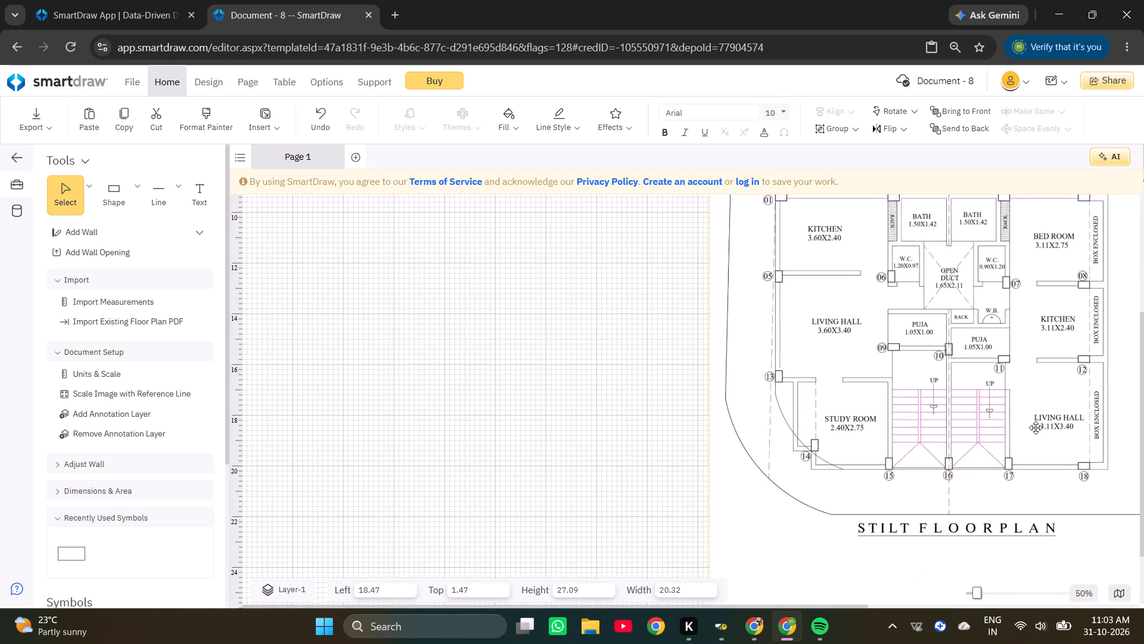
drag(1036, 428, 1143, 422)
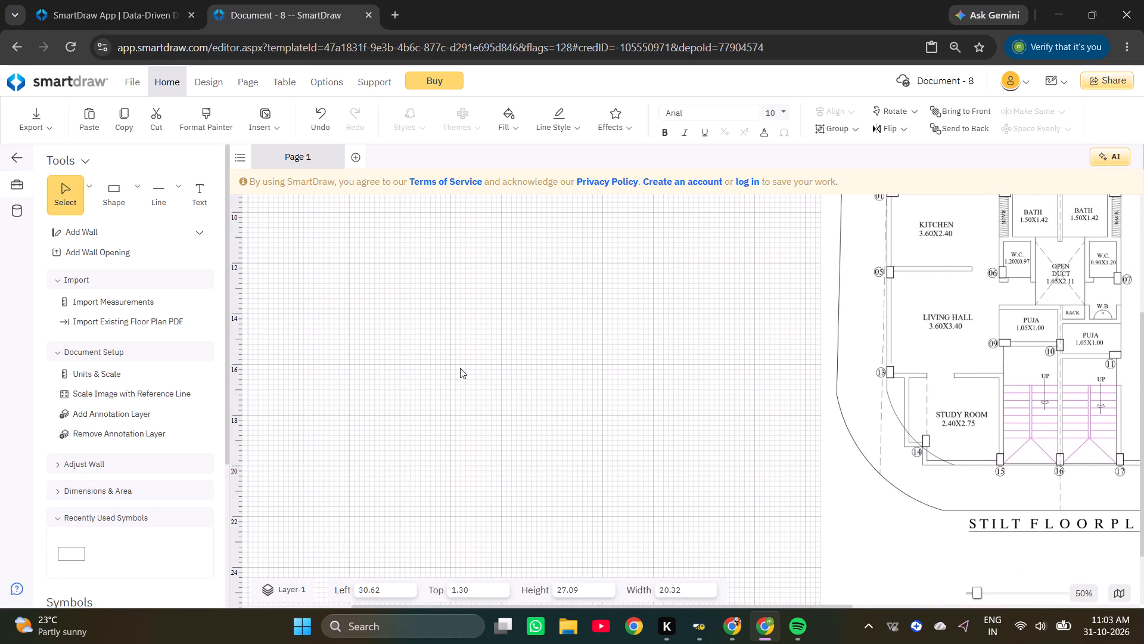
ctrl+scroll(488, 387, down, 4)
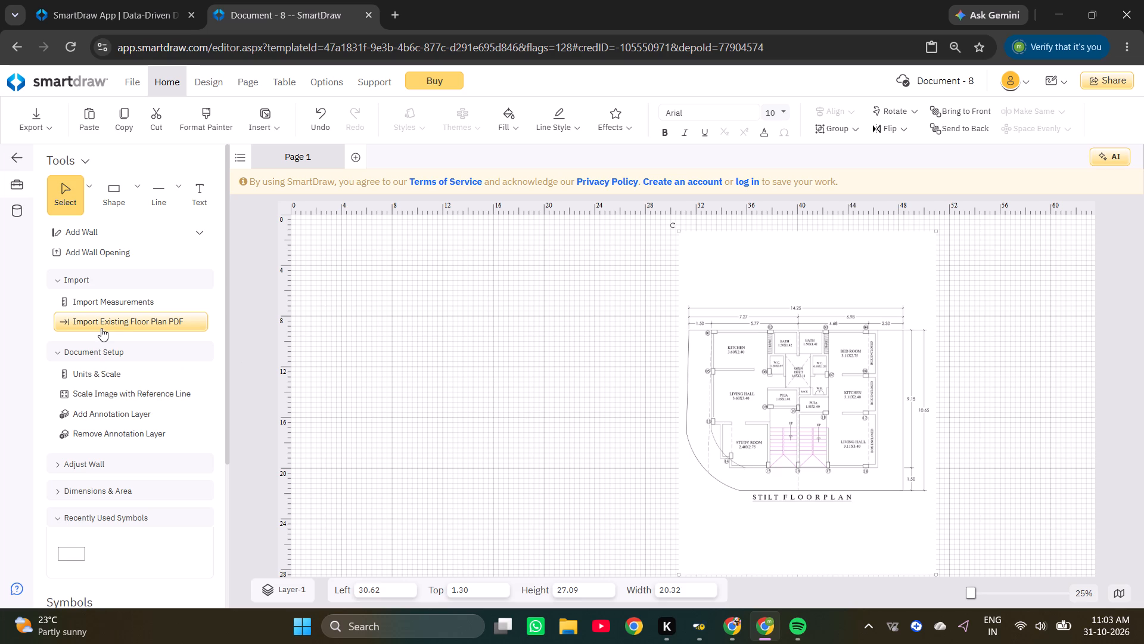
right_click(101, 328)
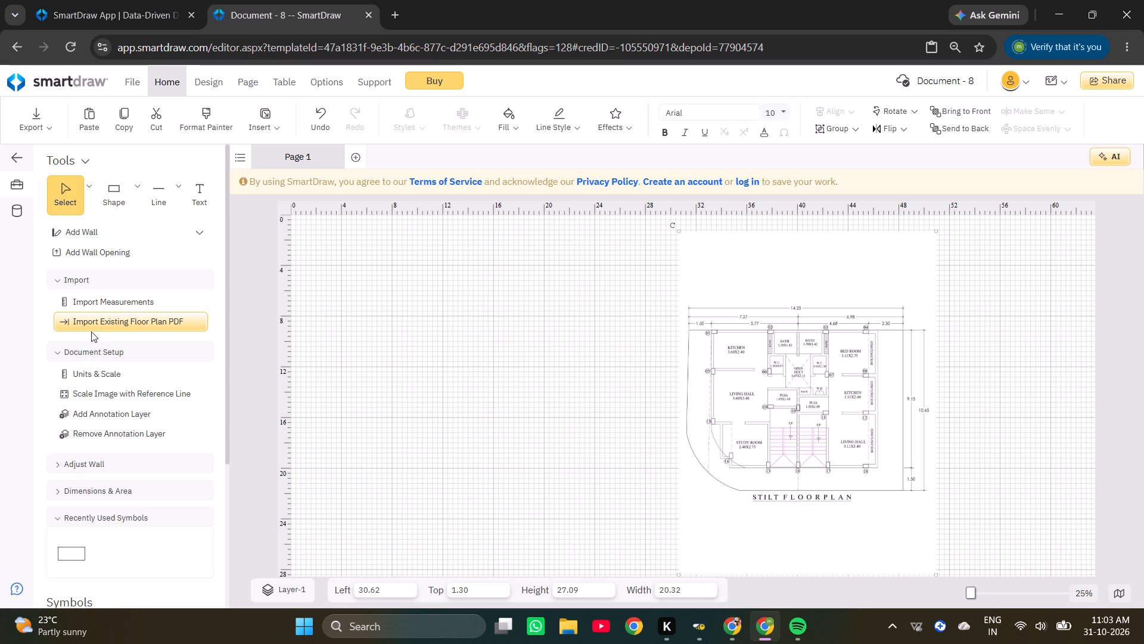
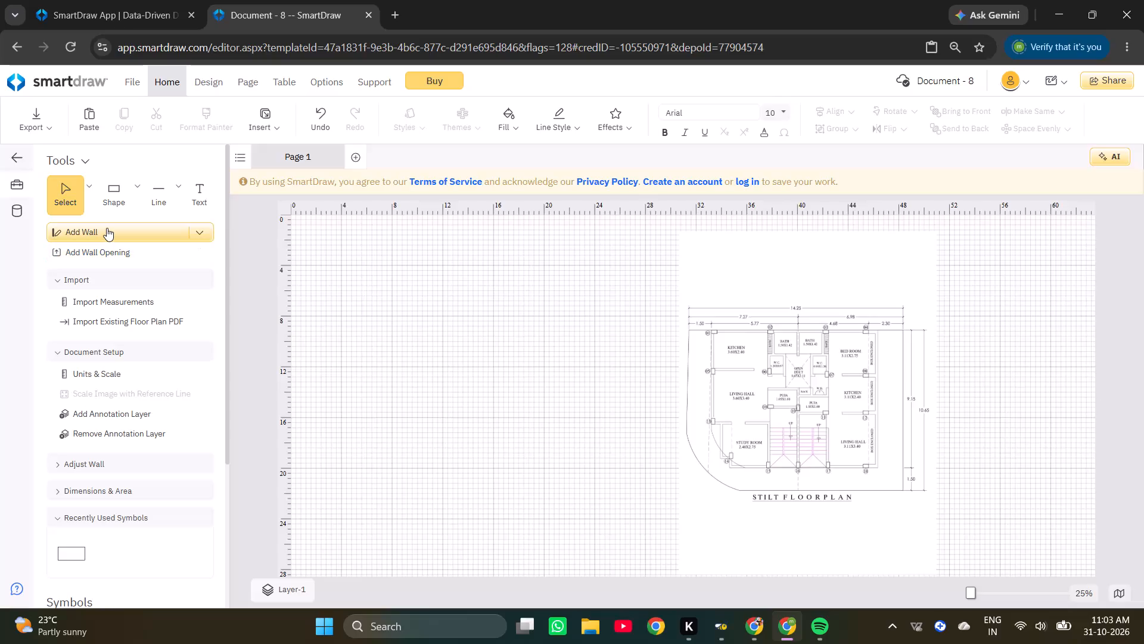
Insert a 10 x 10 Room outline and place it at about Left 12.79 and Top 9.31, beside the stilt floor plan image.
scroll(83, 321, down, 3)
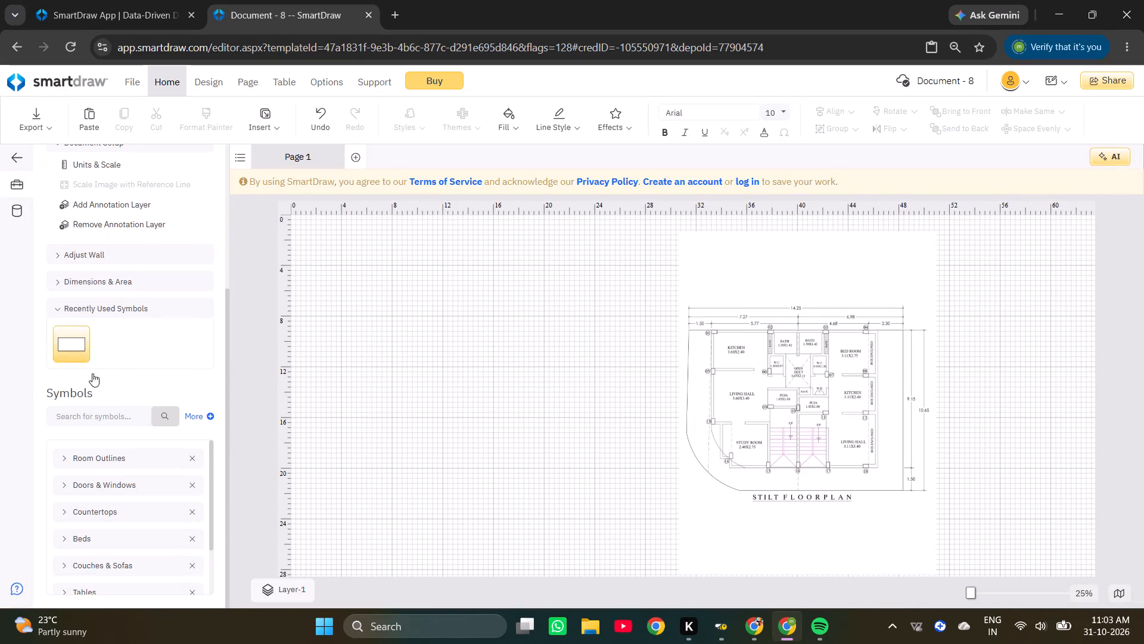
click(107, 469)
click(107, 458)
scroll(104, 413, down, 2)
scroll(123, 528, down, 1)
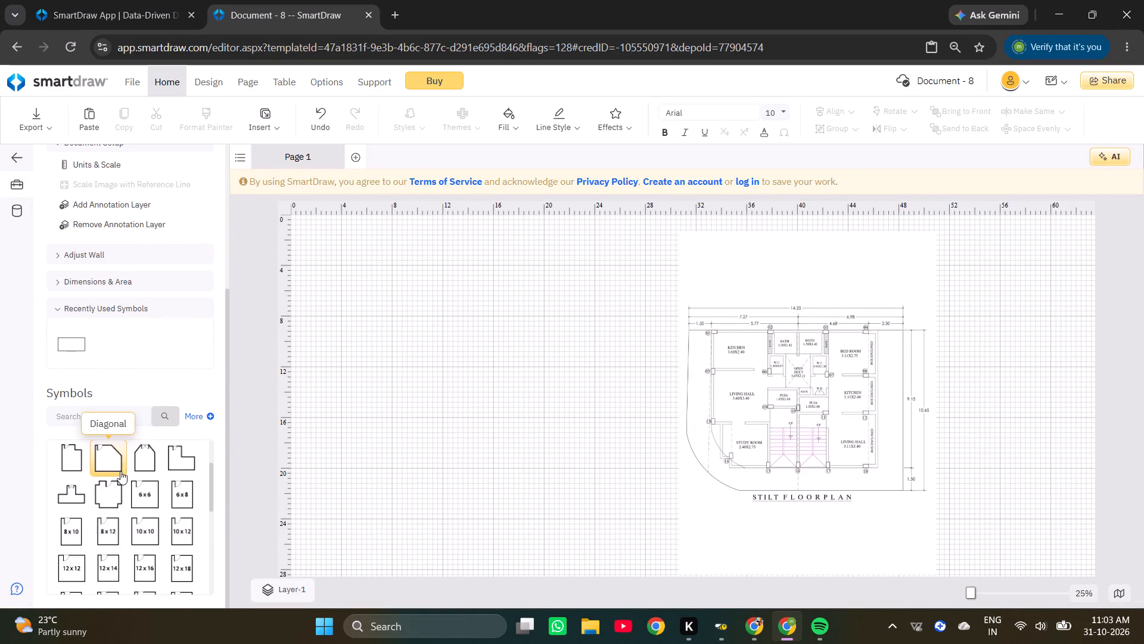
scroll(121, 470, down, 2)
scroll(150, 491, up, 2)
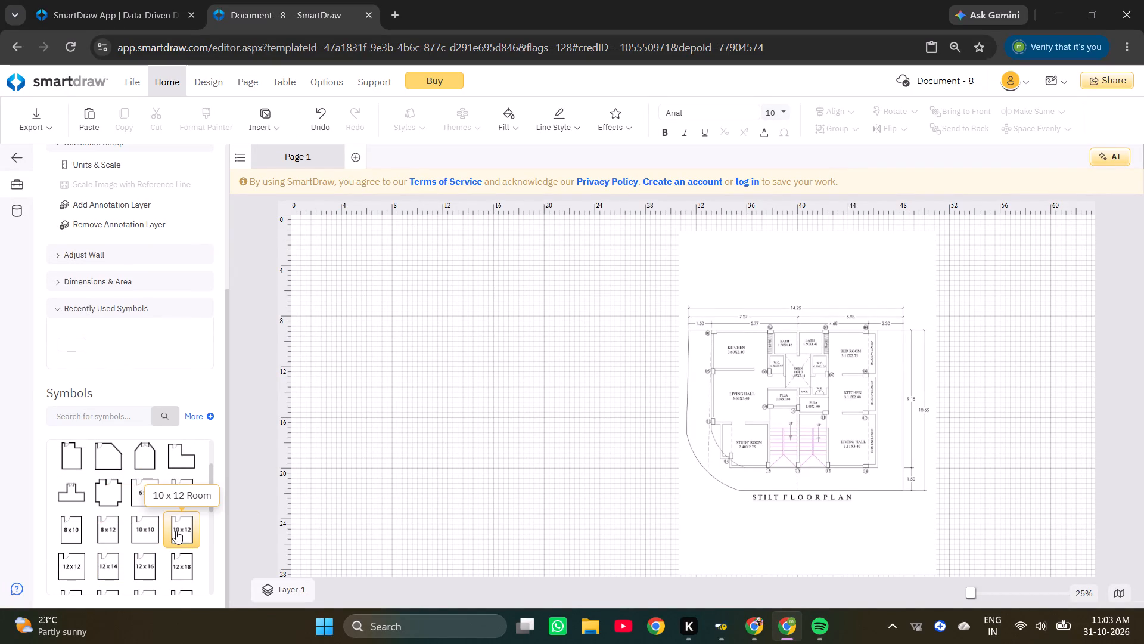
double_click(151, 522)
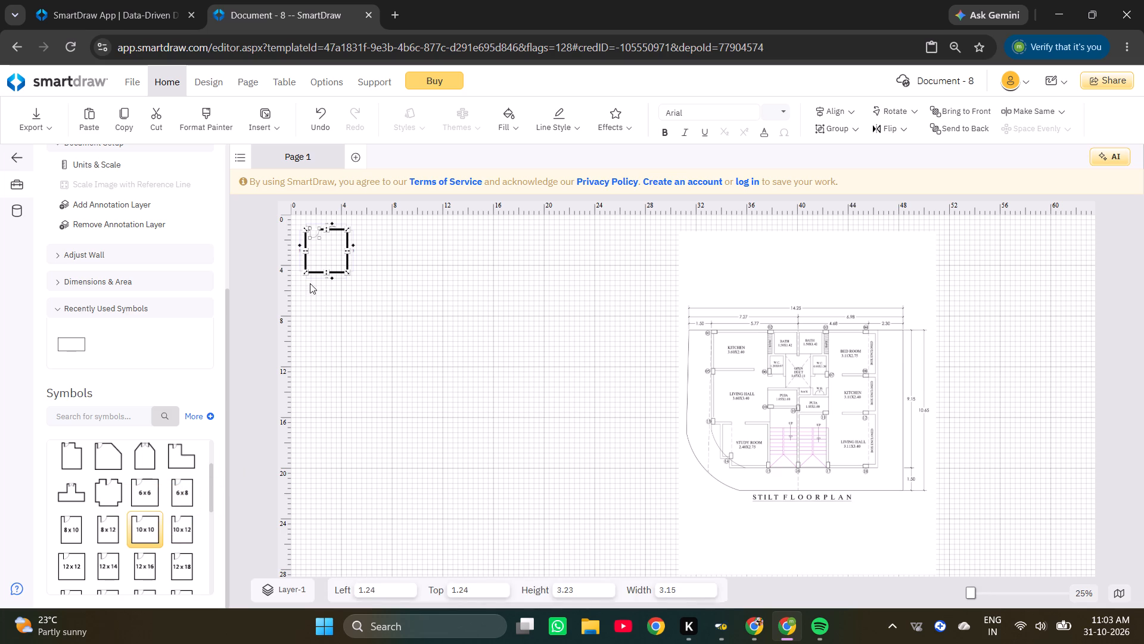
drag(334, 229, 478, 332)
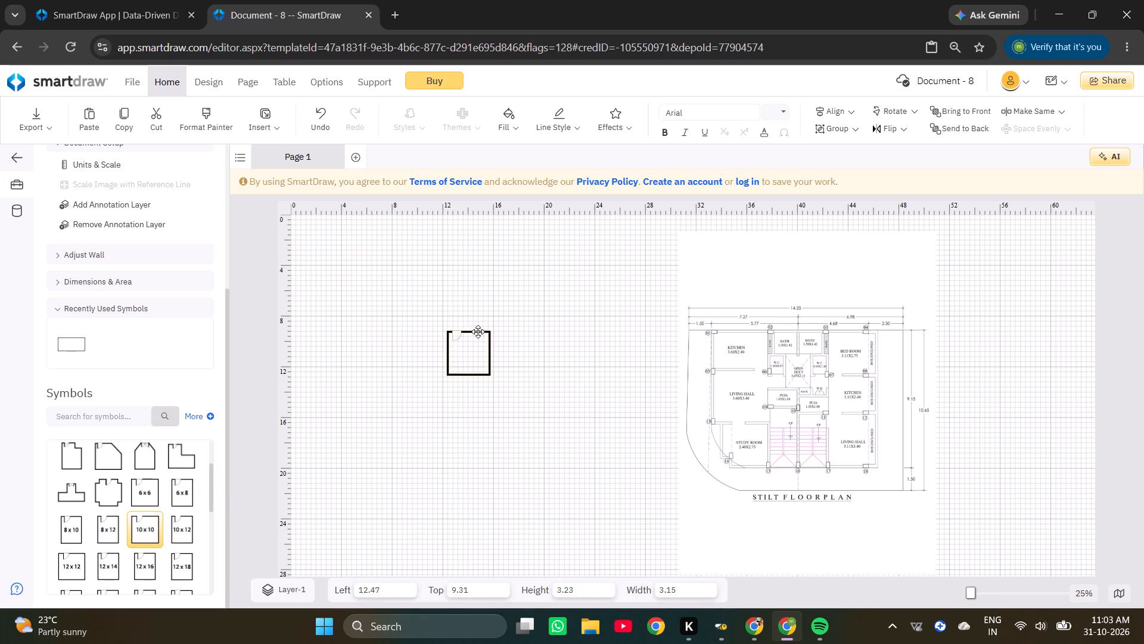
drag(478, 332, 480, 332)
Set the room outline's width to 14.25, matching the overall width on the stilt floor plan image.
ctrl+scroll(829, 317, up, 2)
ctrl+scroll(828, 315, down, 2)
ctrl+scroll(952, 467, up, 1)
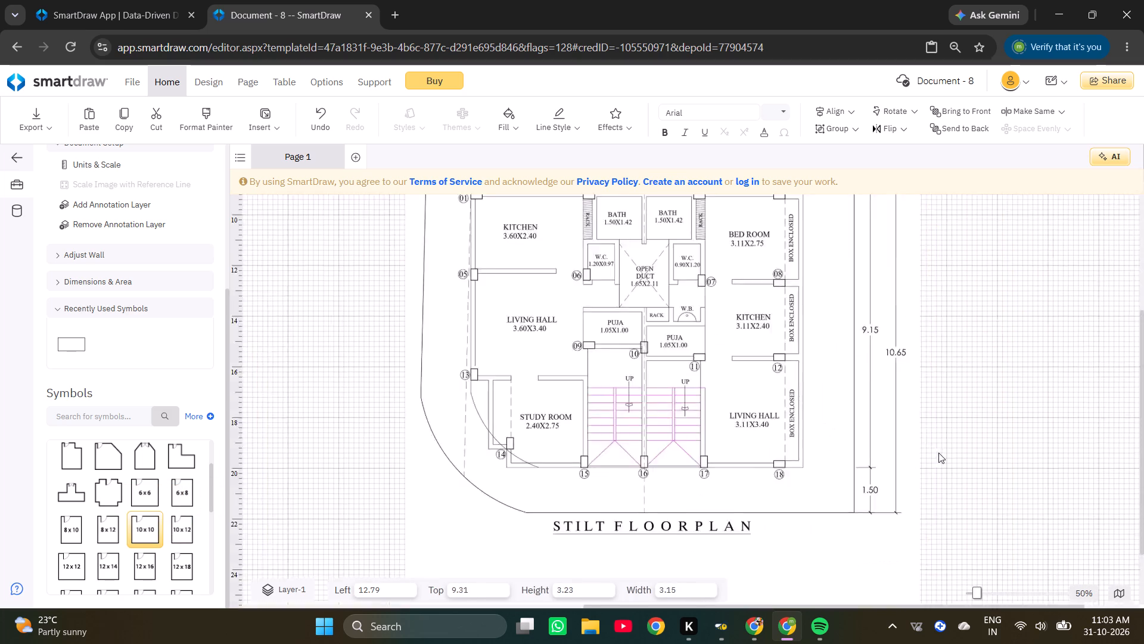
ctrl+scroll(938, 453, up, 1)
ctrl+scroll(928, 387, down, 3)
ctrl+scroll(465, 332, up, 4)
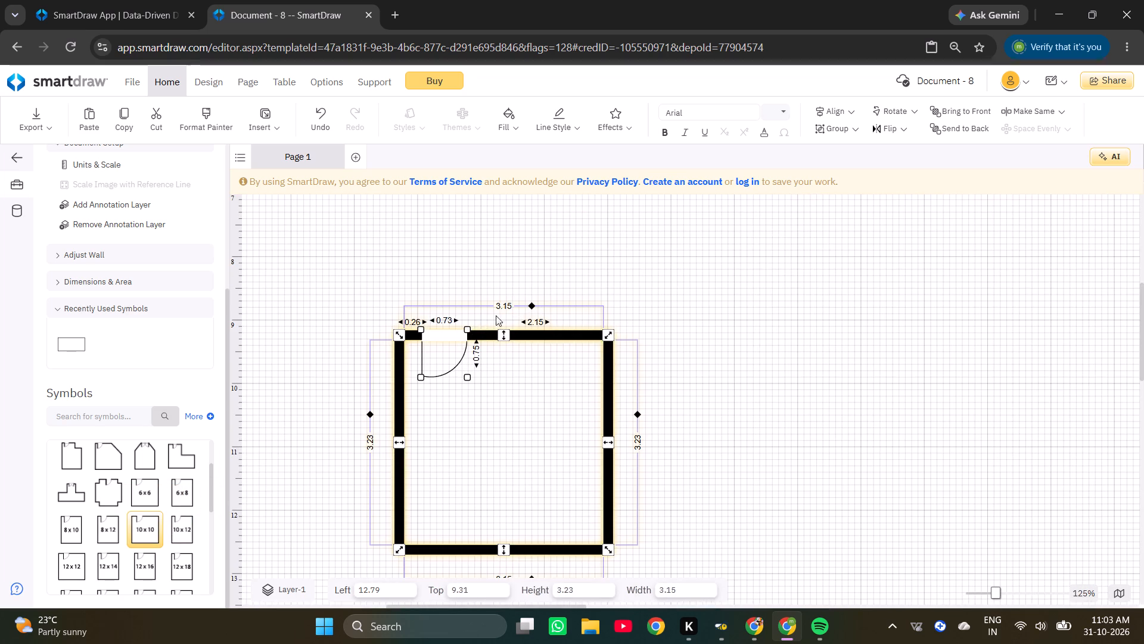
click(510, 304)
ctrl+scroll(1092, 309, down, 2)
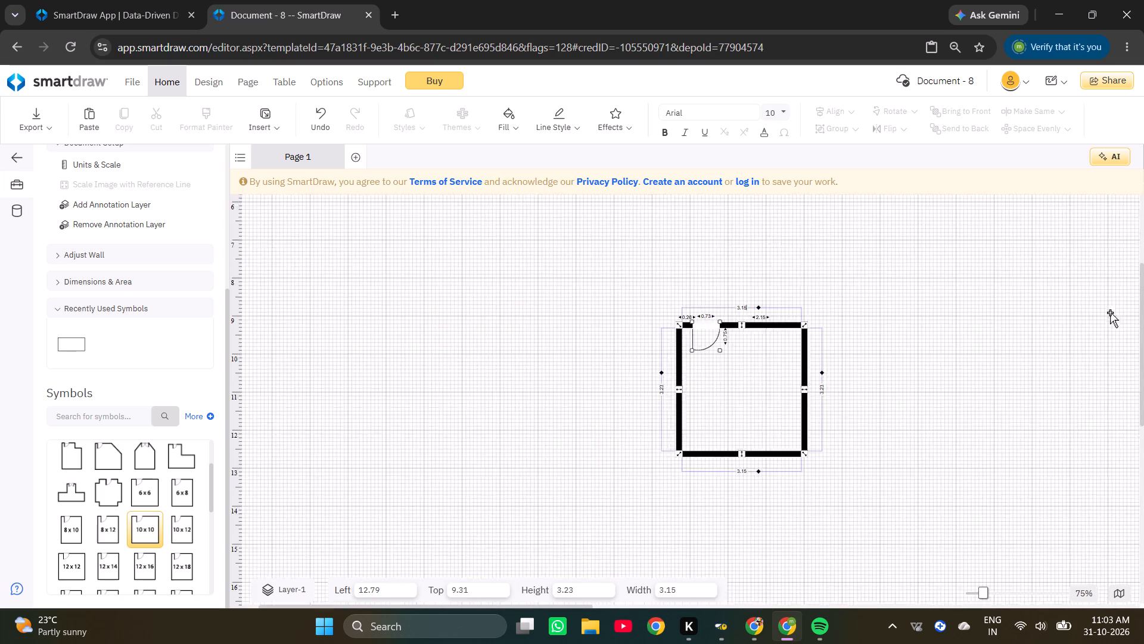
ctrl+scroll(1110, 312, down, 2)
ctrl+scroll(854, 295, up, 3)
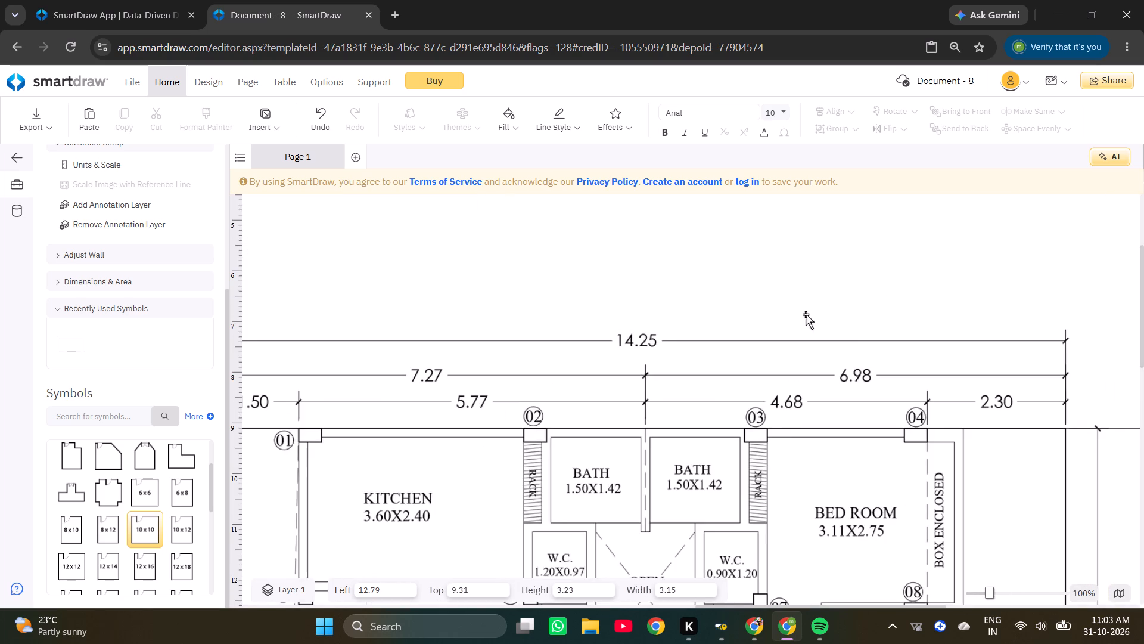
ctrl+scroll(806, 314, down, 1)
scroll(806, 314, down, 2)
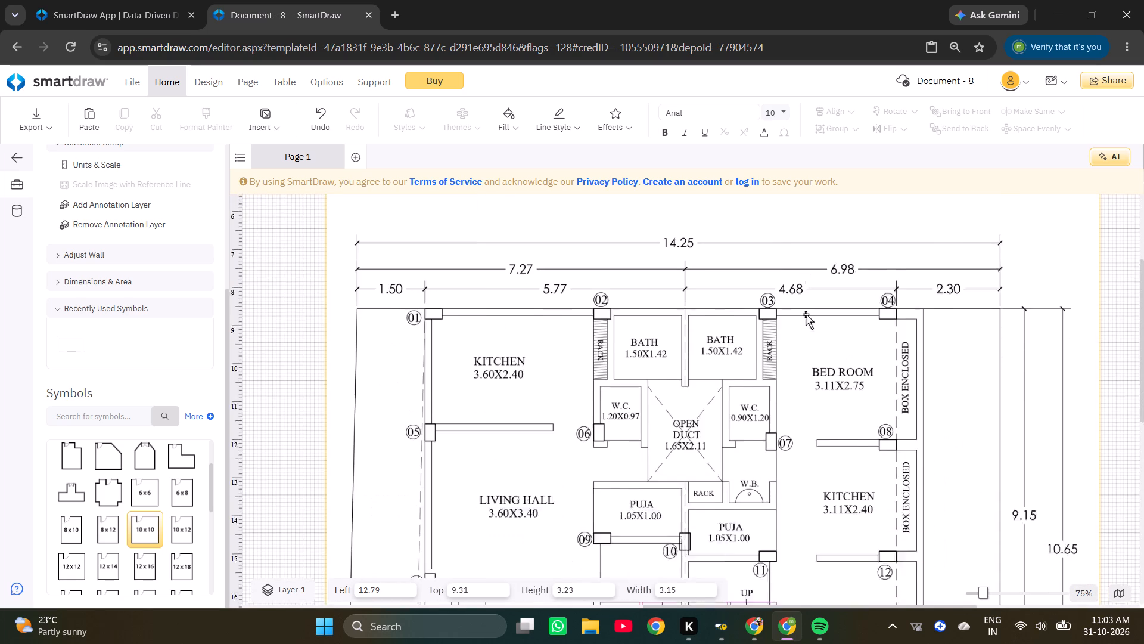
scroll(806, 314, down, 1)
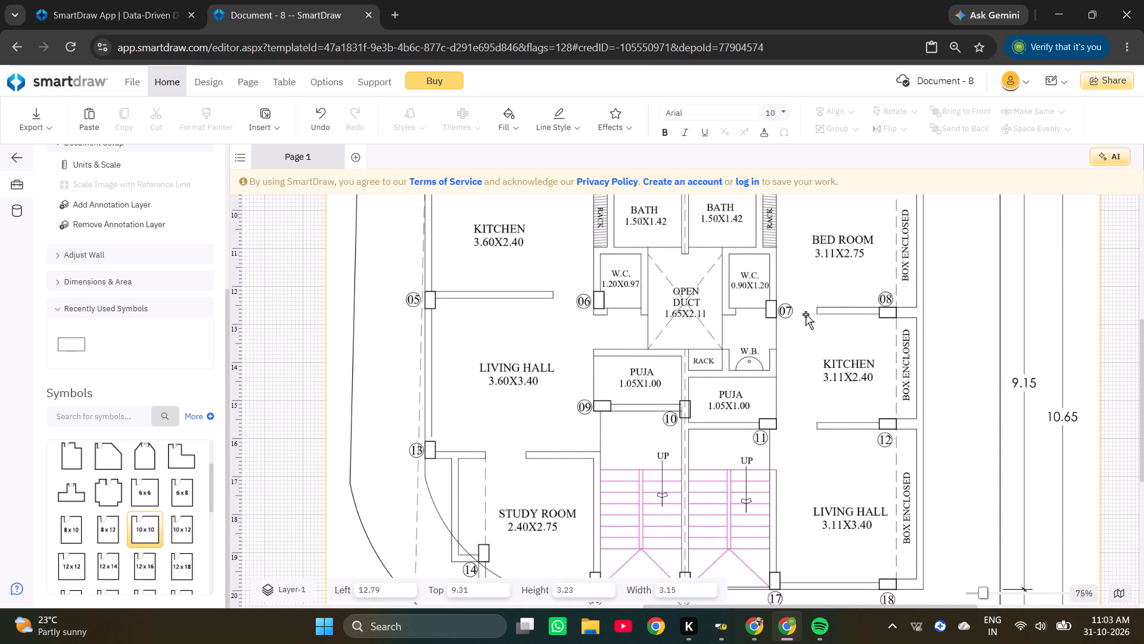
ctrl+scroll(806, 314, down, 1)
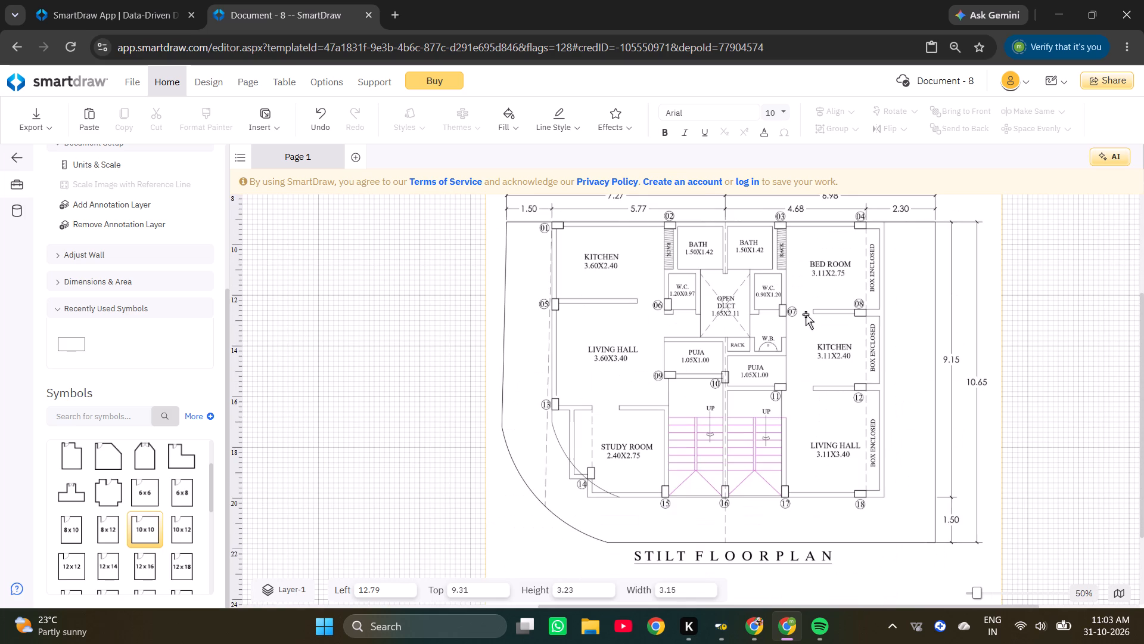
ctrl+scroll(806, 314, up, 1)
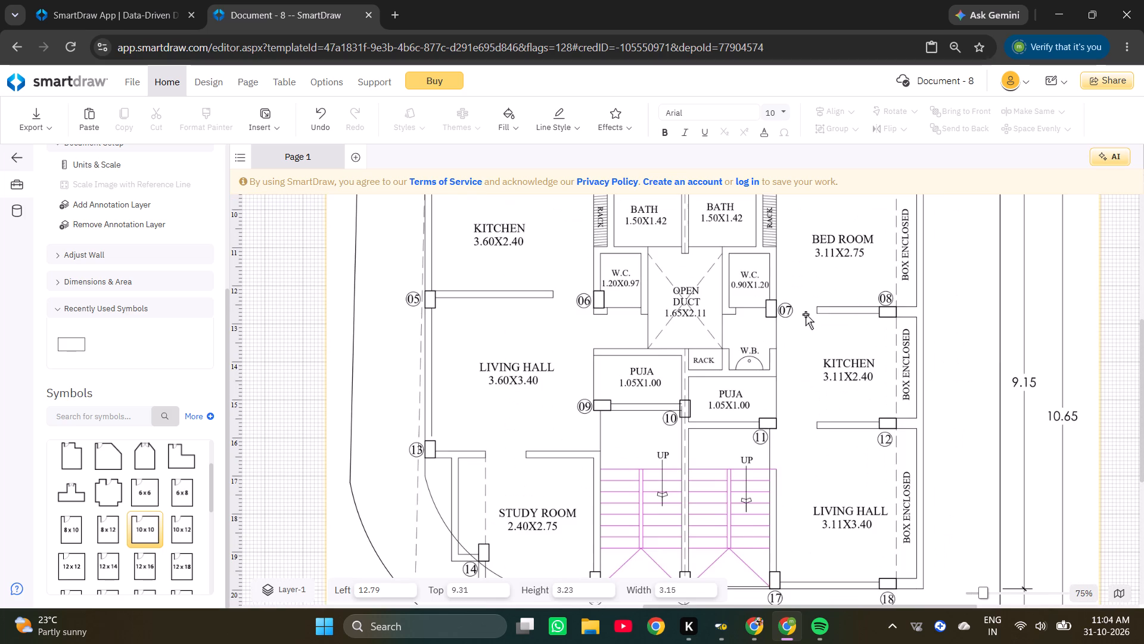
ctrl+scroll(806, 314, down, 1)
ctrl+scroll(490, 335, down, 3)
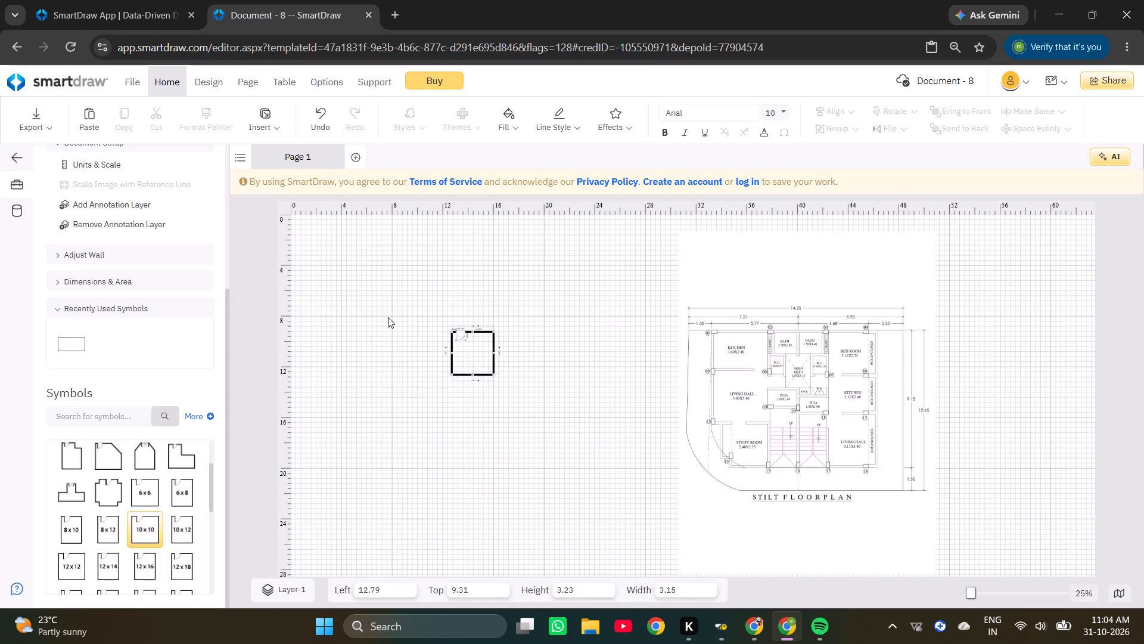
ctrl+scroll(442, 301, up, 4)
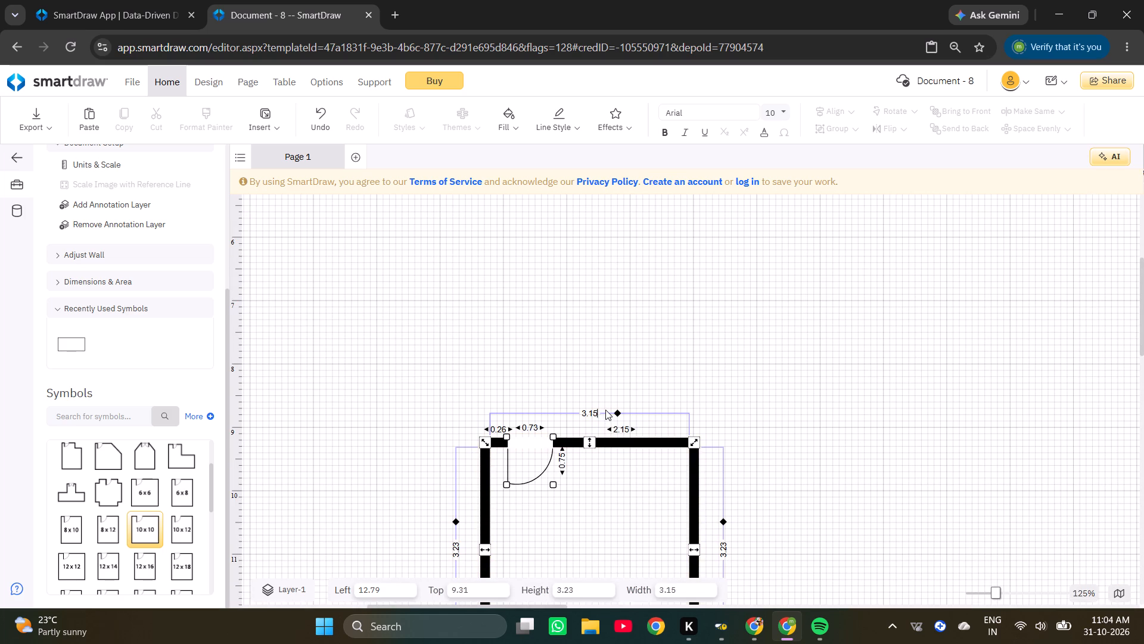
key(BackSpace)
key(BackSpace)
key(BackSpace)
key(BackSpace)
key(BackSpace)
key(BackSpace)
key(BackSpace)
key(BackSpace)
key(BackSpace)
key(BackSpace)
key(BackSpace)
key(1)
key(4)
key(period)
key(2)
key(5)
key(Return)
Set the room outline's side wall length to 10.65, matching the overall depth on the stilt floor plan image.
shift+scroll(666, 379, down, 7)
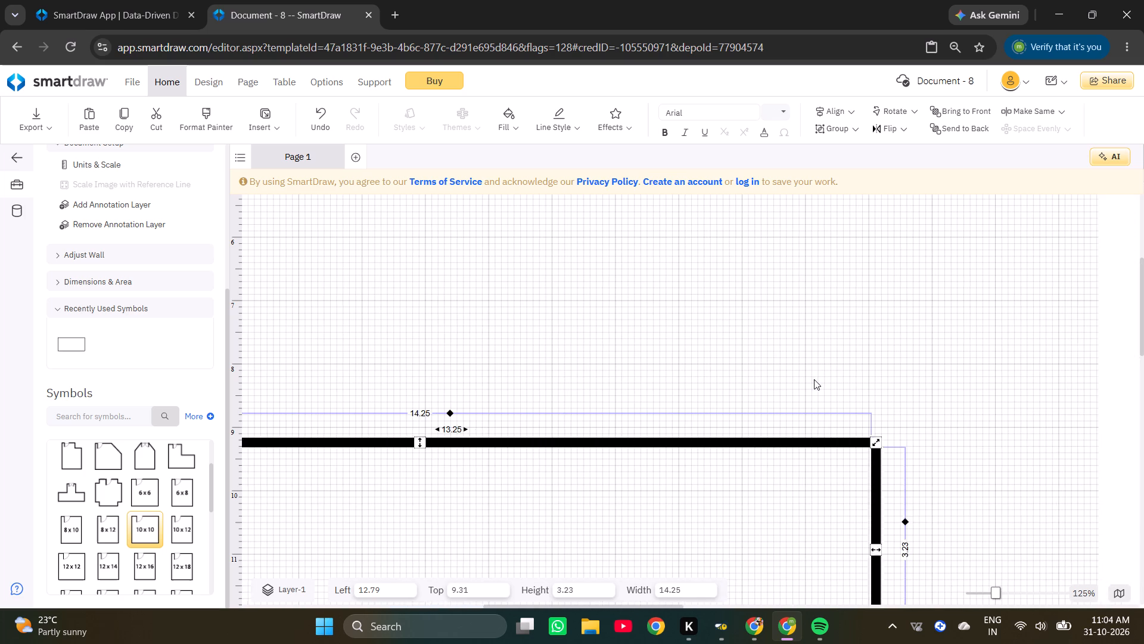
ctrl+scroll(809, 379, down, 6)
ctrl+scroll(844, 345, up, 4)
ctrl+scroll(1000, 454, down, 4)
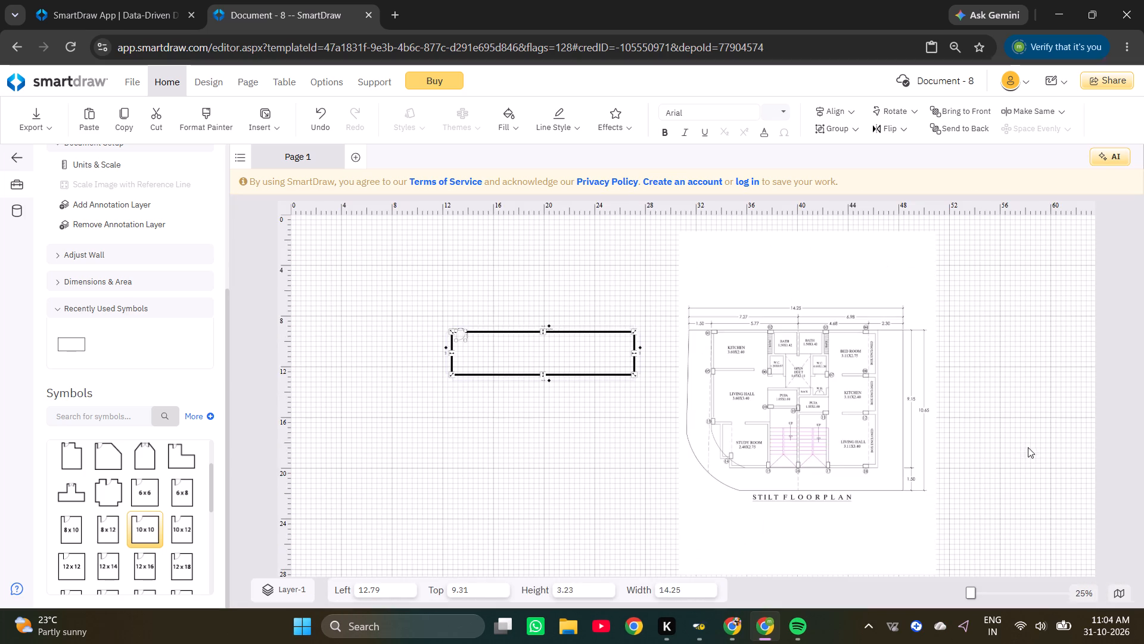
ctrl+scroll(893, 414, up, 3)
ctrl+scroll(987, 420, down, 6)
ctrl+scroll(628, 350, up, 5)
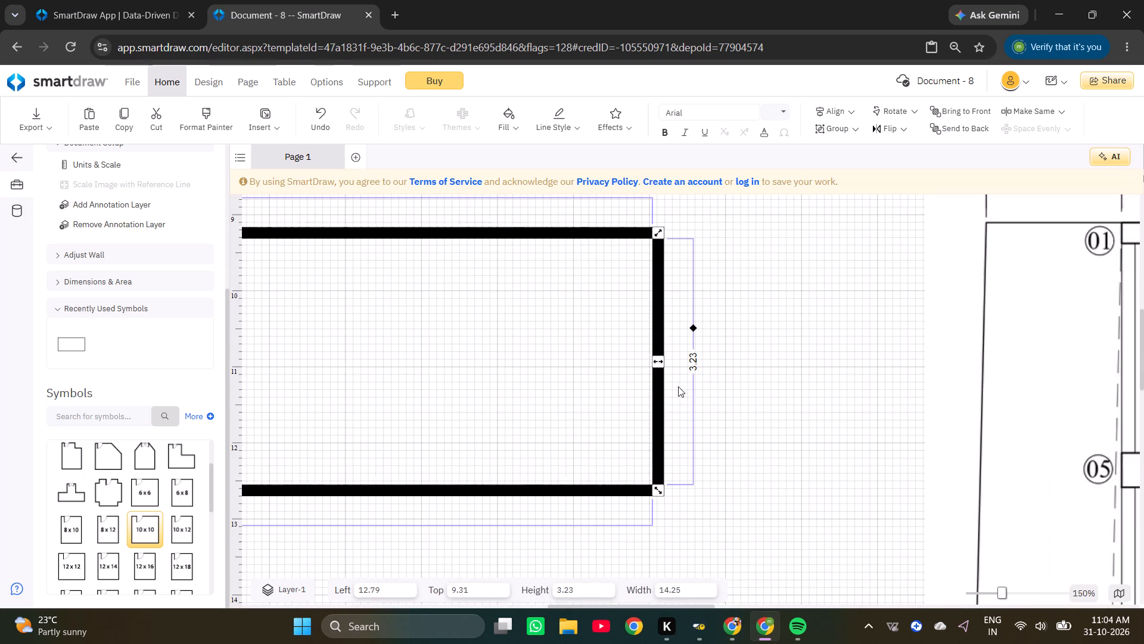
click(701, 361)
click(695, 362)
key(Right)
key(Right)
key(Right)
key(Right)
key(Right)
key(Right)
key(Right)
key(Right)
key(Right)
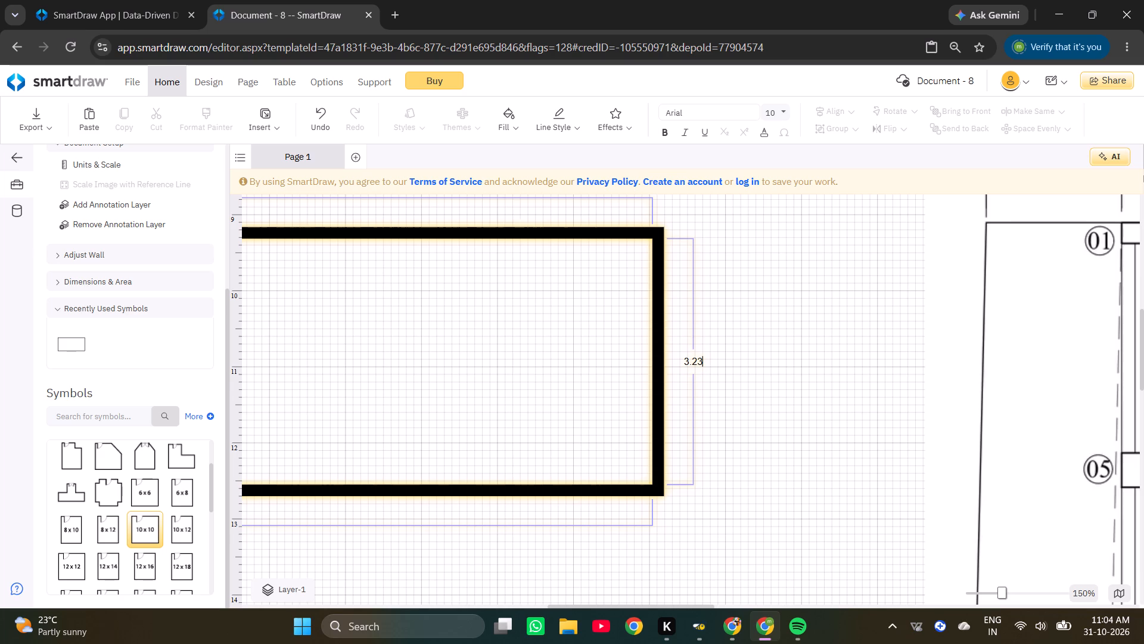
key(BackSpace)
key(BackSpace)
key(BackSpace)
key(BackSpace)
key(BackSpace)
key(BackSpace)
key(BackSpace)
key(BackSpace)
key(BackSpace)
text(1.65)
key(Return)
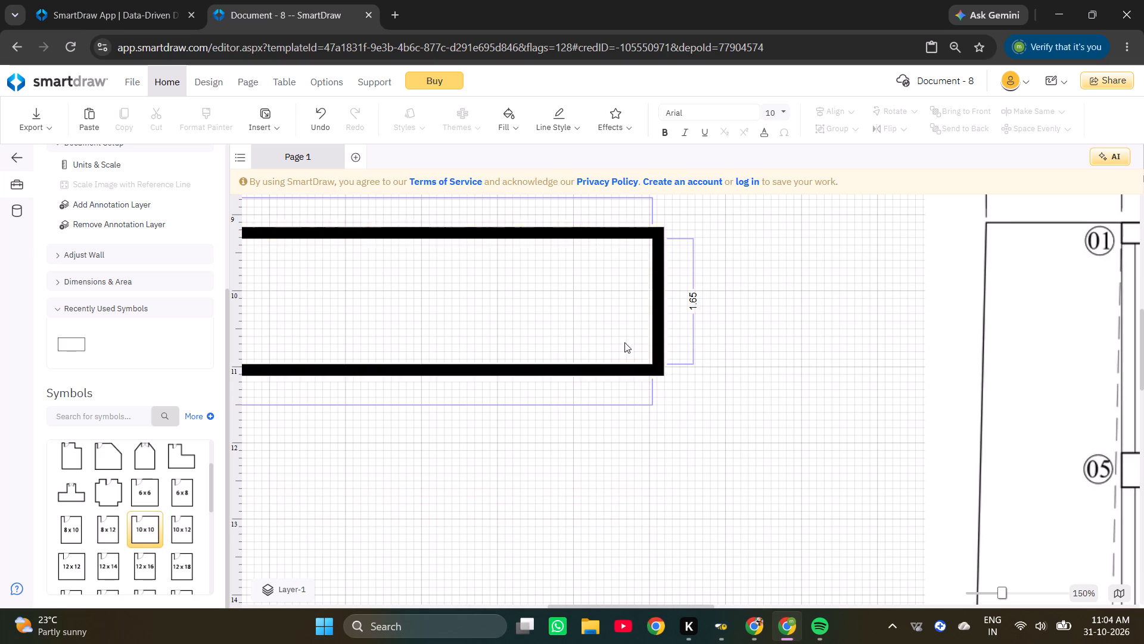
click(689, 312)
click(695, 302)
click(687, 301)
key(0)
key(Return)
click(779, 319)
Examine the stilt floor plan's overall dimensions and interior room layout against the resized room outline.
scroll(782, 320, down, 6)
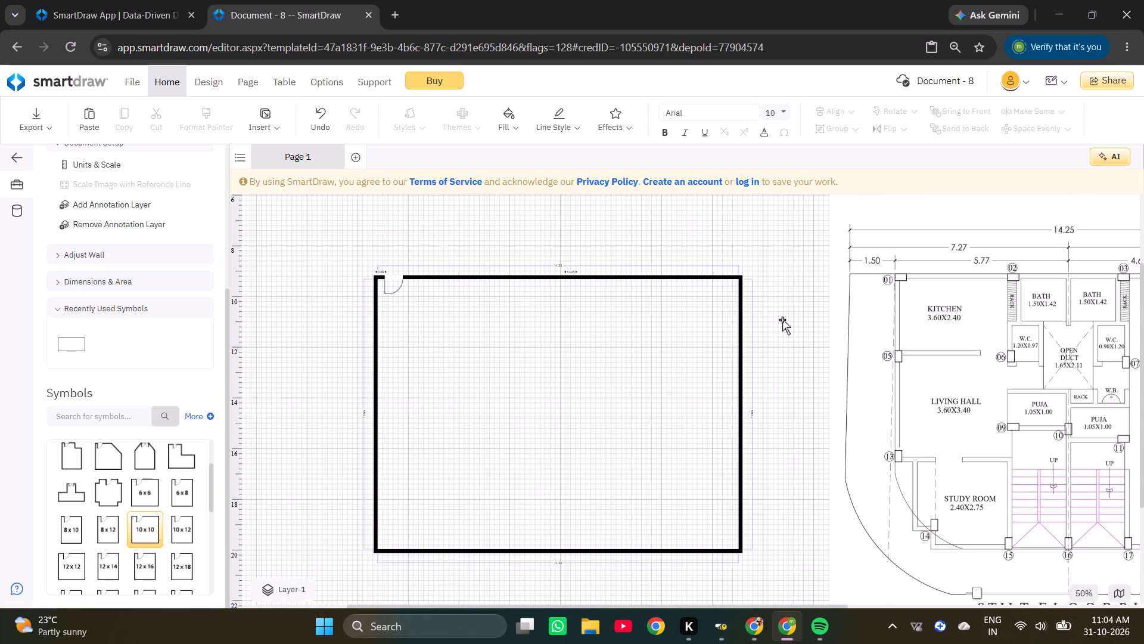
scroll(782, 320, down, 3)
click(686, 466)
ctrl+scroll(629, 371, up, 3)
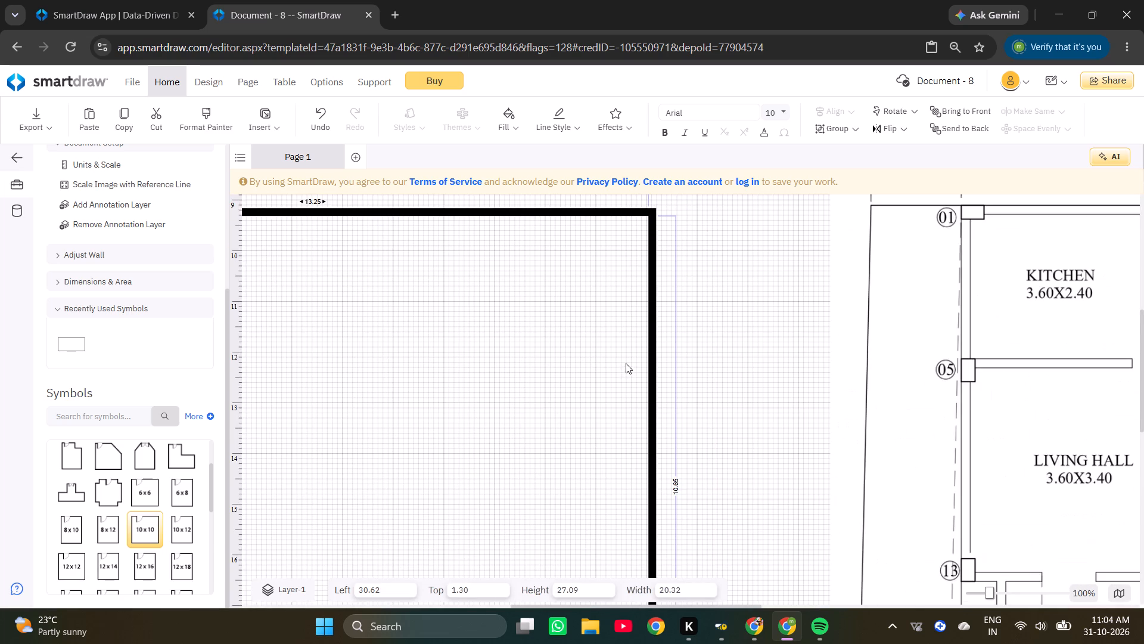
ctrl+scroll(626, 363, down, 5)
ctrl+scroll(1014, 410, up, 4)
ctrl+scroll(630, 388, down, 3)
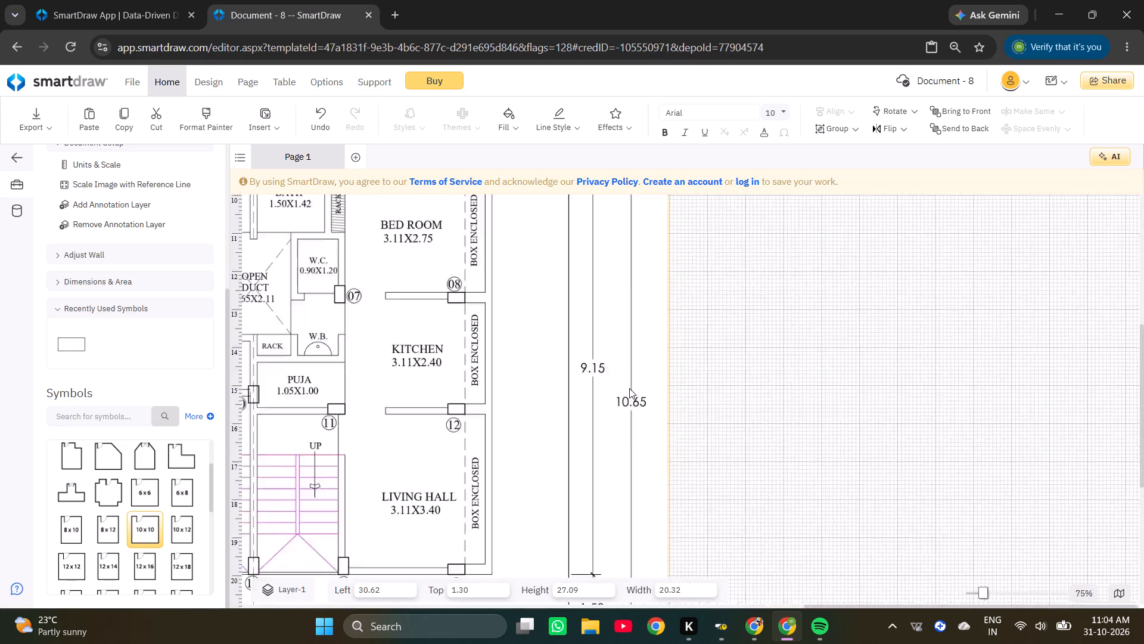
ctrl+scroll(629, 388, down, 1)
ctrl+scroll(784, 404, up, 2)
ctrl+scroll(1080, 411, down, 2)
ctrl+scroll(937, 407, up, 1)
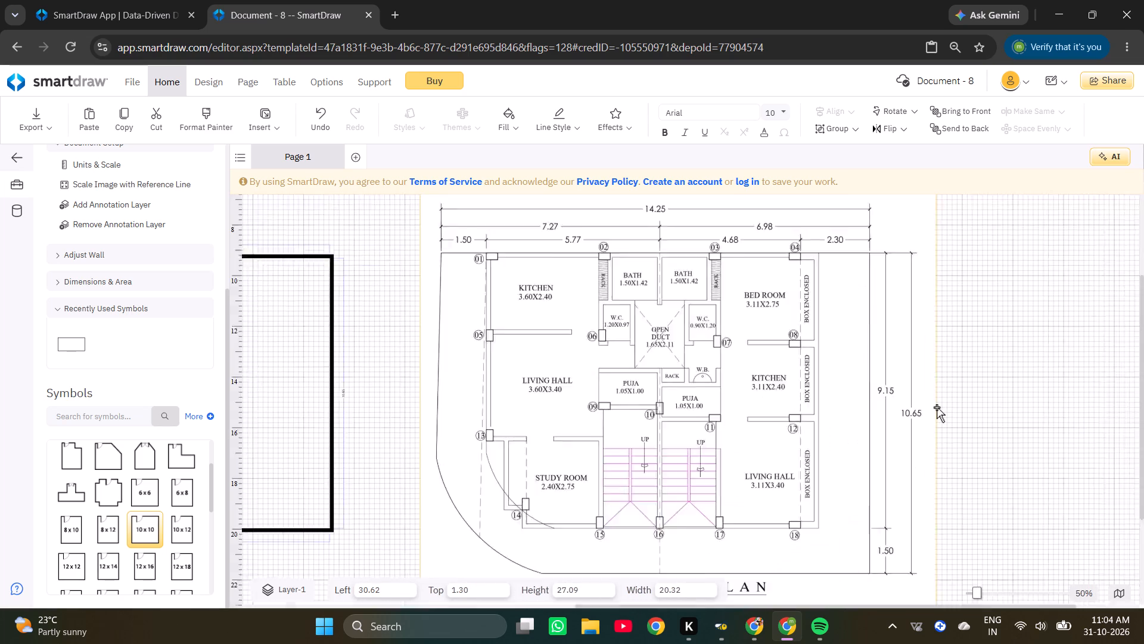
ctrl+scroll(937, 407, up, 1)
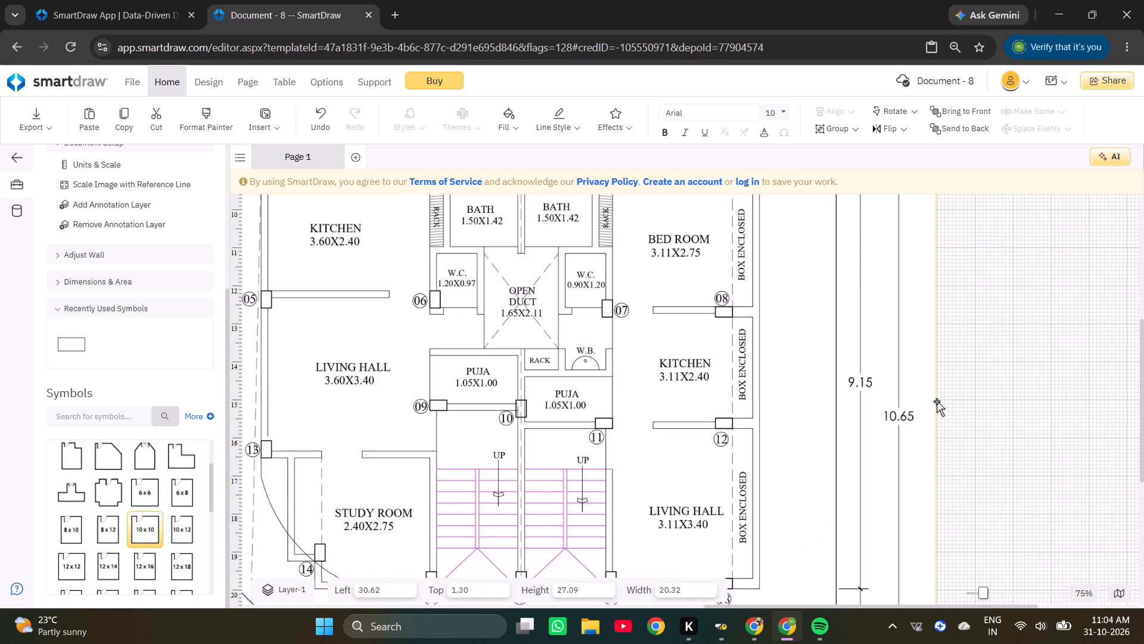
ctrl+scroll(781, 375, down, 1)
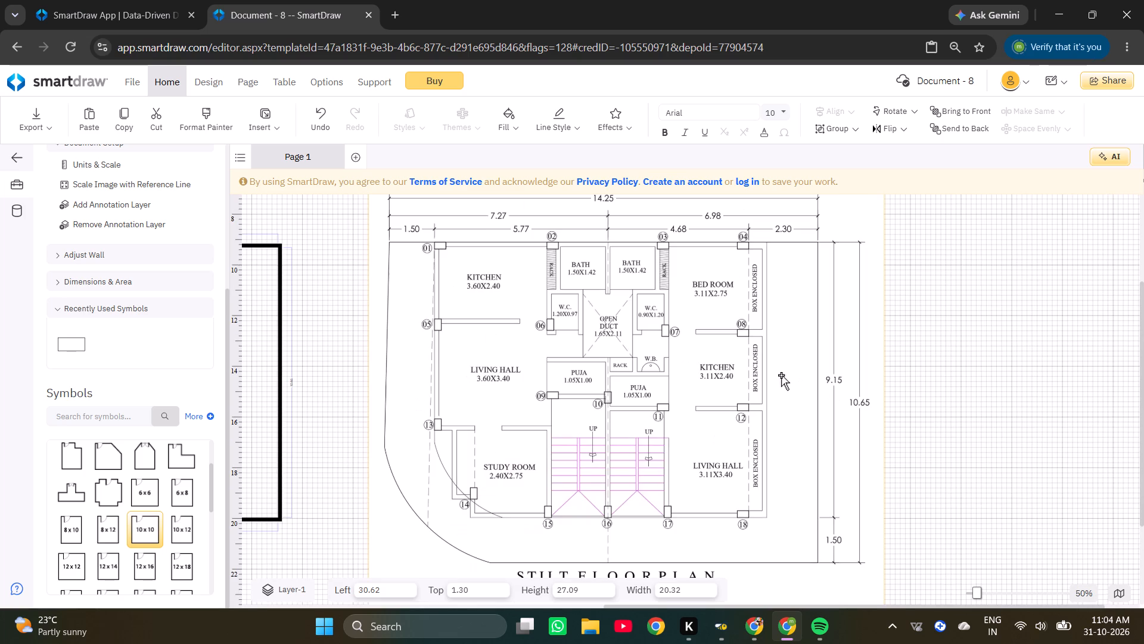
Switch to the Imagination Shaper house naksha page, browse its floor plans and designs, and return to the Google image results.
click(107, 0)
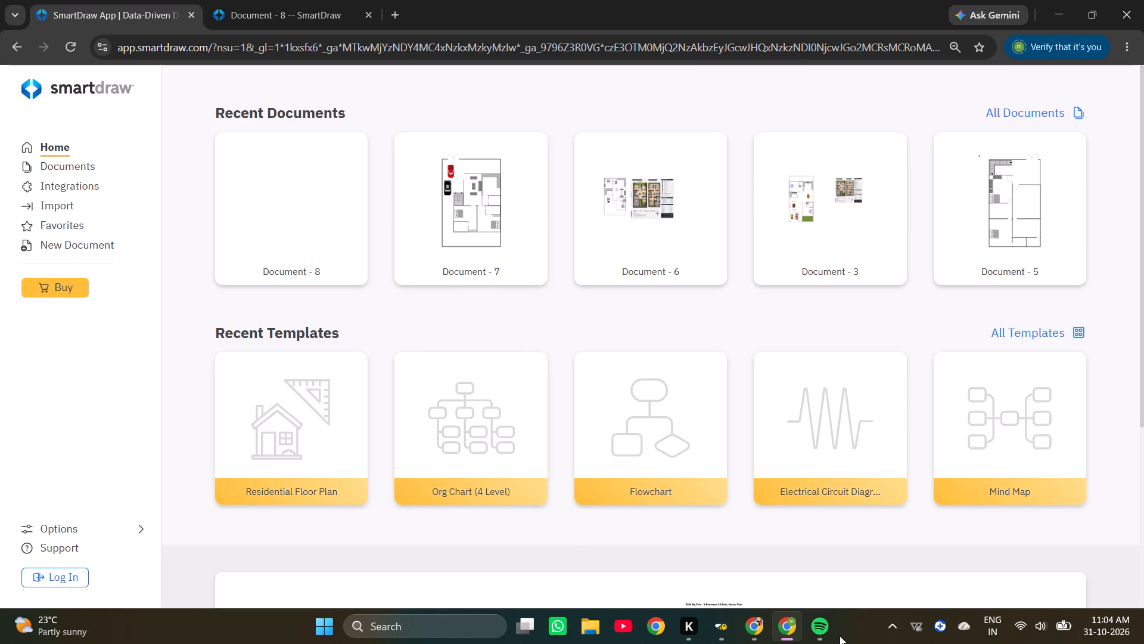
click(748, 630)
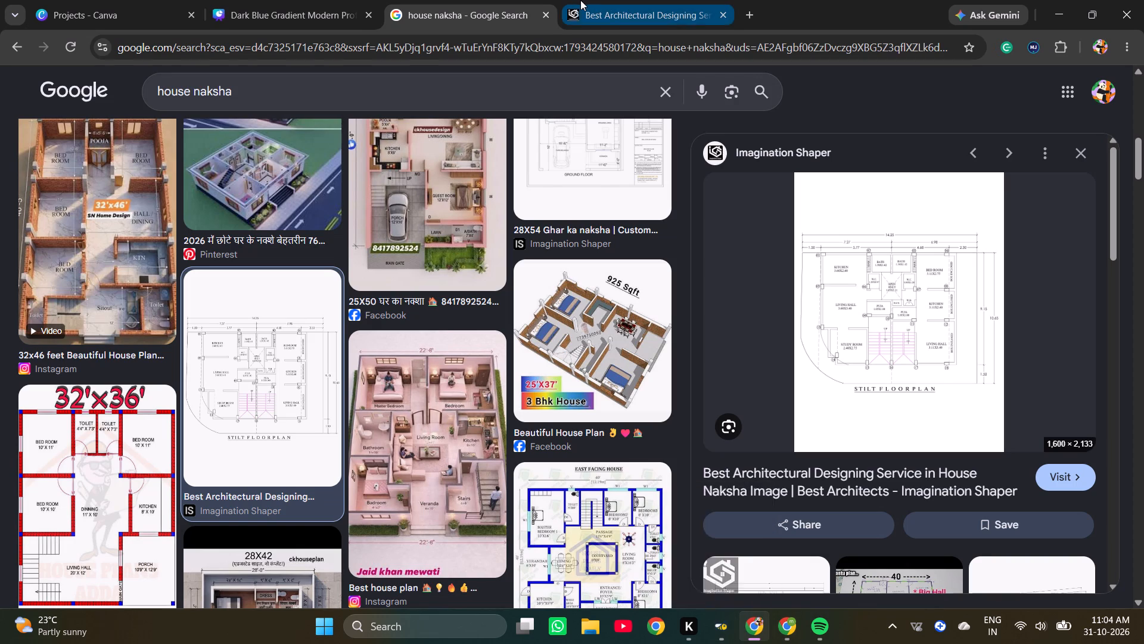
click(580, 0)
scroll(522, 479, down, 3)
click(1105, 265)
scroll(910, 262, up, 4)
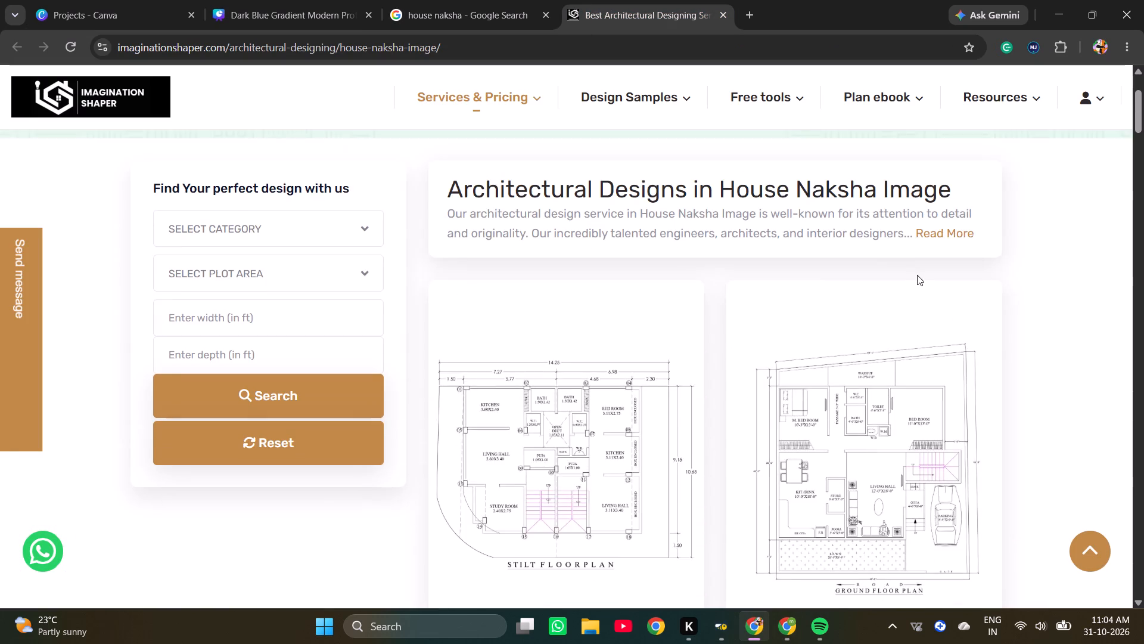
scroll(917, 277, down, 16)
scroll(921, 273, down, 5)
scroll(921, 273, up, 4)
scroll(922, 271, down, 7)
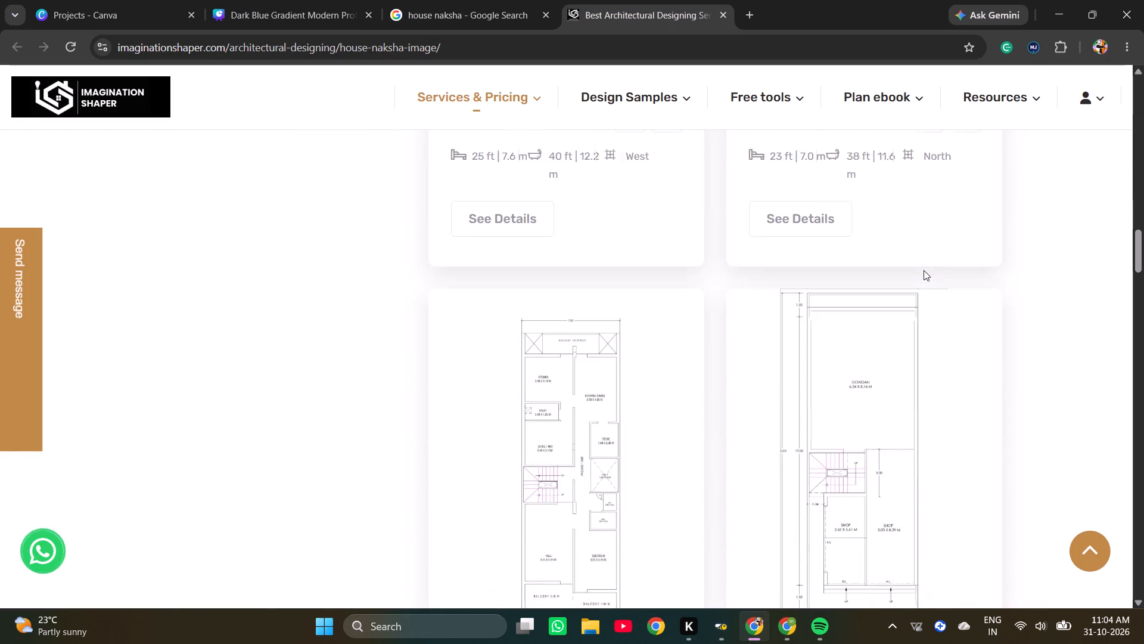
scroll(924, 270, down, 15)
scroll(875, 264, up, 1)
scroll(875, 264, down, 4)
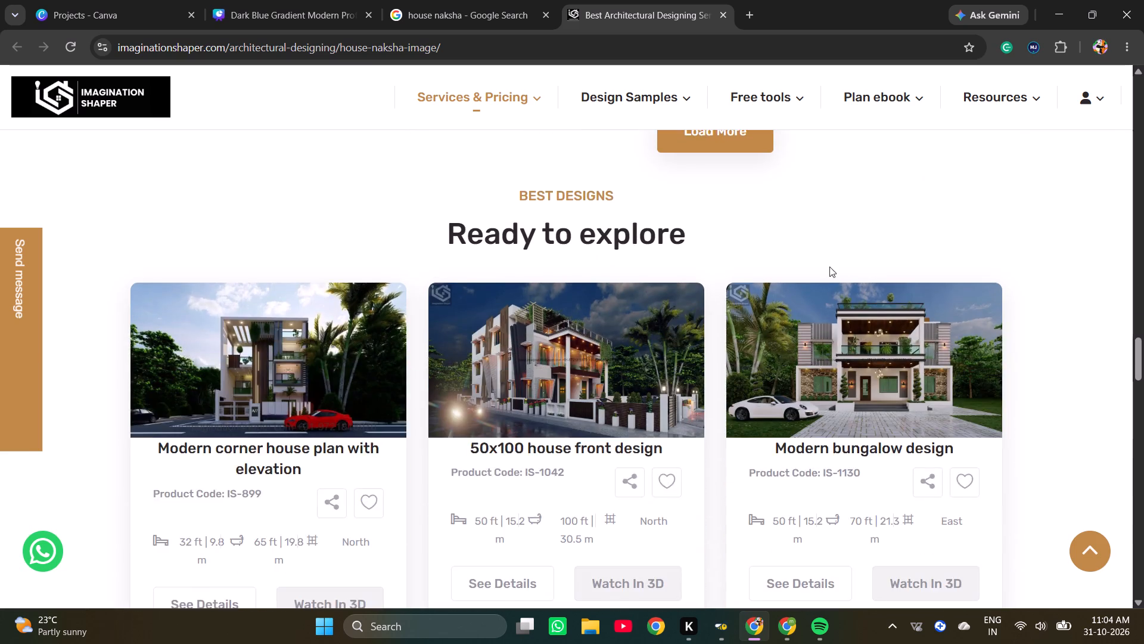
scroll(822, 268, down, 14)
scroll(794, 268, down, 16)
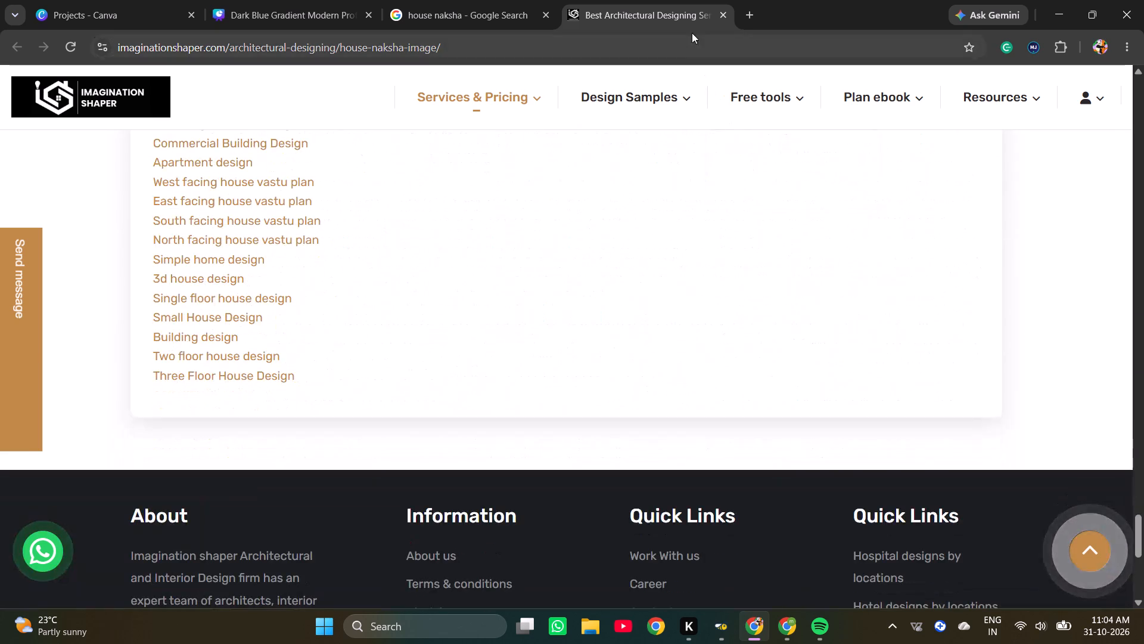
click(501, 0)
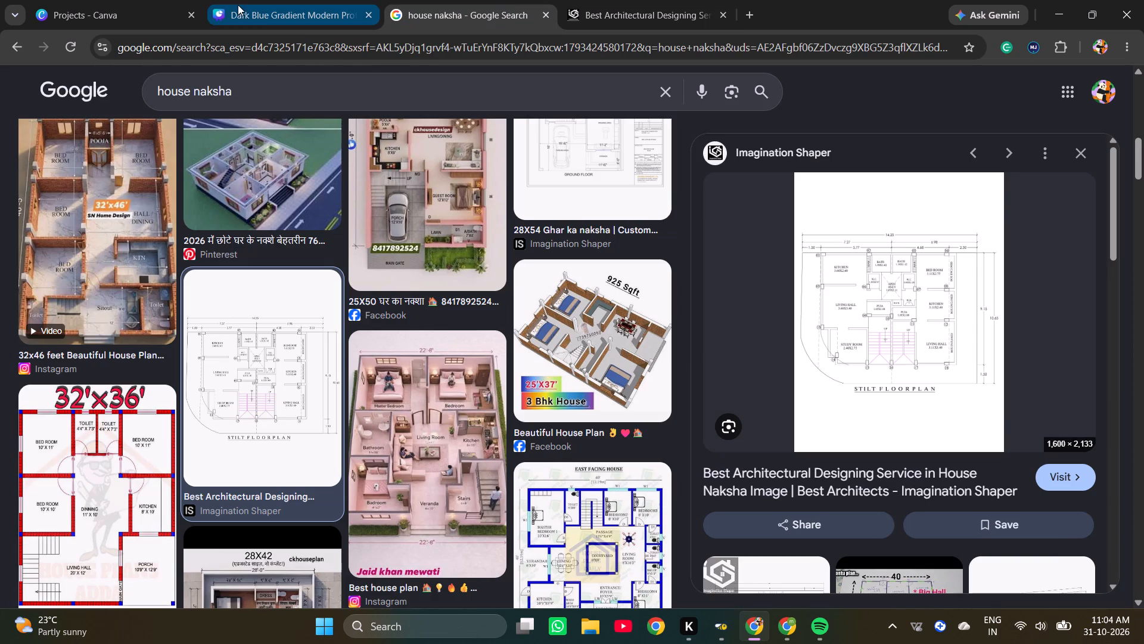
Browse the house naksha image results for another plan and copy the House Gyan ground floor plan image.
click(238, 5)
click(416, 2)
scroll(588, 358, down, 2)
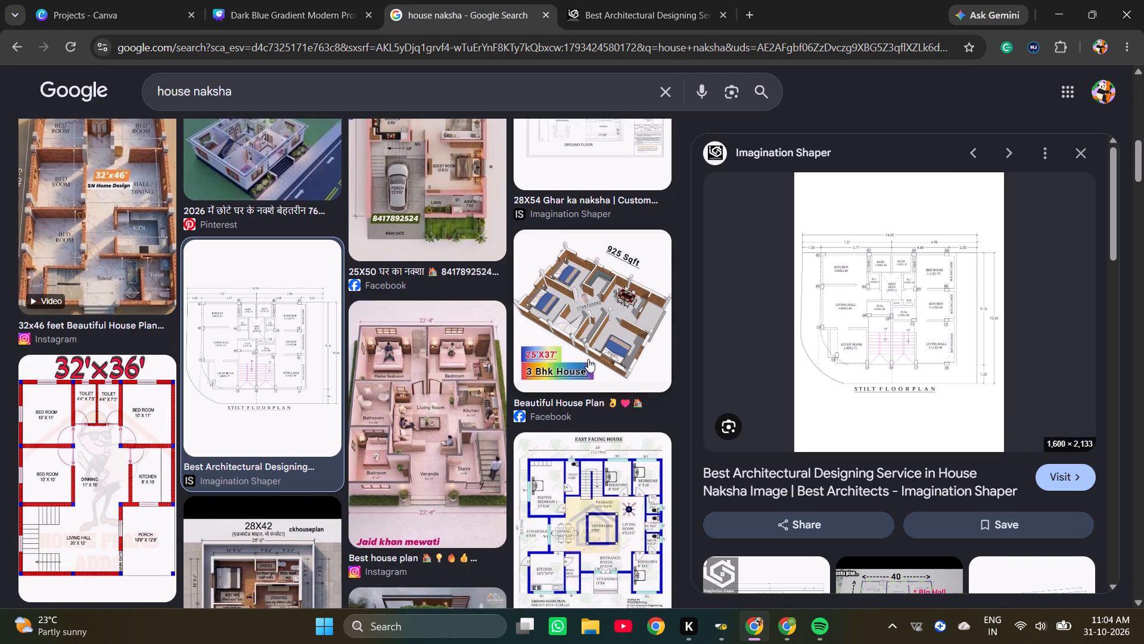
scroll(326, 431, down, 2)
scroll(332, 378, down, 2)
scroll(372, 342, down, 3)
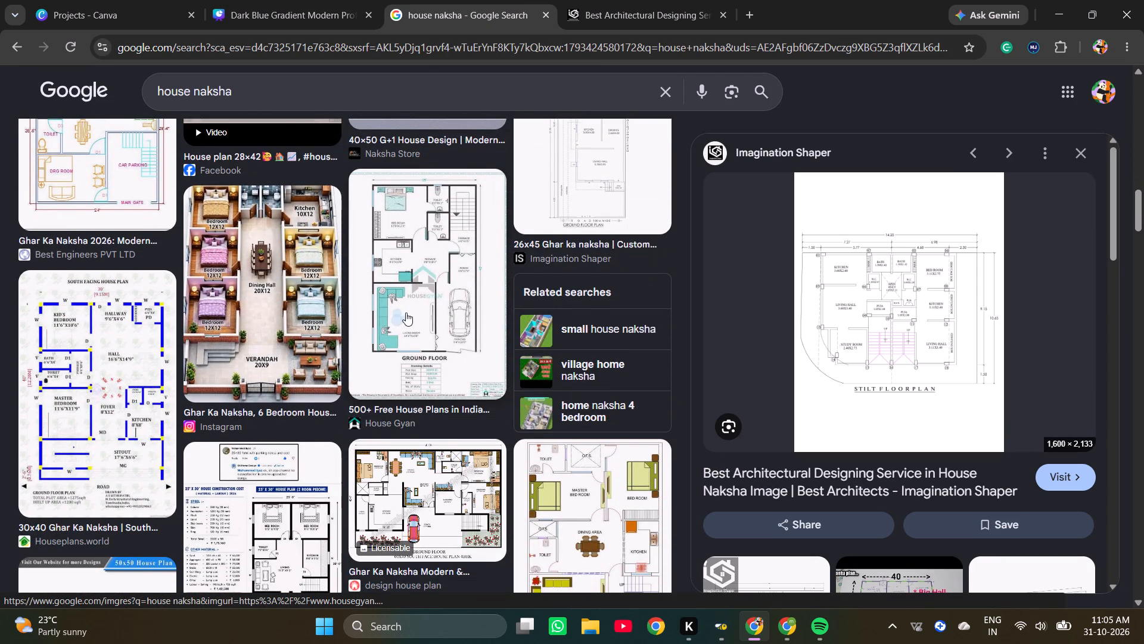
scroll(408, 306, down, 4)
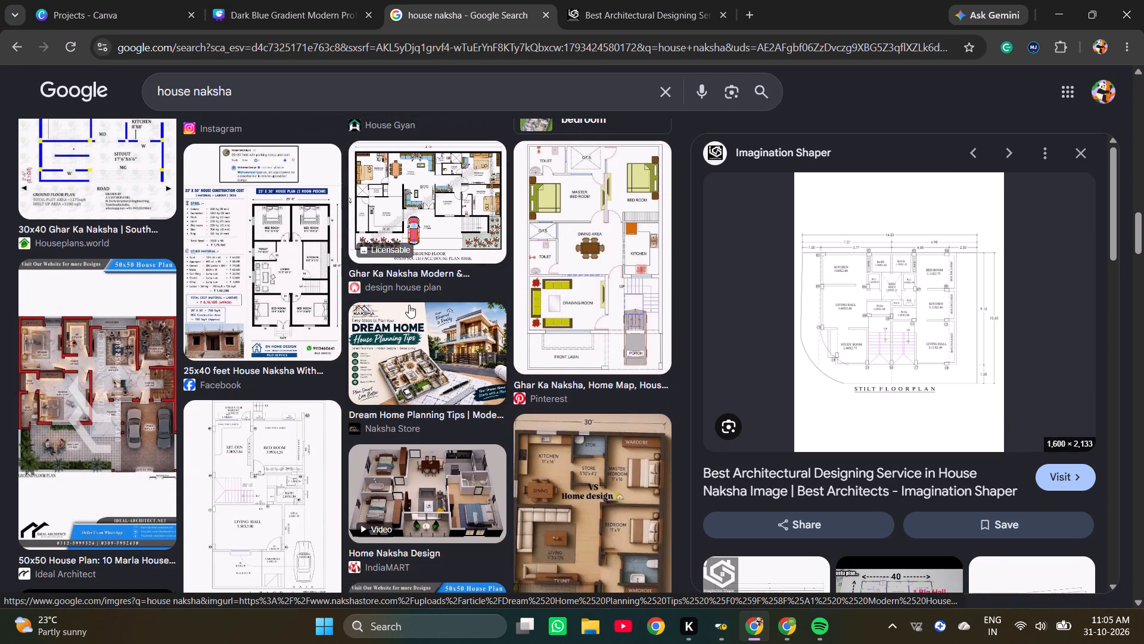
scroll(410, 304, down, 9)
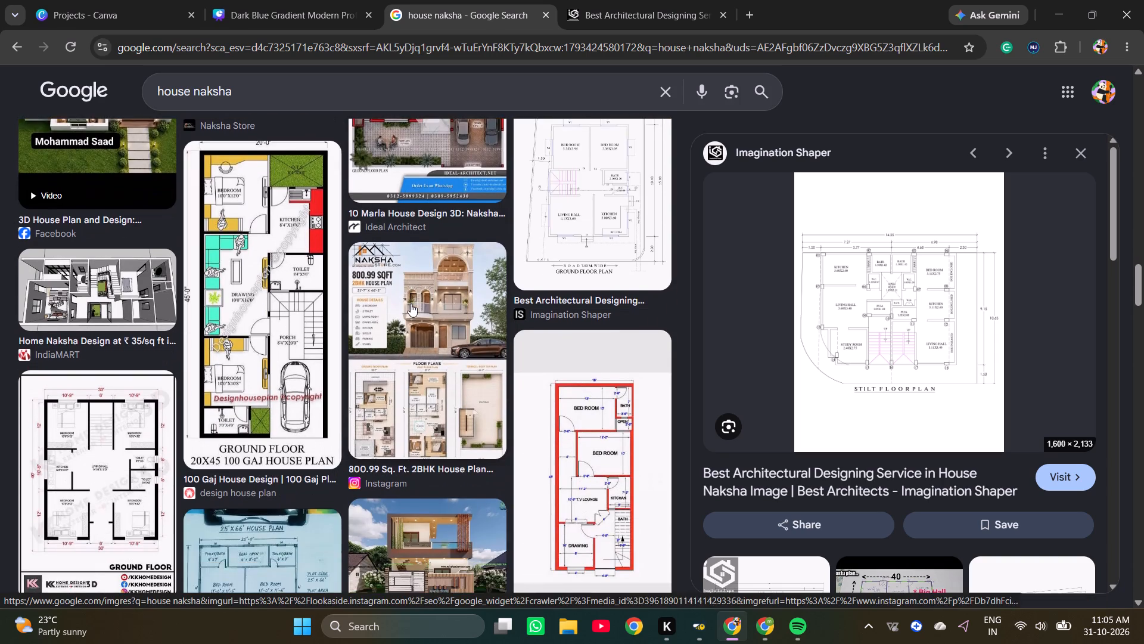
scroll(411, 304, down, 1)
scroll(411, 304, up, 12)
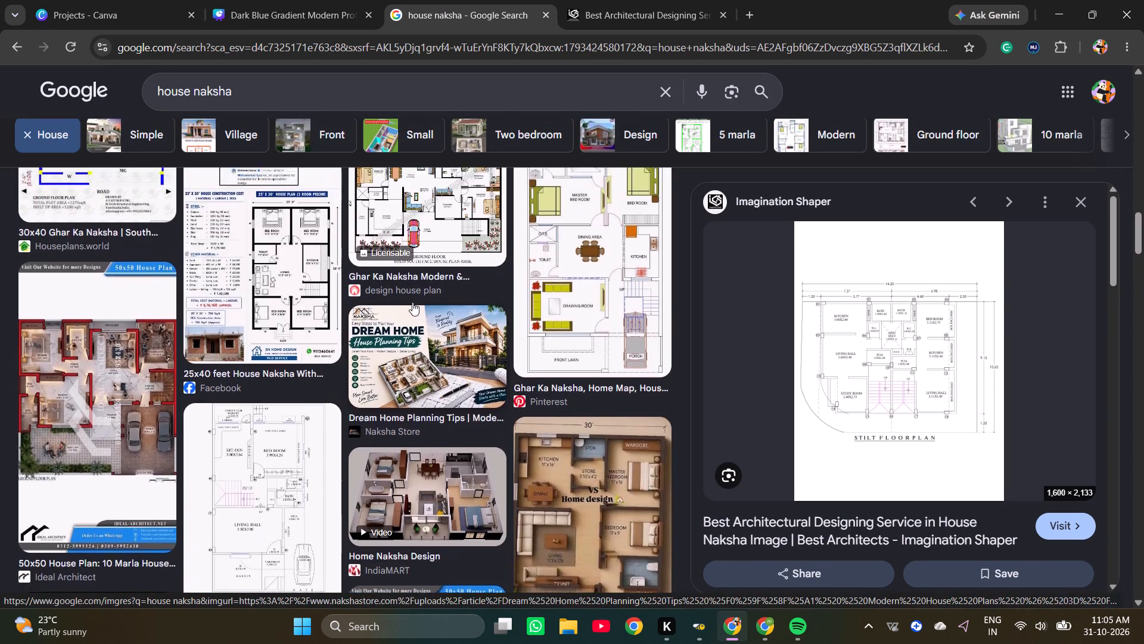
scroll(412, 302, up, 3)
click(412, 302)
right_click(897, 298)
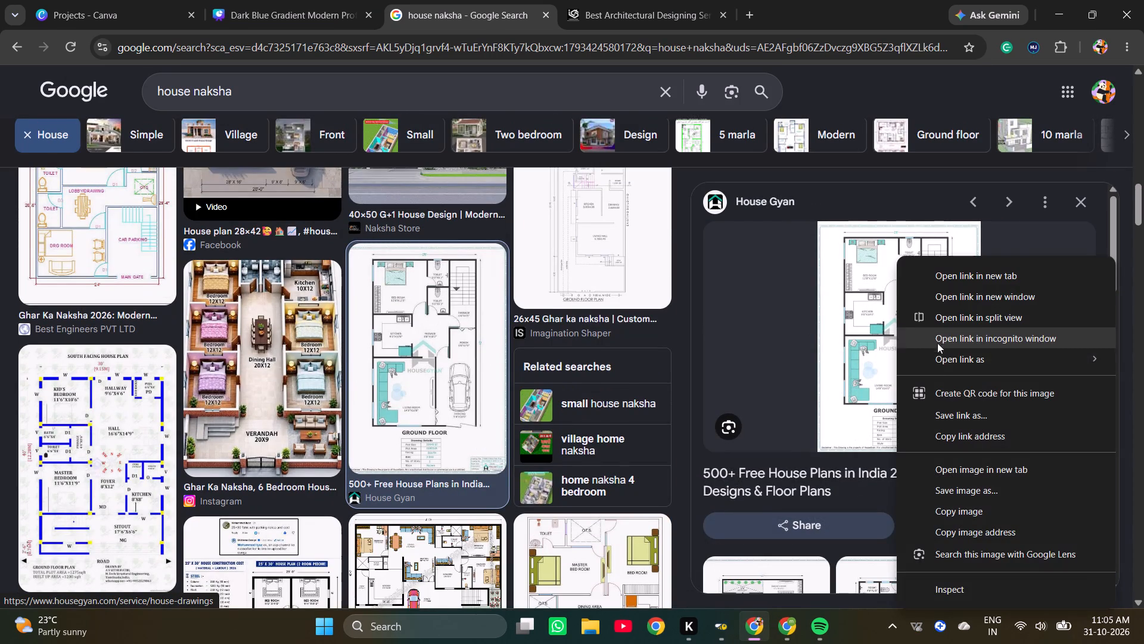
click(949, 513)
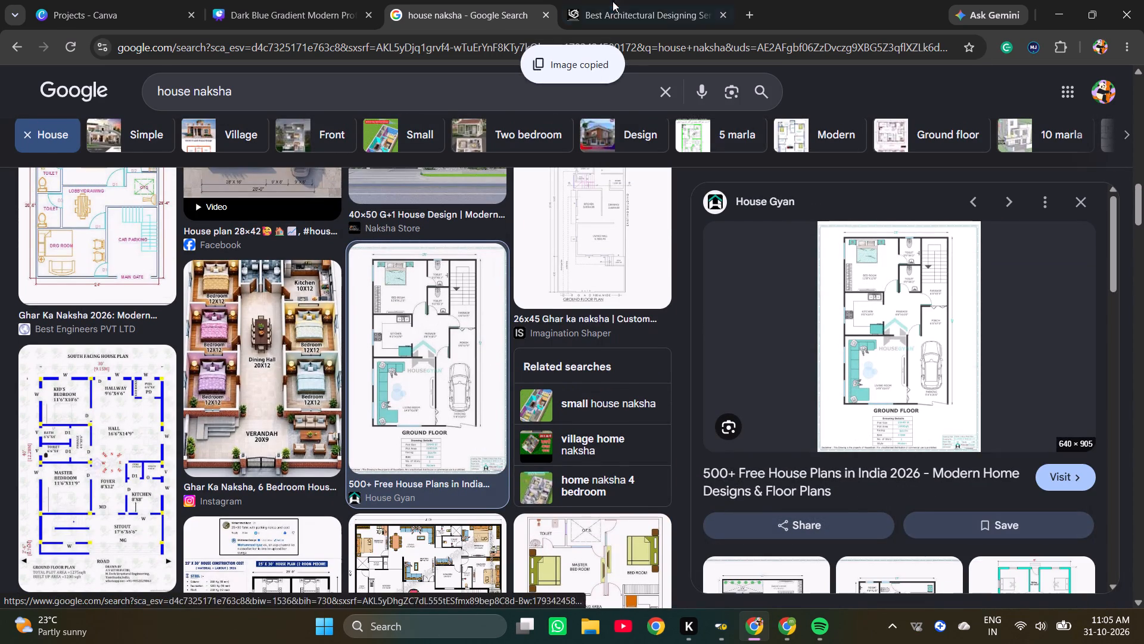
Close the Best Architectural Designing Service page.
click(609, 0)
click(724, 12)
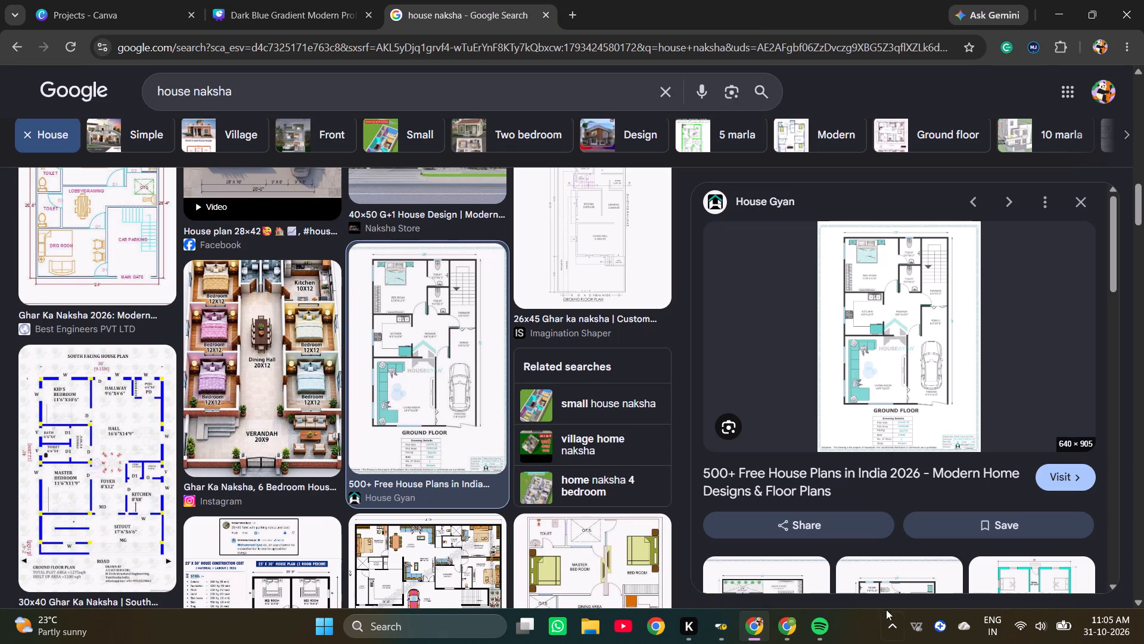
Switch to the SmartDraw document and delete the stilt floor plan image.
click(784, 628)
click(293, 241)
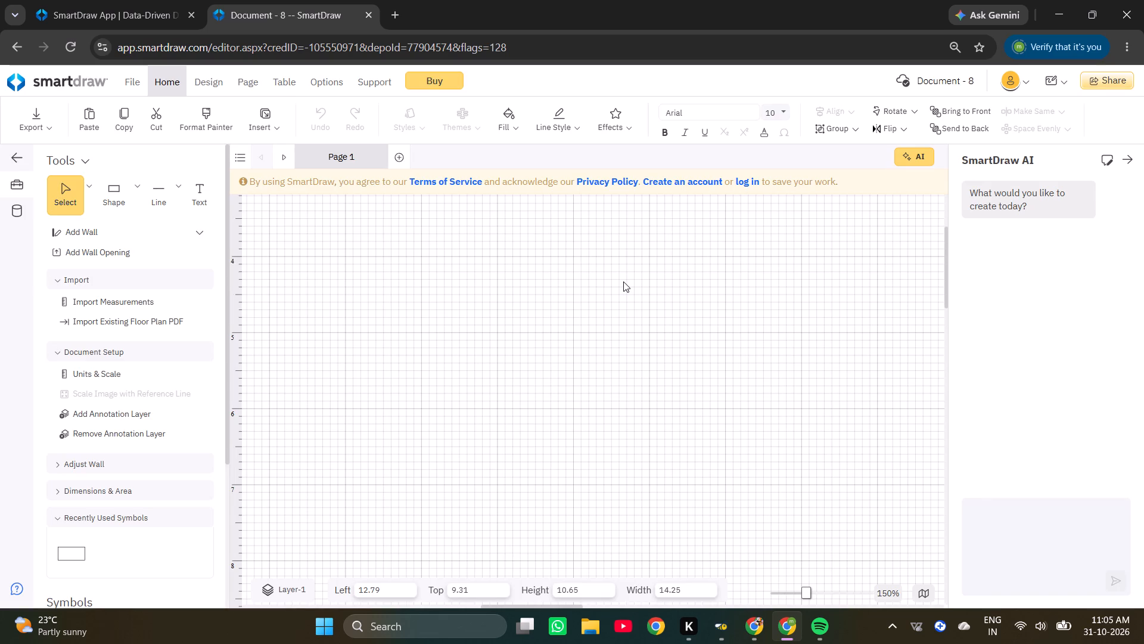
ctrl+scroll(602, 294, down, 7)
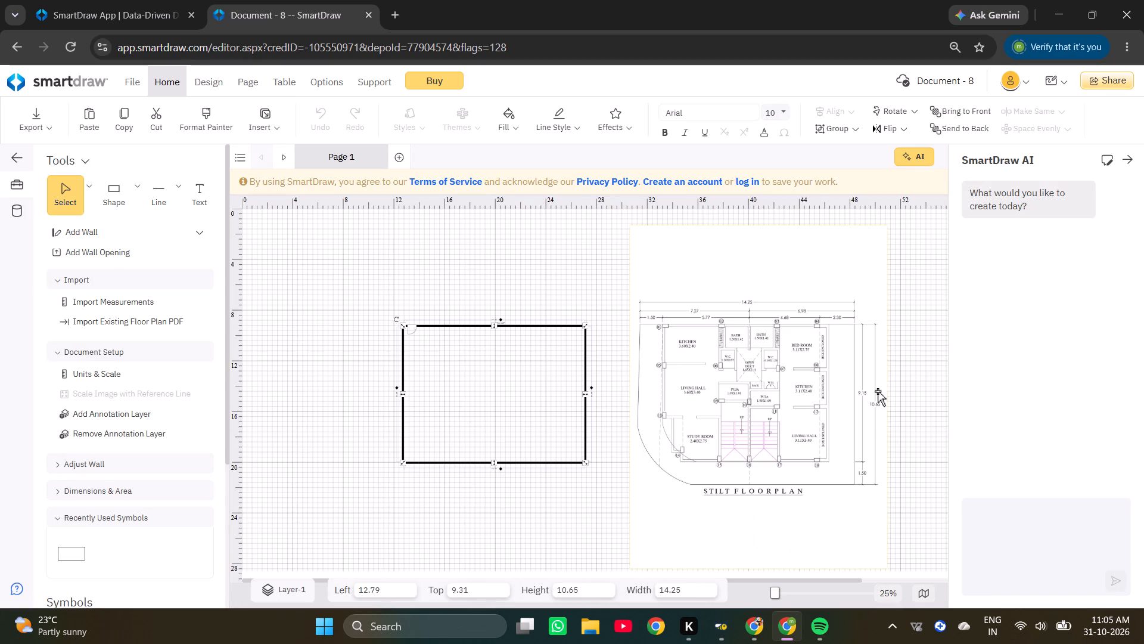
click(817, 370)
key(Delete)
Paste the copied ground floor plan image and move it off the room outline into the empty area on its right.
right_click(817, 369)
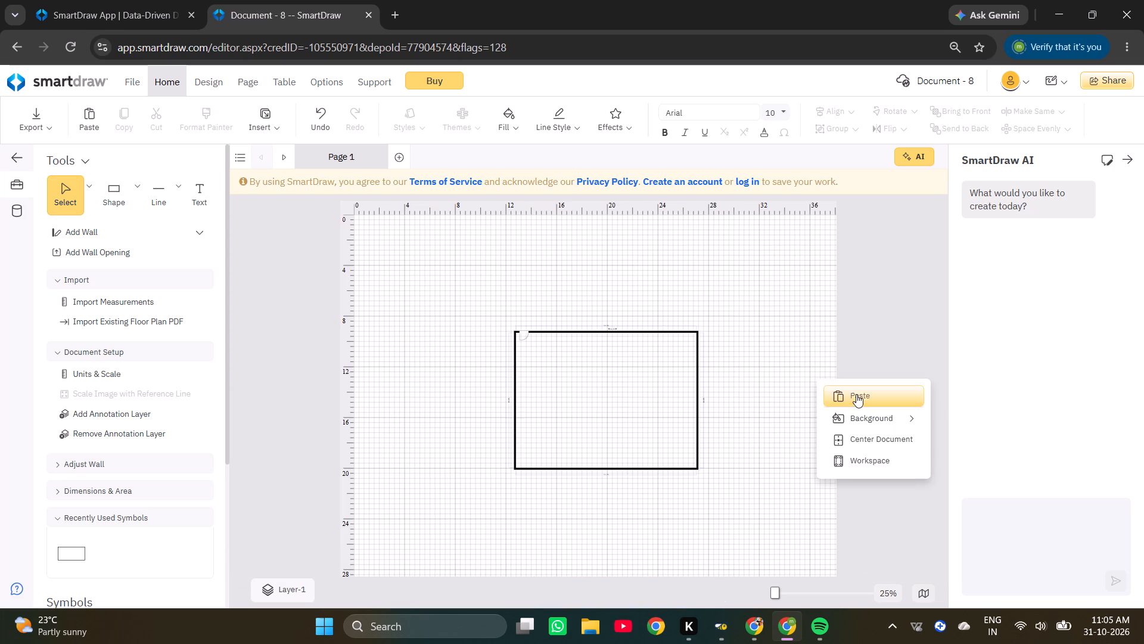
click(860, 396)
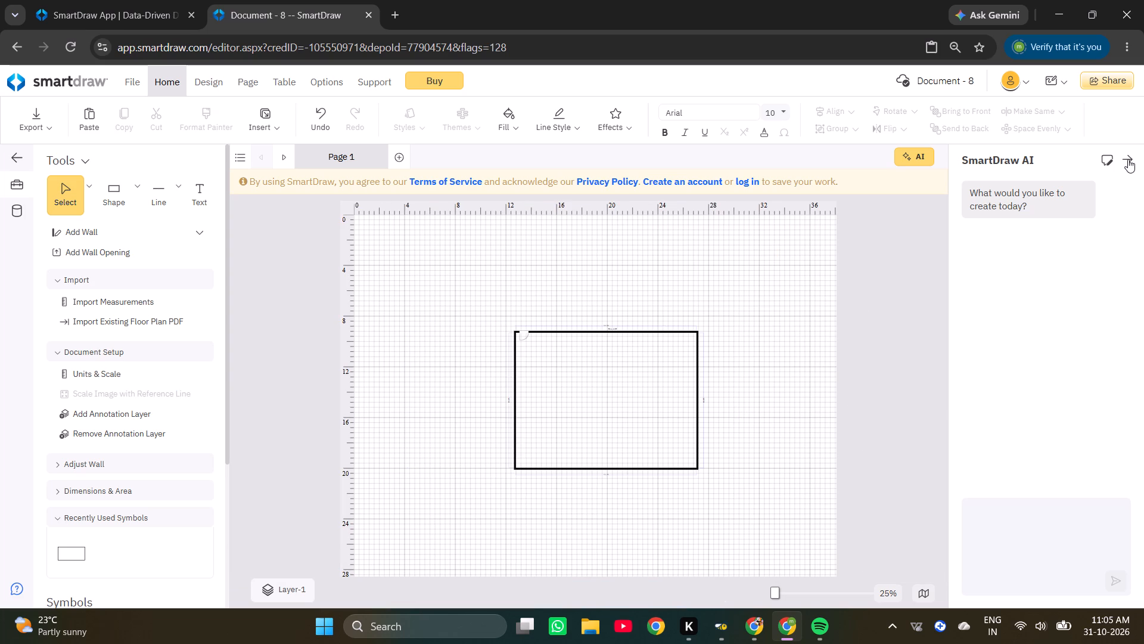
click(1128, 159)
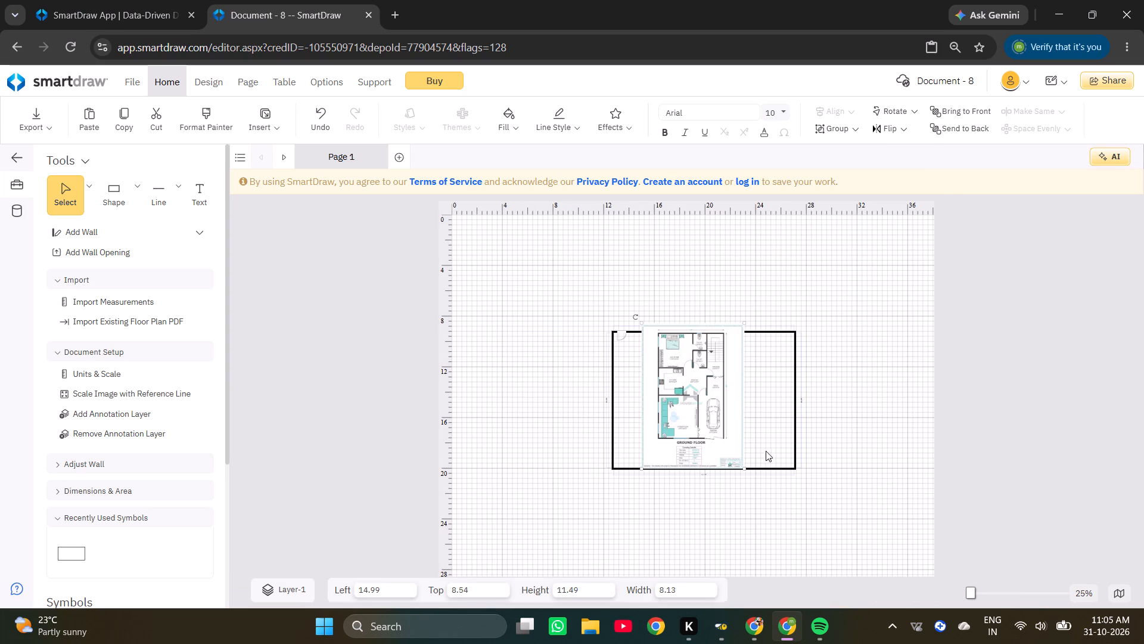
drag(688, 385, 906, 382)
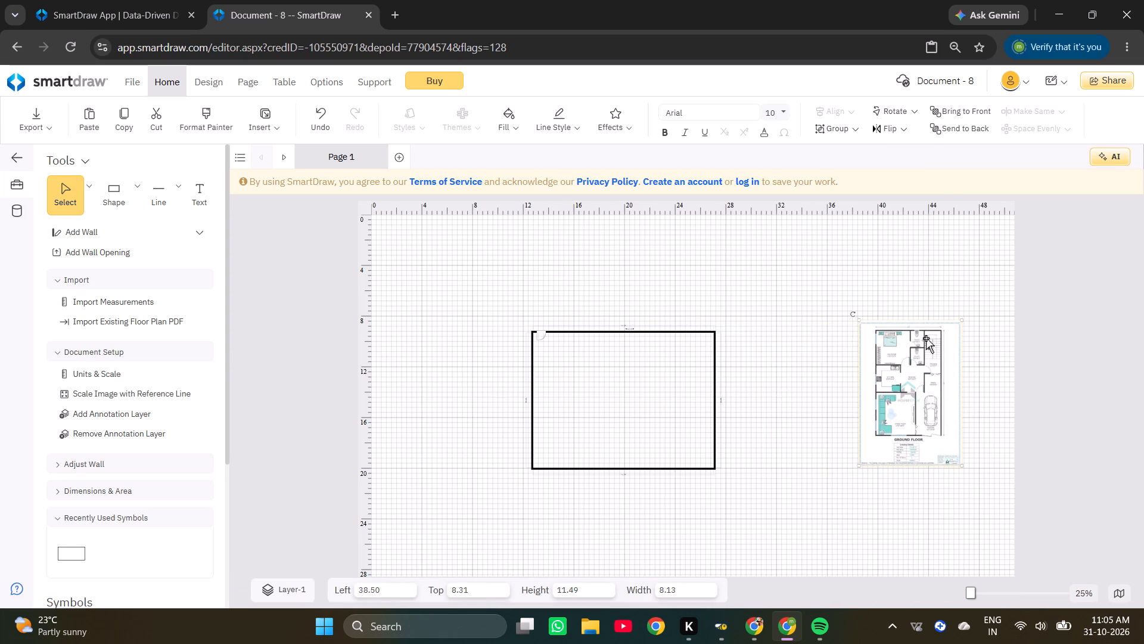
Set the room outline's width to 25, matching the overall width on the ground floor plan image.
ctrl+scroll(926, 338, up, 6)
ctrl+scroll(888, 264, down, 7)
ctrl+scroll(635, 327, up, 5)
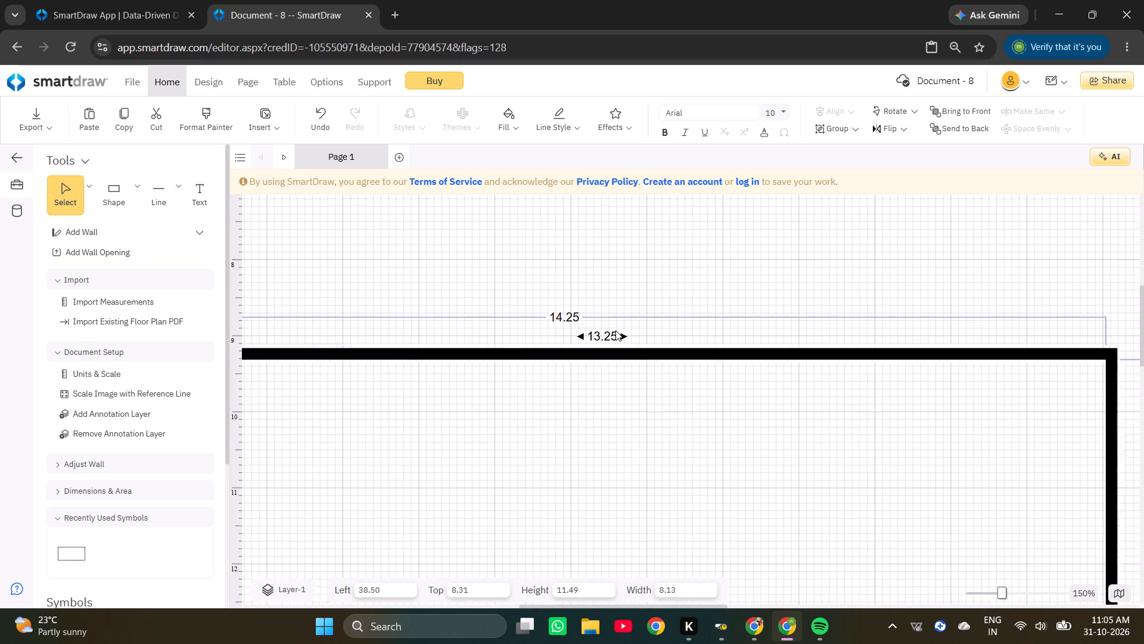
click(574, 314)
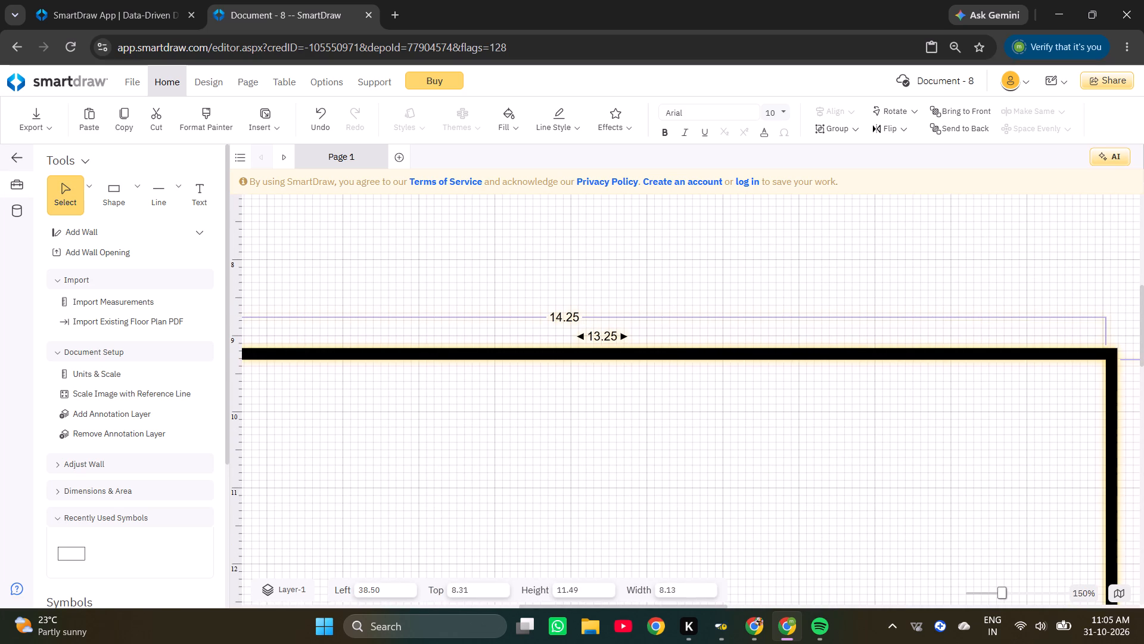
drag(568, 315, 520, 316)
click(567, 315)
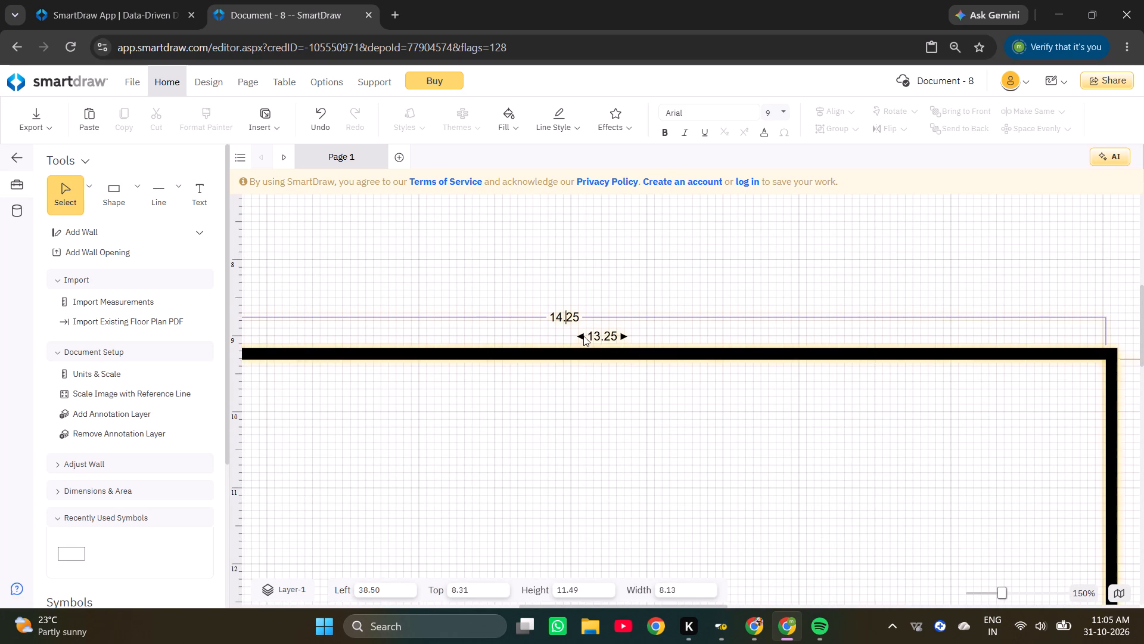
key(BackSpace)
key(BackSpace)
key(BackSpace)
key(BackSpace)
key(BackSpace)
key(BackSpace)
key(BackSpace)
key(BackSpace)
key(BackSpace)
key(Return)
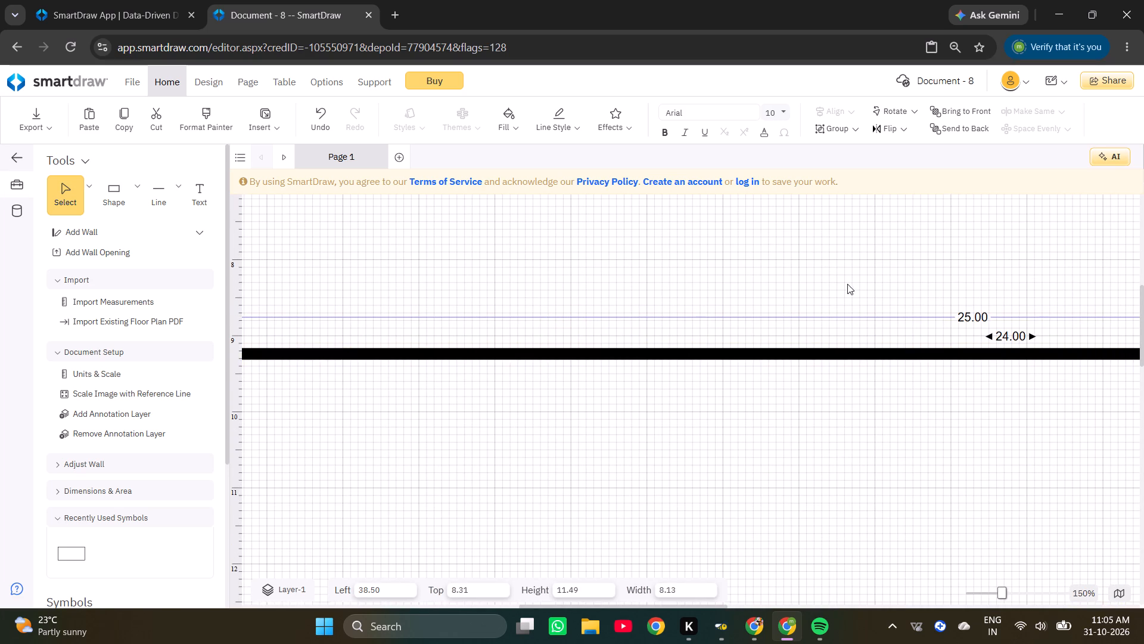
Set the room outline's side wall length to 40, matching the overall depth on the ground floor plan image.
ctrl+scroll(861, 295, down, 8)
ctrl+scroll(959, 354, up, 4)
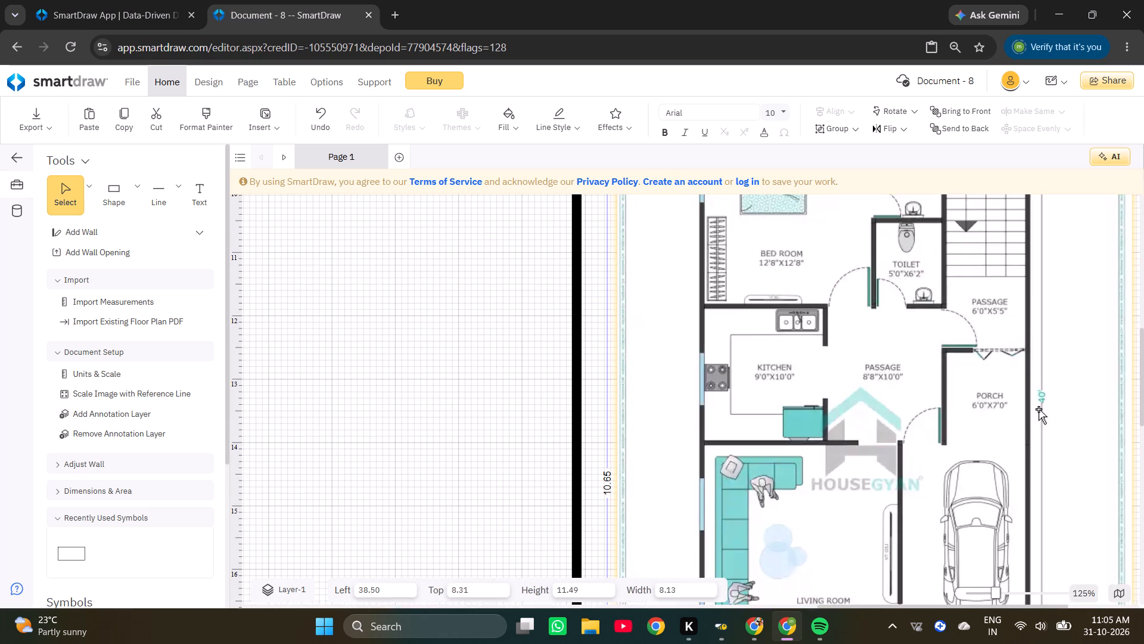
ctrl+scroll(1039, 407, down, 6)
ctrl+scroll(894, 407, up, 6)
click(718, 386)
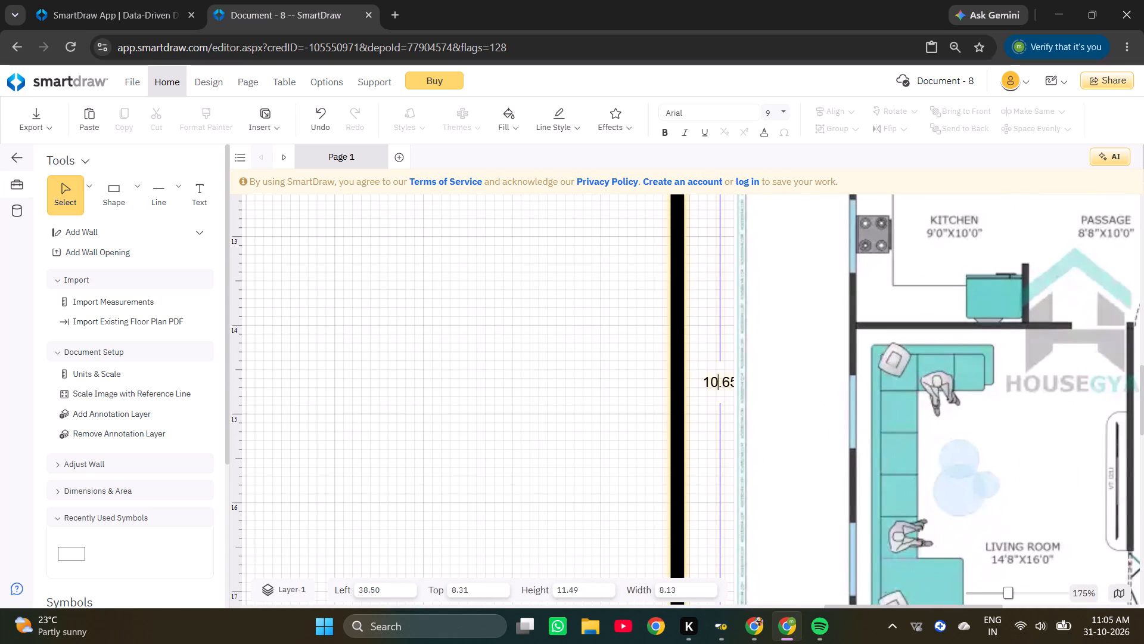
key(Right)
key(Right)
key(Right)
key(Right)
key(Right)
key(Right)
key(Right)
key(Right)
key(BackSpace)
key(BackSpace)
key(BackSpace)
key(BackSpace)
key(BackSpace)
key(BackSpace)
key(BackSpace)
key(BackSpace)
key(BackSpace)
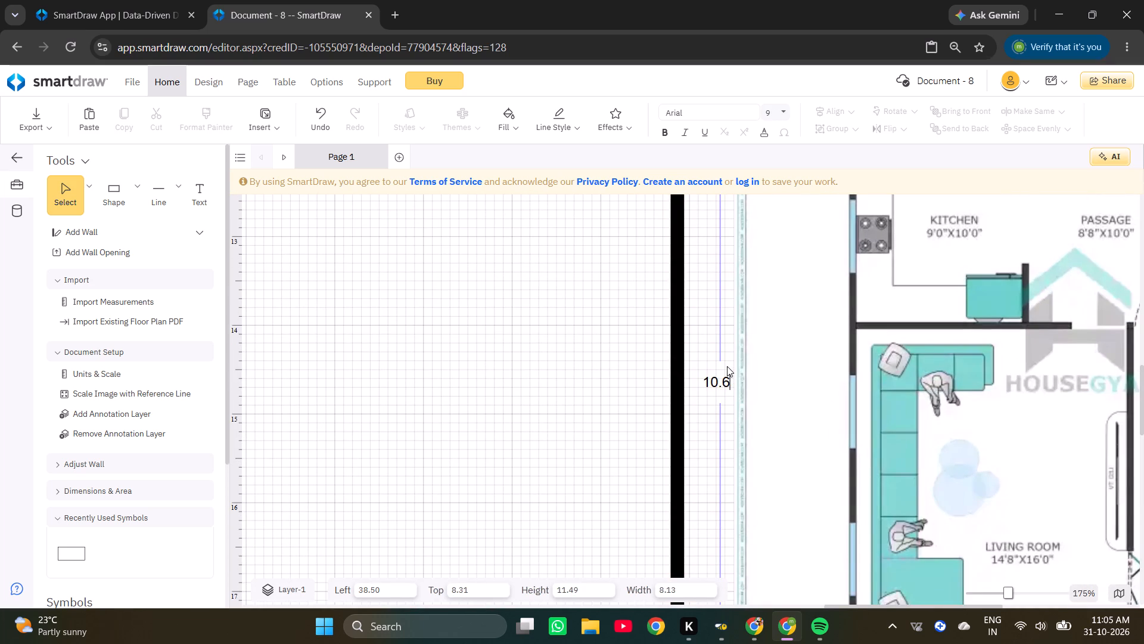
key(4)
key(0)
key(Return)
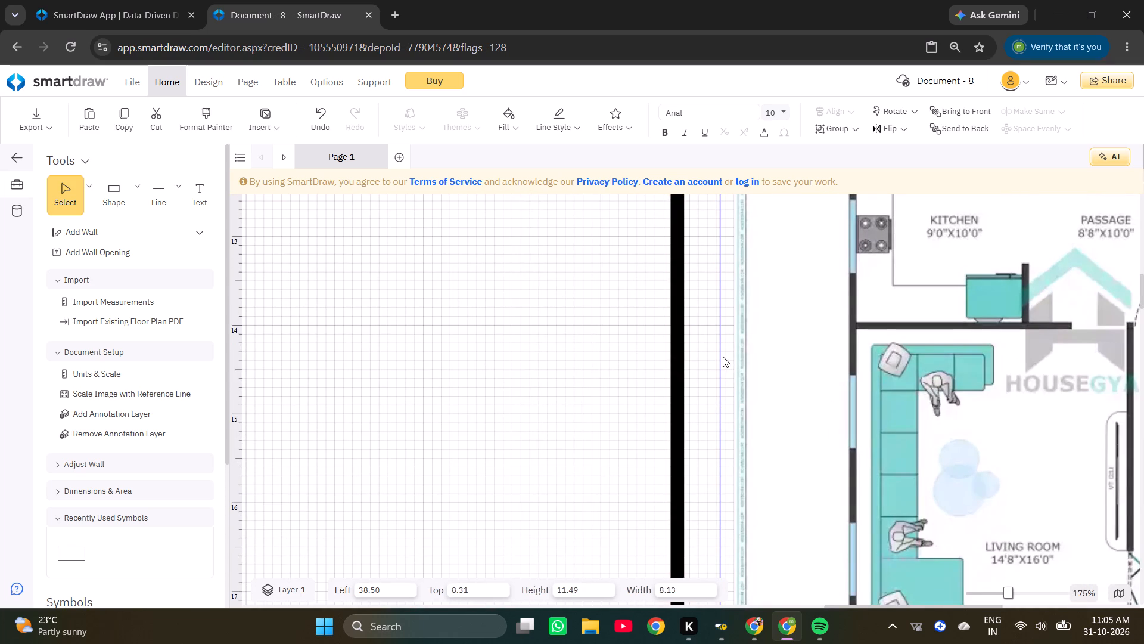
Reposition the enlarged room outline and the ground floor plan image side by side, with their tops aligned at about 11.8.
ctrl+scroll(704, 365, down, 9)
click(878, 361)
drag(880, 364, 882, 370)
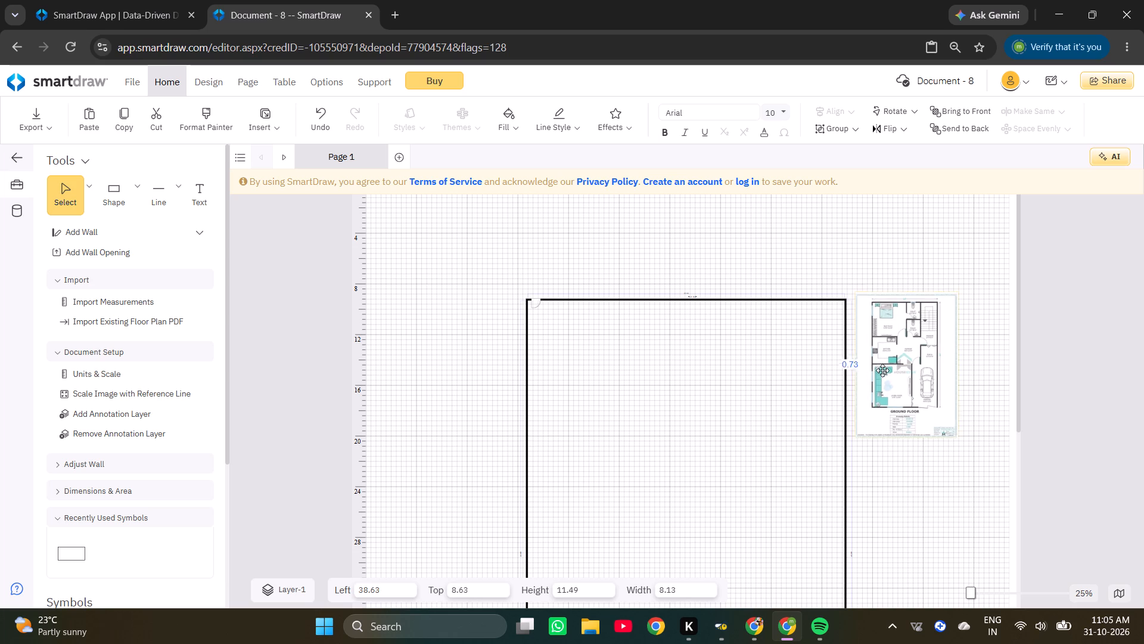
drag(882, 370, 901, 373)
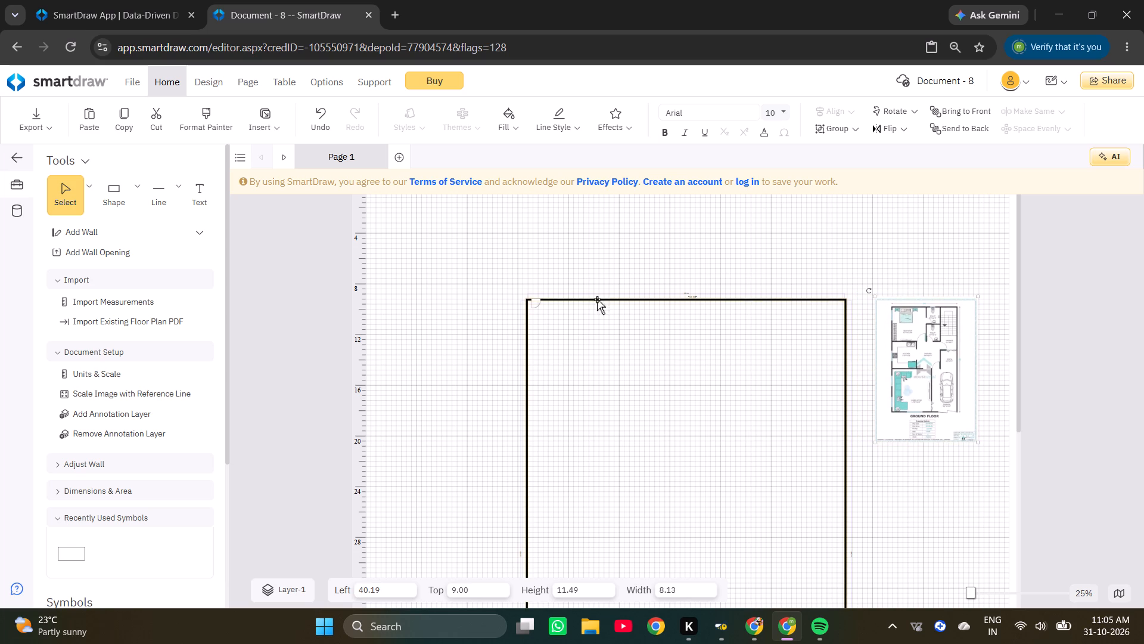
drag(589, 299, 557, 333)
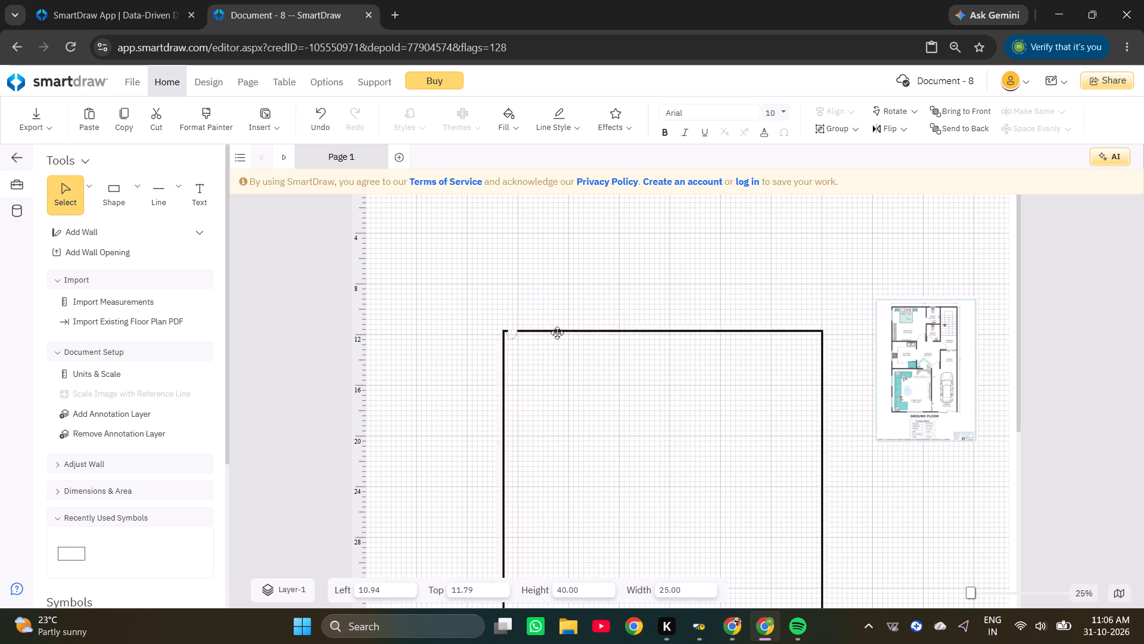
drag(557, 333, 580, 336)
drag(915, 339, 913, 374)
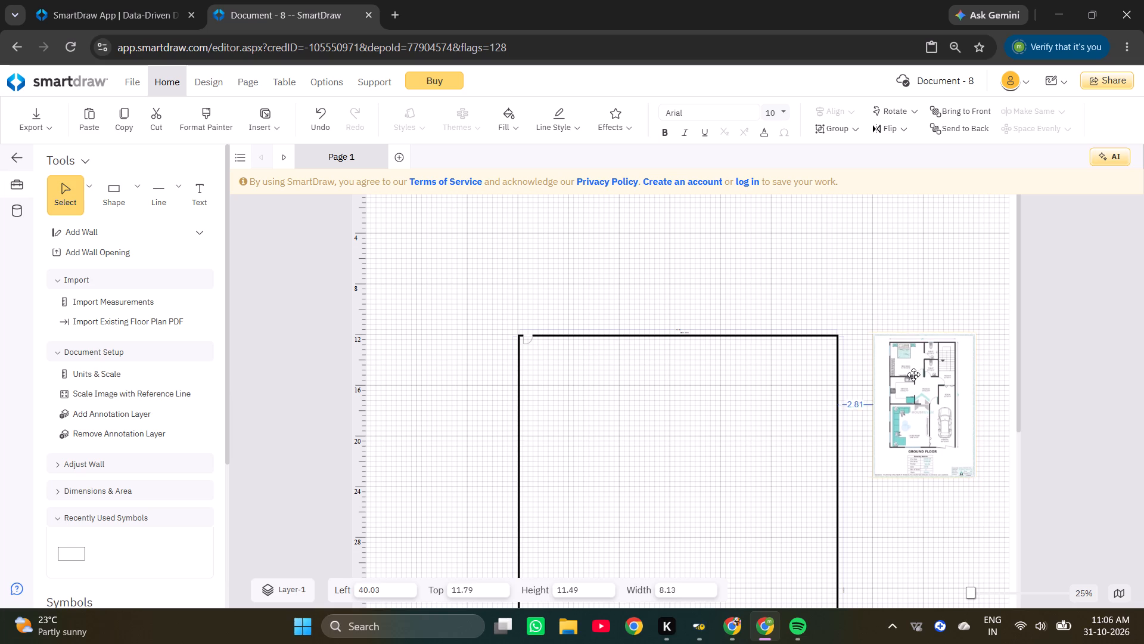
drag(913, 374, 912, 375)
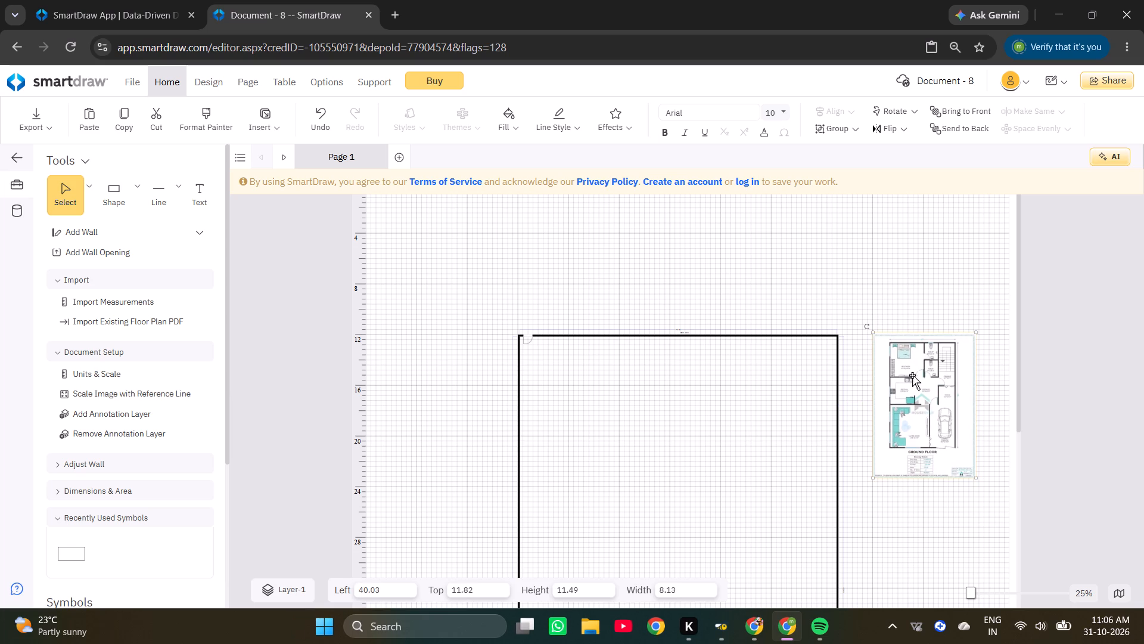
Enlarge the ground floor plan image to about 28.1 wide and 39.8 high beside the room outline.
scroll(912, 374, down, 4)
scroll(955, 325, up, 2)
click(947, 318)
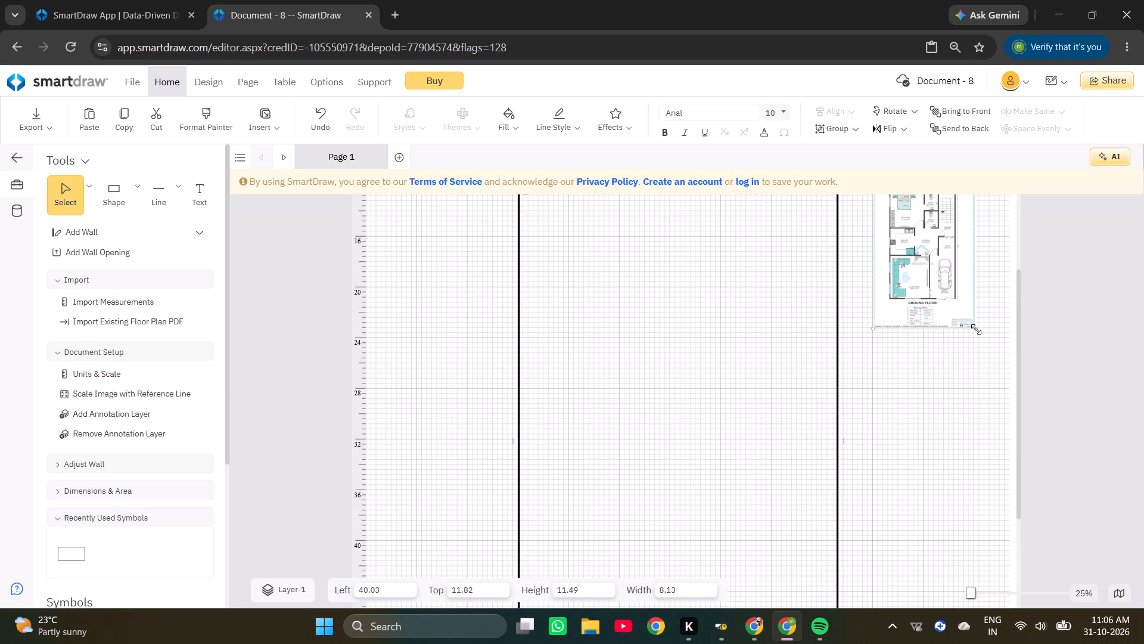
drag(976, 330, 1096, 630)
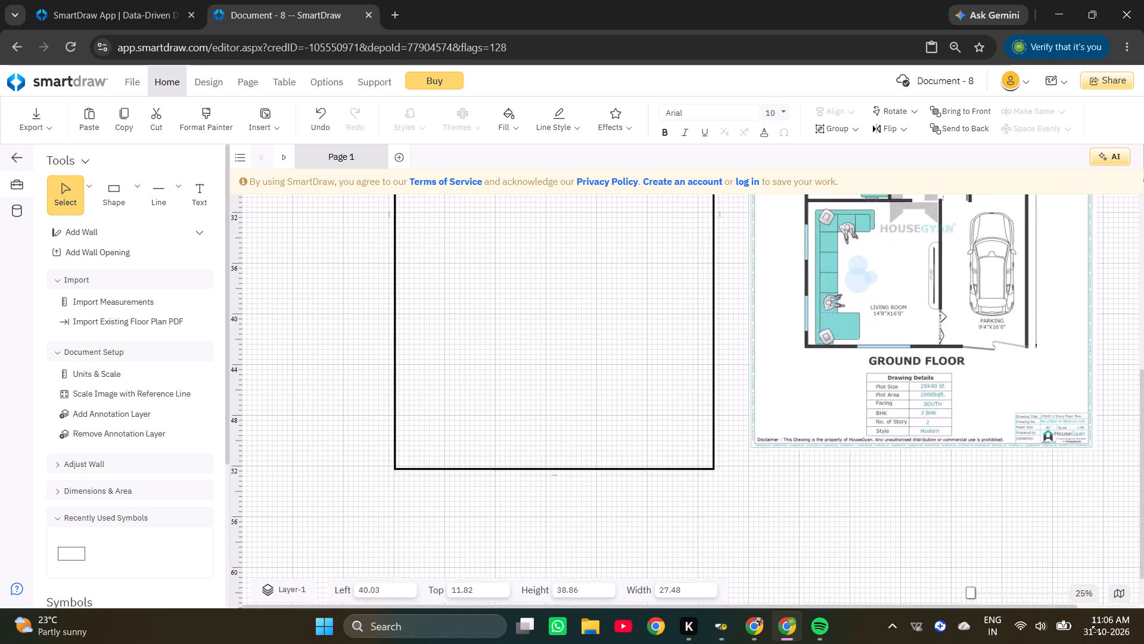
drag(1096, 630, 1106, 624)
scroll(1023, 474, up, 5)
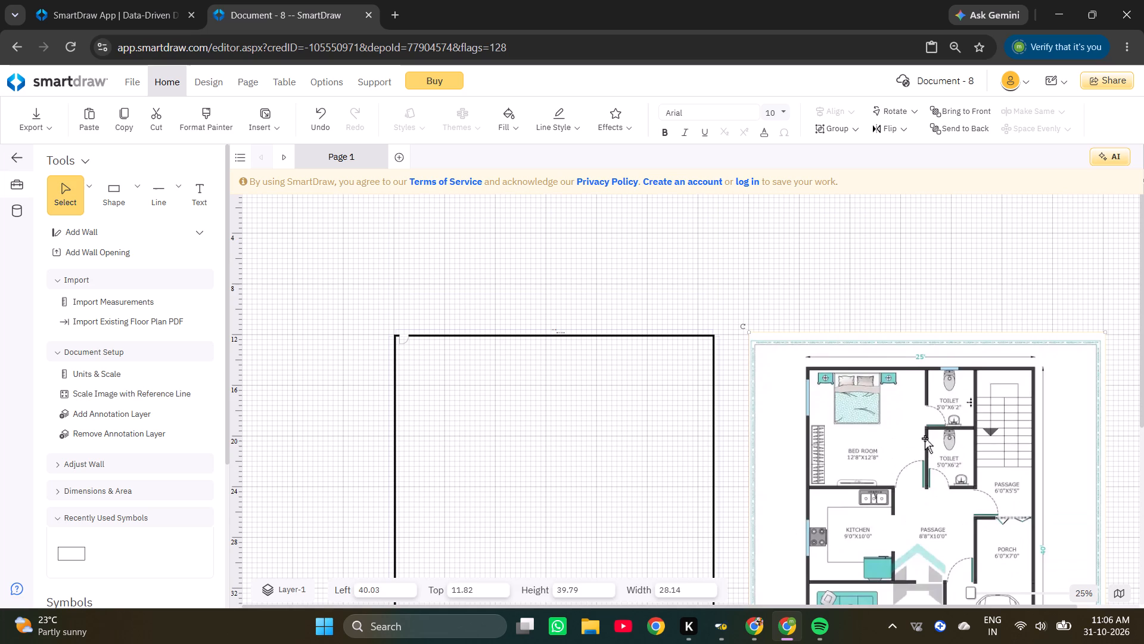
click(860, 292)
scroll(632, 319, down, 2)
scroll(381, 283, up, 2)
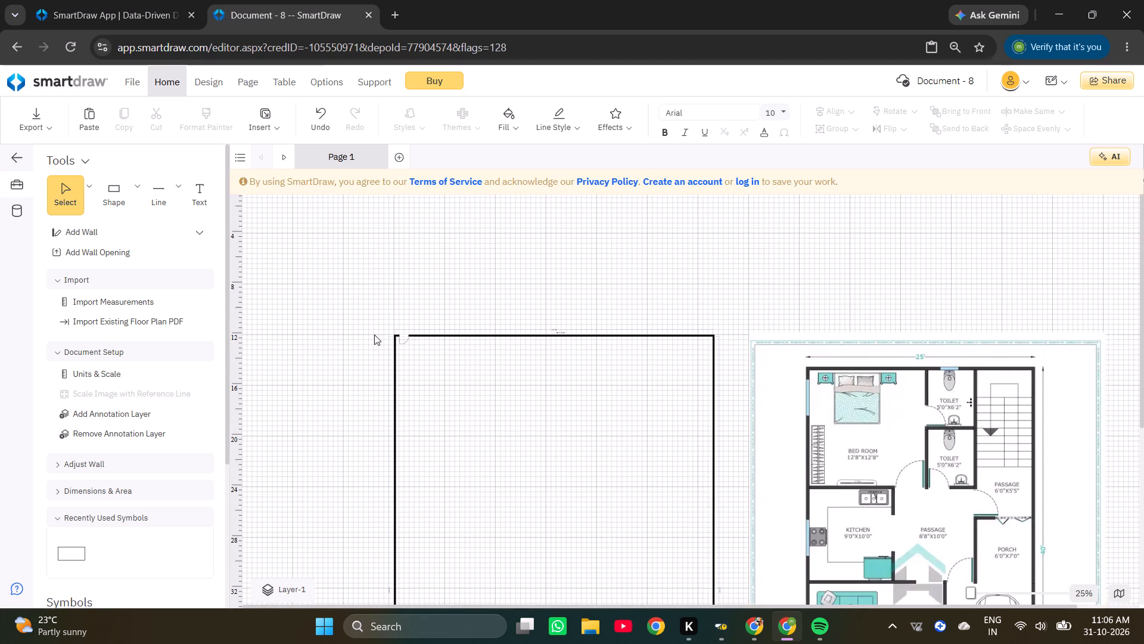
Delete the door opening at the room outline's upper-left corner.
click(400, 342)
key(Delete)
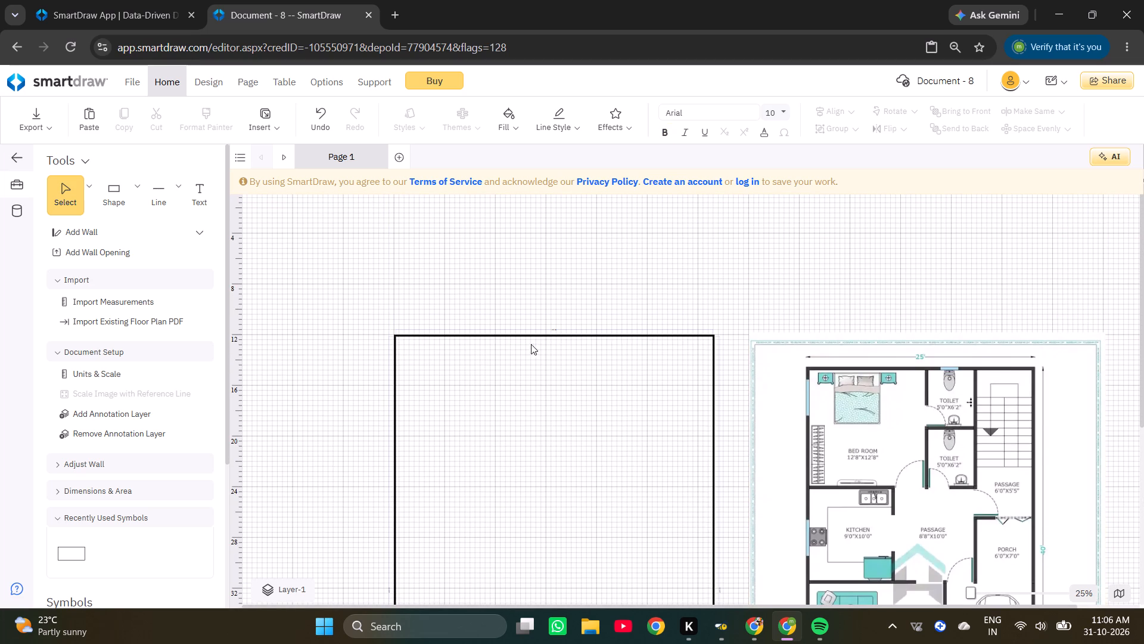
Add a 10 x 10 room from the Room Outlines symbols to the document.
scroll(97, 454, down, 2)
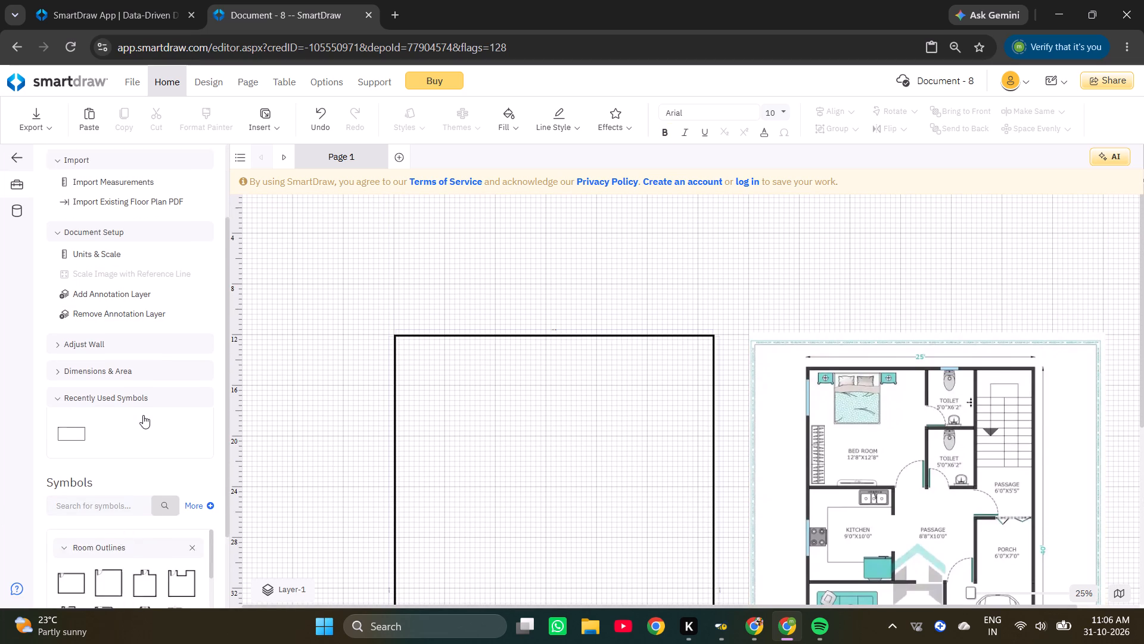
scroll(163, 507, down, 2)
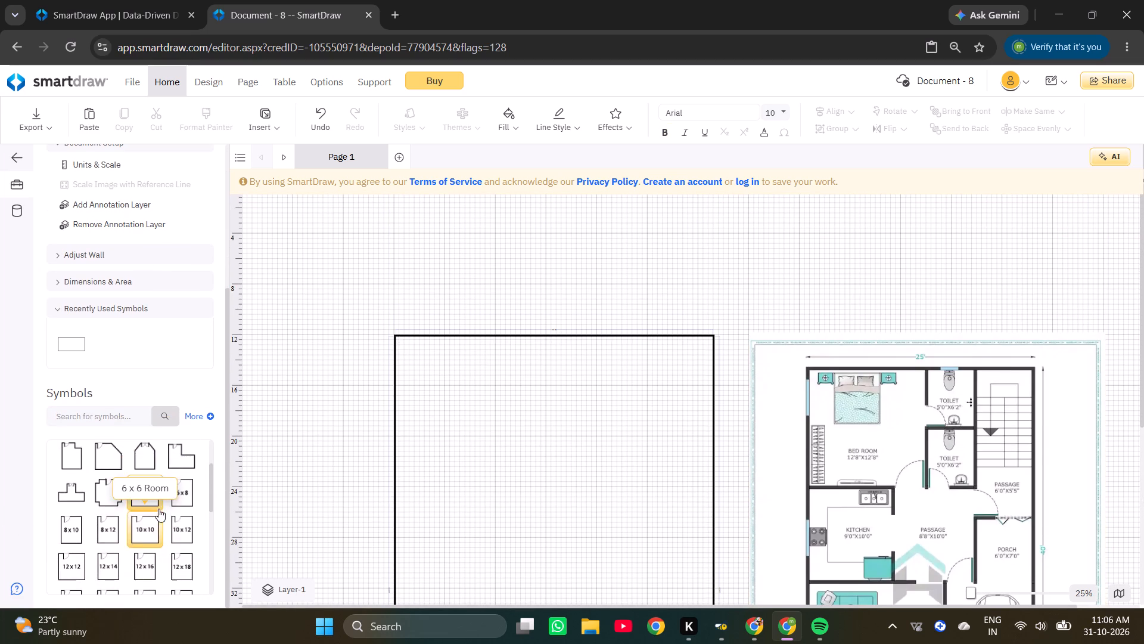
double_click(149, 527)
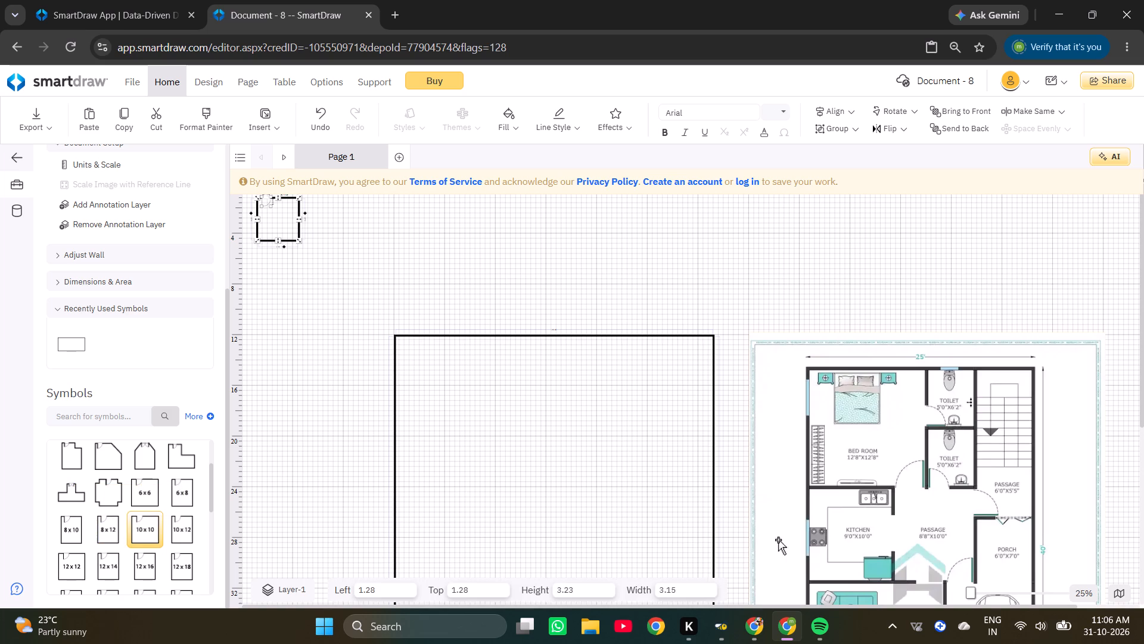
Move the new 10 x 10 room into the upper part of the large room outline.
ctrl+scroll(852, 453, up, 2)
ctrl+scroll(875, 470, down, 3)
drag(287, 198, 523, 419)
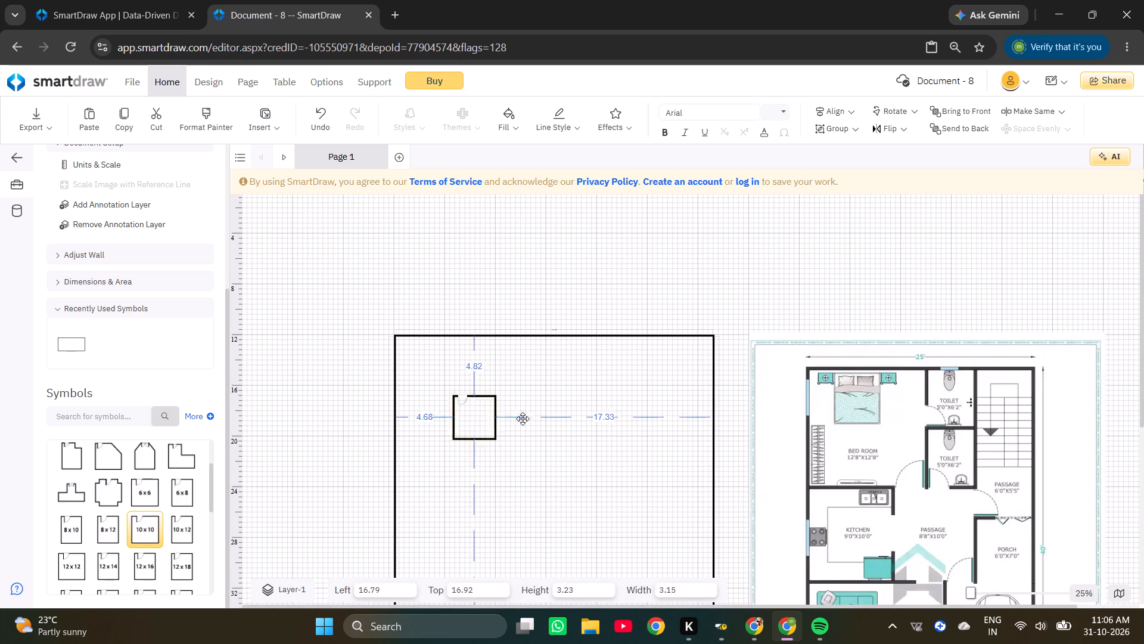
drag(523, 419, 536, 426)
Set the small room's width to 12.8 using its upper wall dimension.
ctrl+scroll(536, 426, up, 8)
click(484, 371)
click(481, 377)
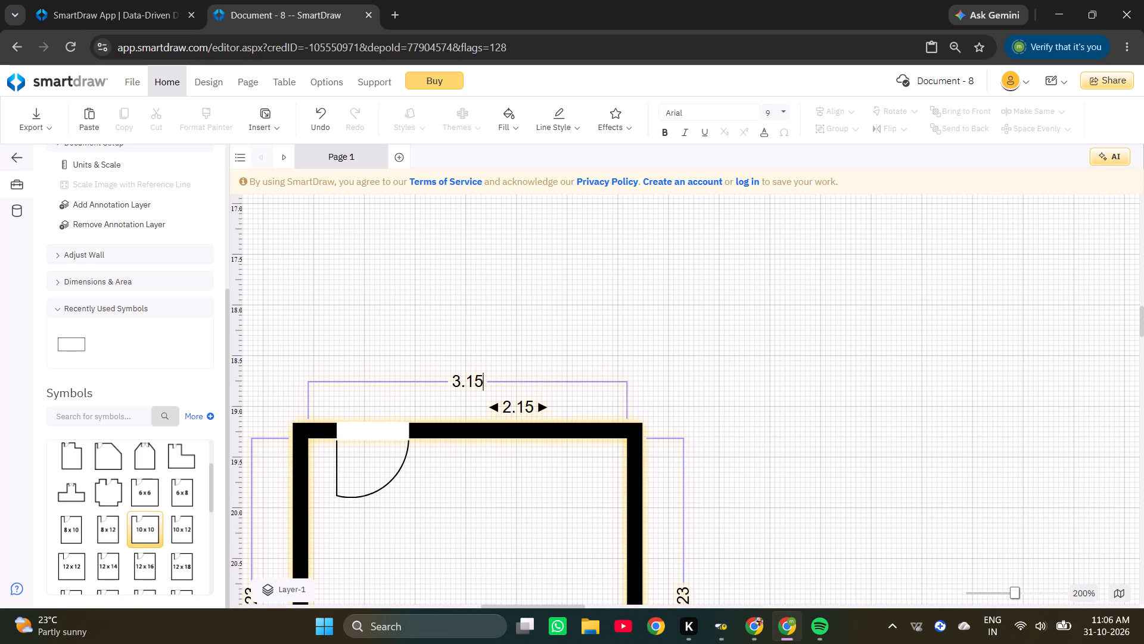
key(BackSpace)
key(BackSpace)
key(BackSpace)
key(BackSpace)
key(BackSpace)
key(BackSpace)
key(BackSpace)
key(BackSpace)
key(BackSpace)
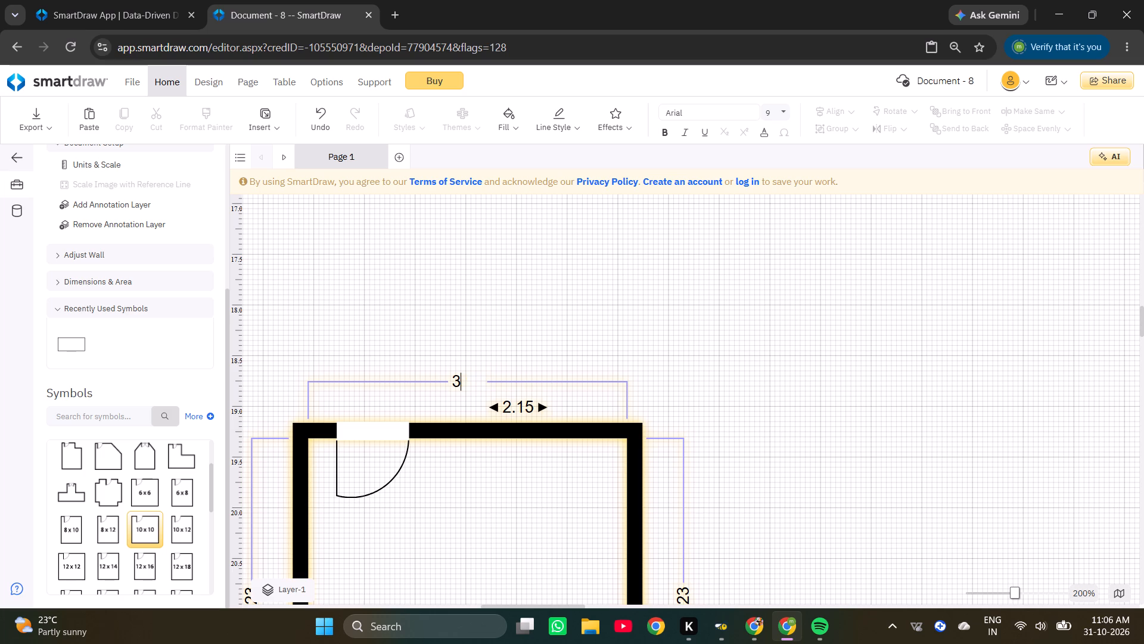
ctrl+scroll(414, 403, down, 6)
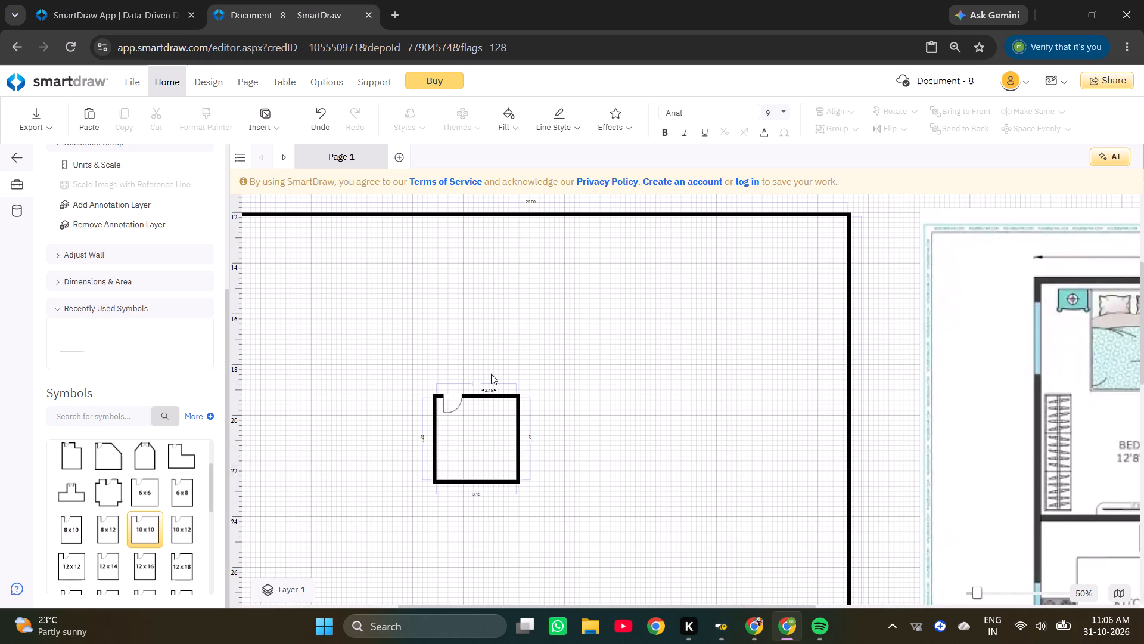
ctrl+scroll(486, 380, up, 6)
text(12.8)
key(Return)
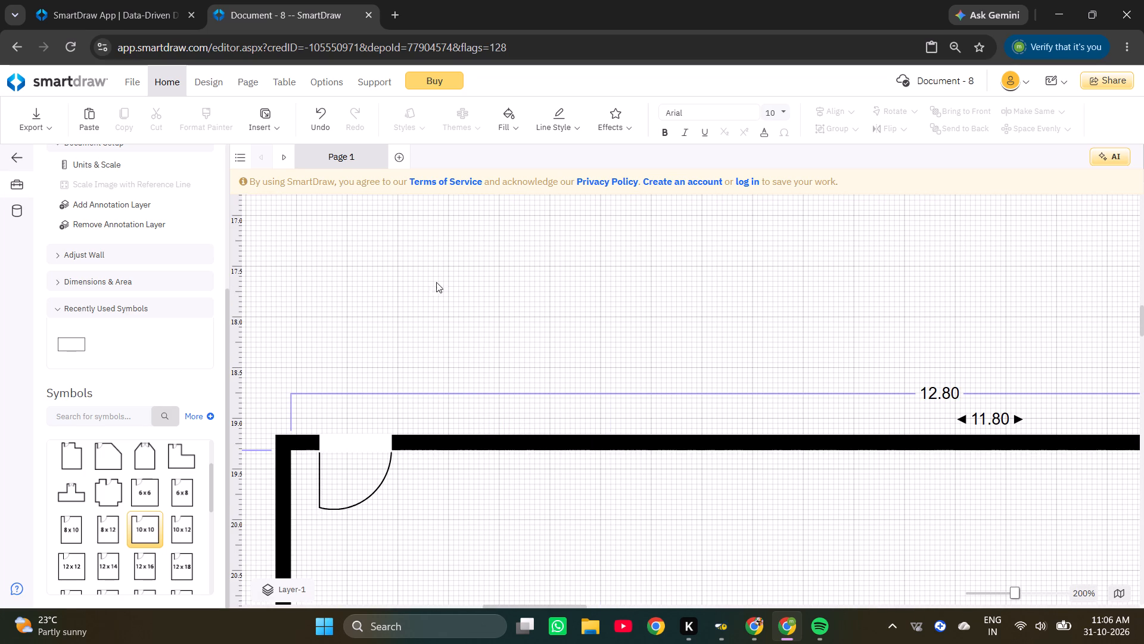
Set the same room's height to 12.8 to match the reference bedroom.
ctrl+scroll(536, 309, down, 8)
ctrl+scroll(686, 352, up, 4)
ctrl+scroll(686, 352, down, 3)
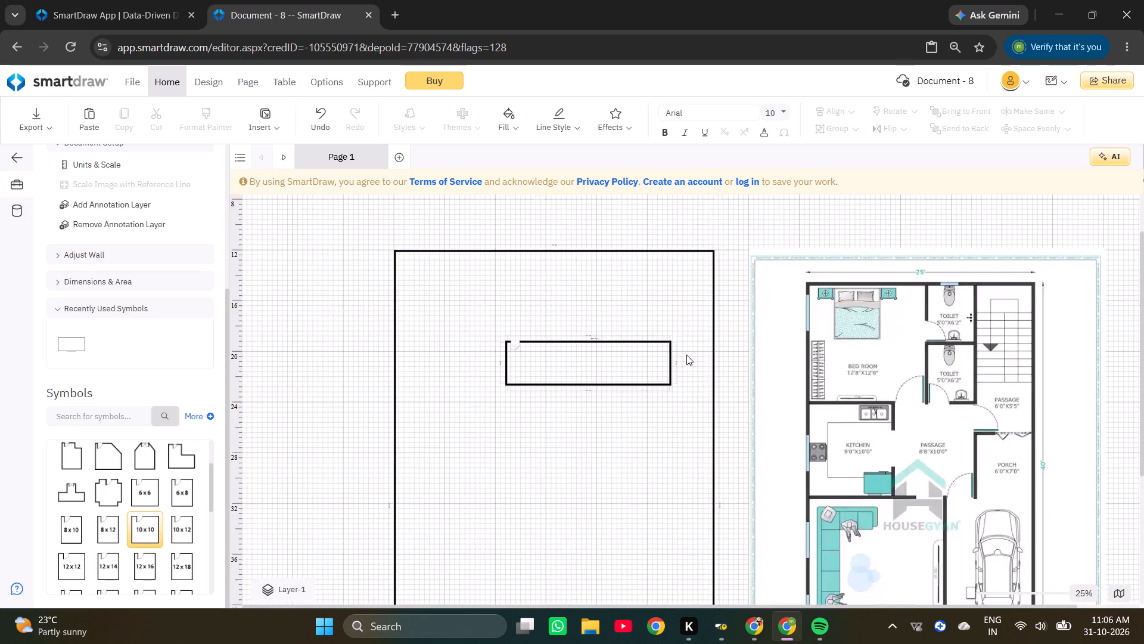
ctrl+scroll(686, 355, down, 2)
ctrl+scroll(686, 355, up, 4)
ctrl+scroll(682, 364, down, 5)
ctrl+scroll(642, 380, up, 8)
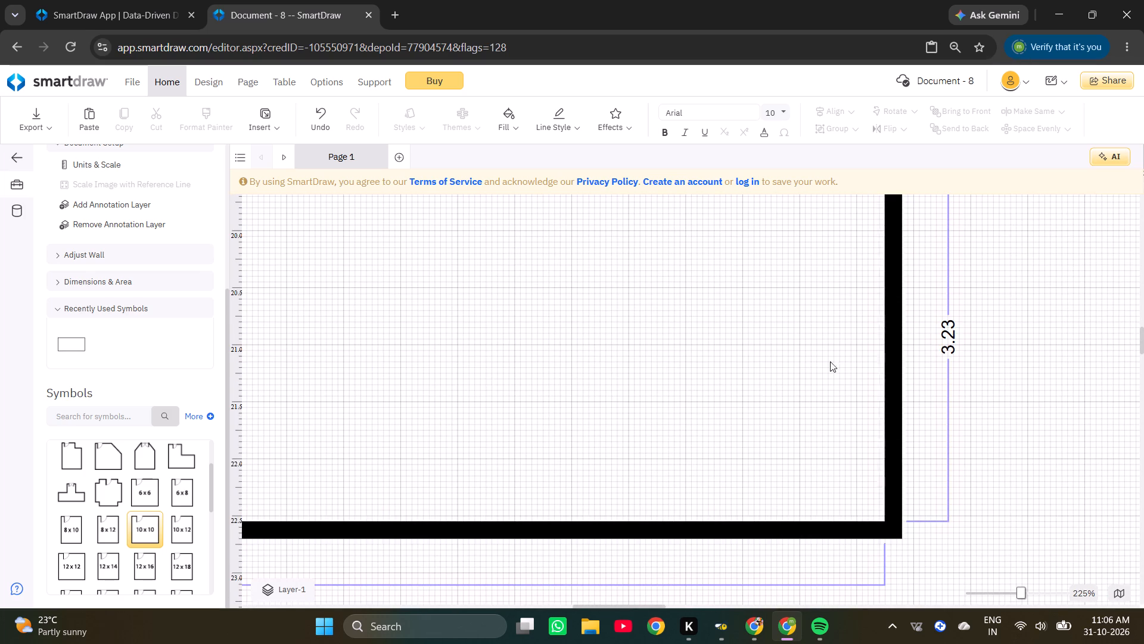
click(957, 341)
key(Right)
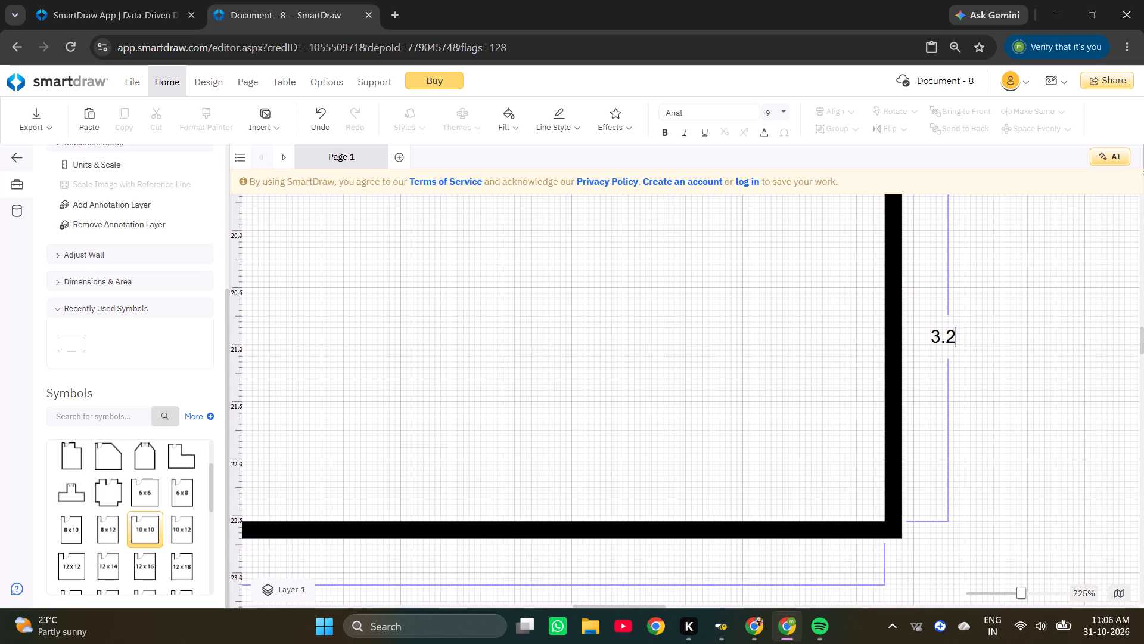
key(BackSpace)
key(BackSpace)
key(BackSpace)
key(BackSpace)
key(BackSpace)
key(BackSpace)
key(BackSpace)
text(12.2)
key(BackSpace)
key(8)
key(Return)
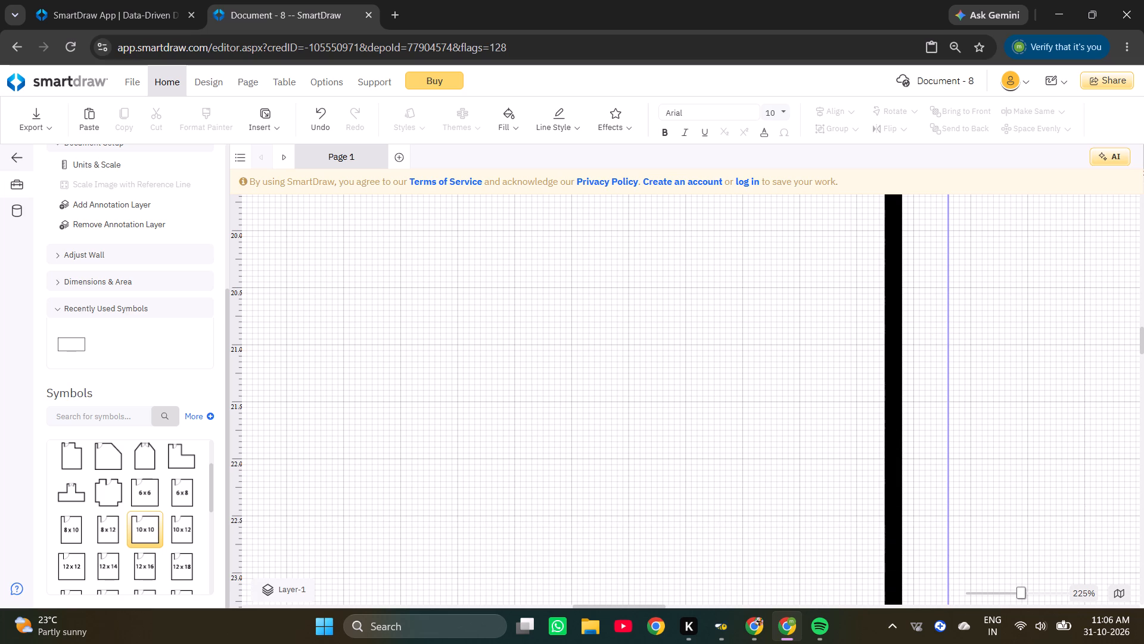
Delete the door opening in the 12.8 x 12.8 bedroom's upper wall.
ctrl+scroll(907, 345, down, 9)
ctrl+scroll(740, 336, down, 5)
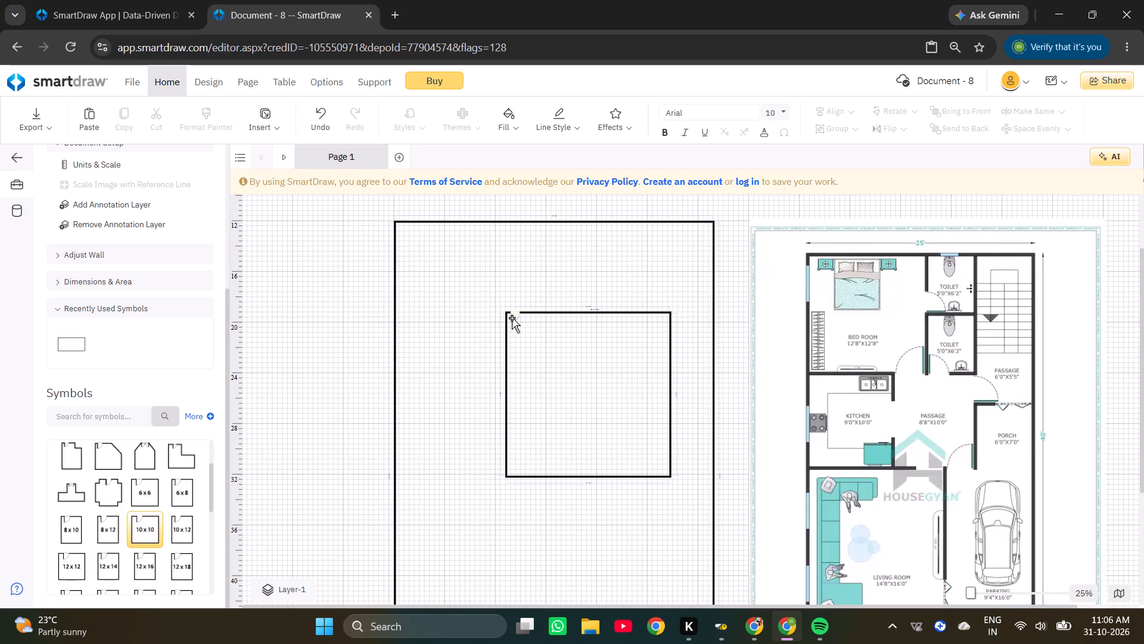
click(514, 318)
key(Delete)
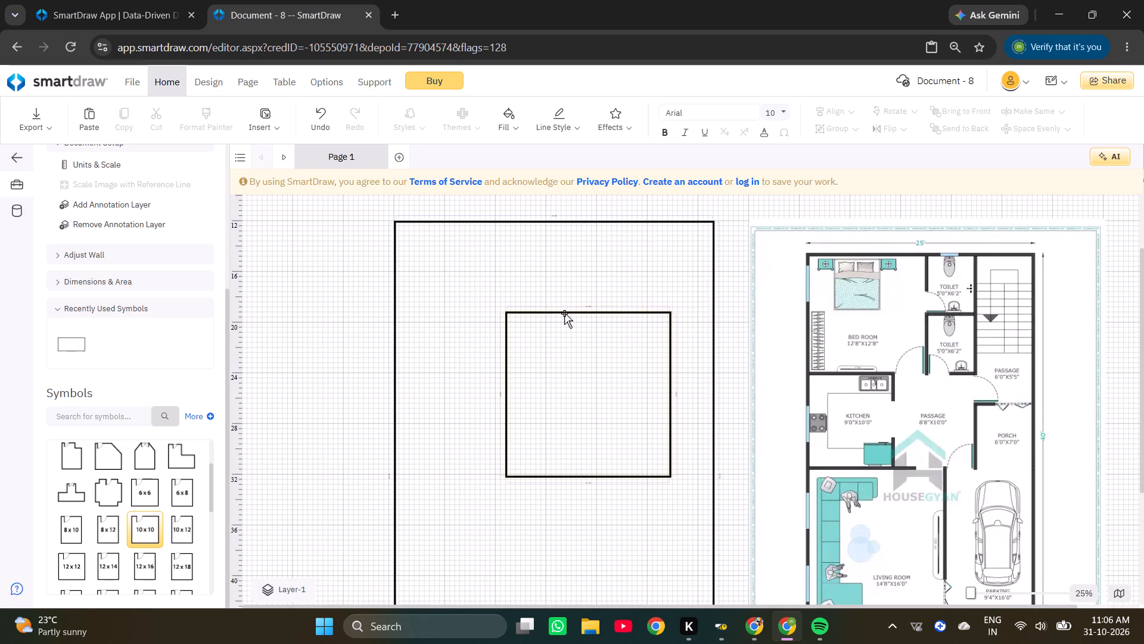
Position the bedroom in the outline's upper-left corner, with left and top both at 12.16.
drag(563, 313, 452, 225)
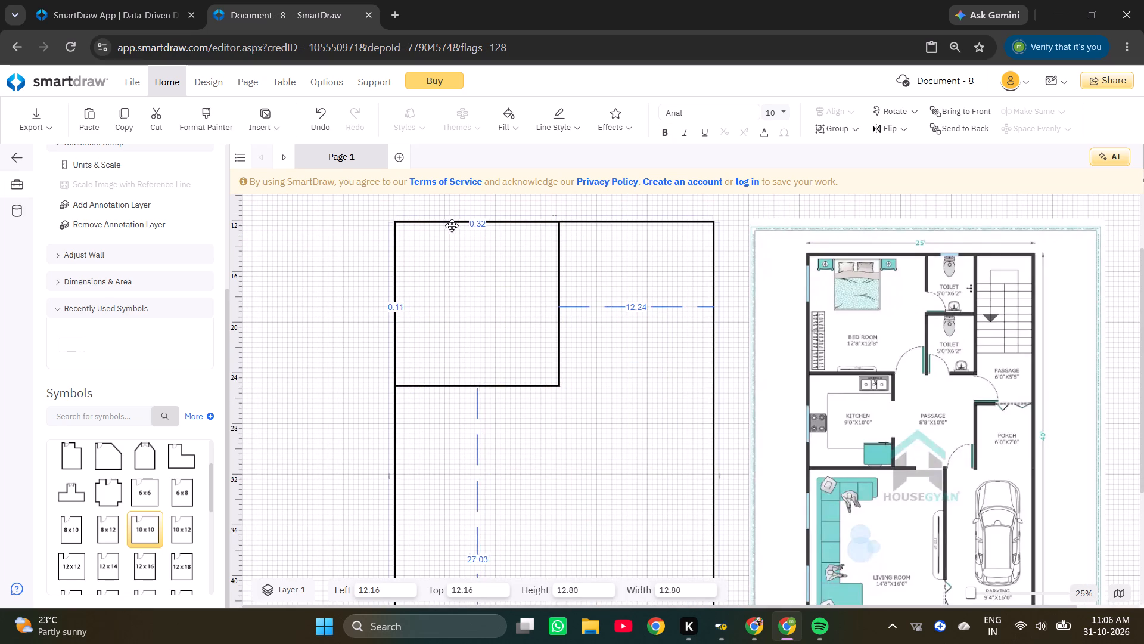
drag(452, 225, 451, 225)
click(617, 276)
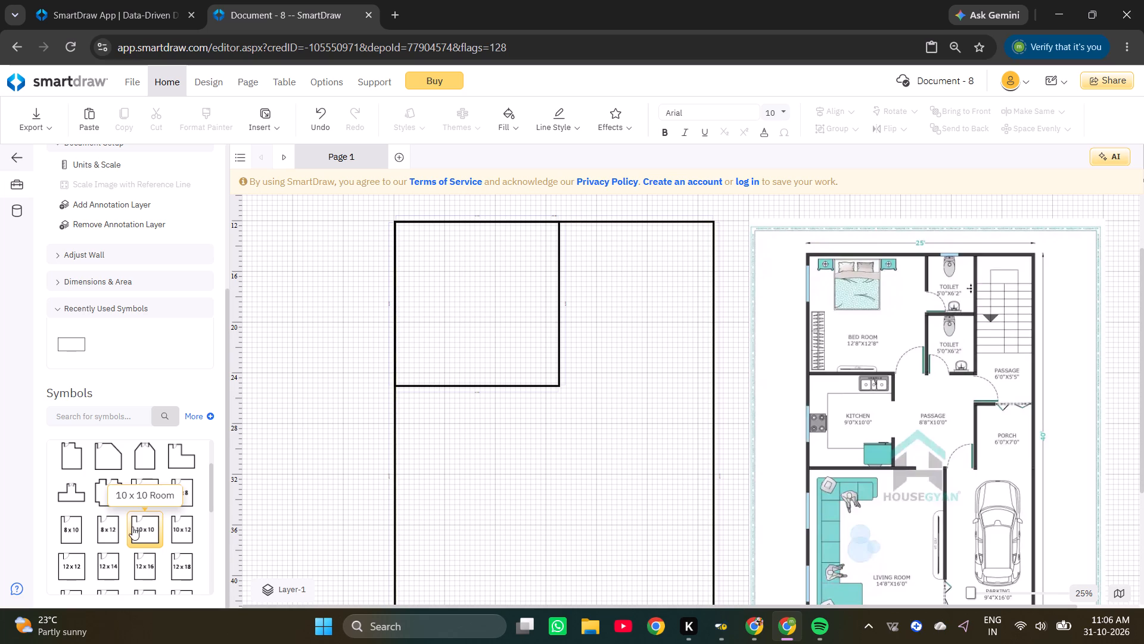
Add another 10 x 10 room and place it against the bedroom's right wall under the outline's top wall, at left 25.11, top 12.16.
double_click(145, 528)
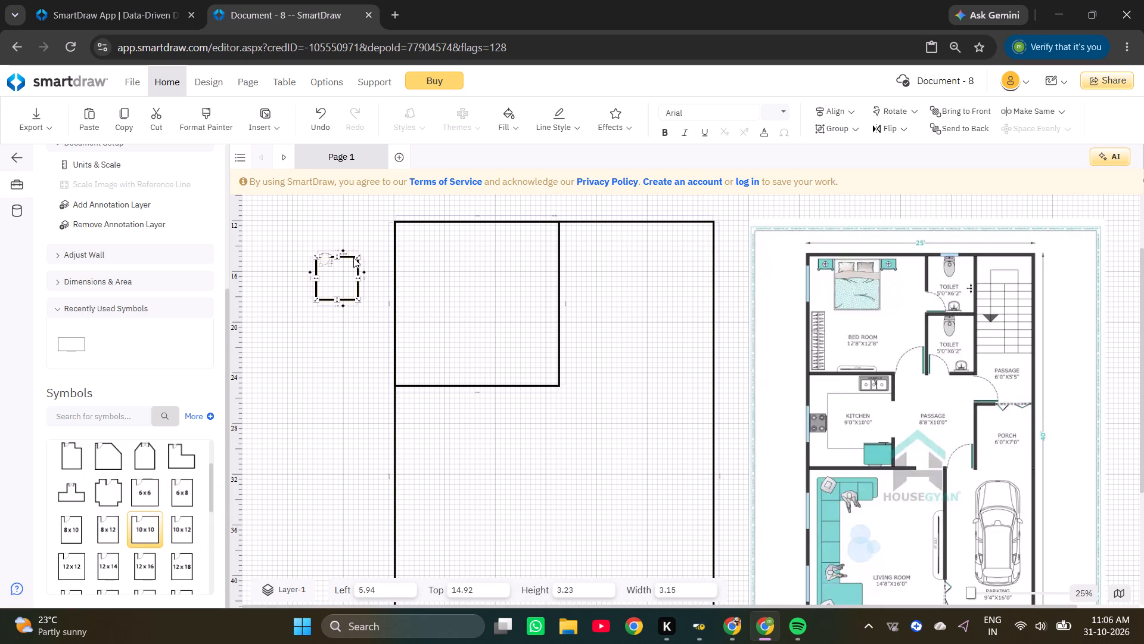
drag(349, 256, 598, 229)
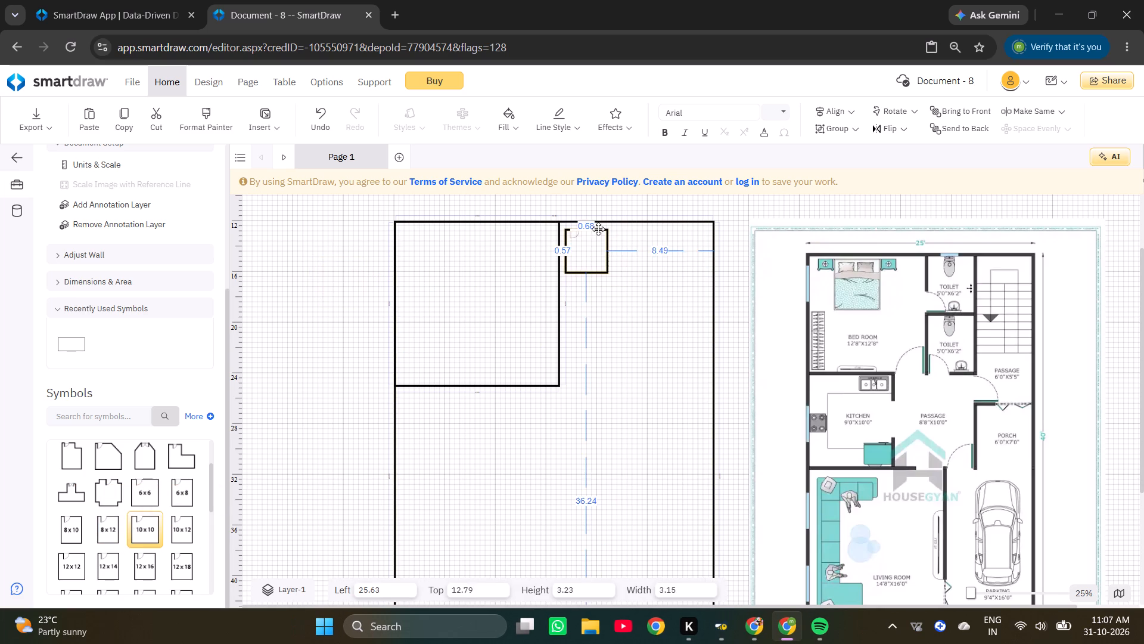
drag(598, 229, 598, 228)
ctrl+scroll(596, 228, up, 4)
drag(595, 230, 567, 208)
Set the width of the new toilet room beside the bedroom to 5.
ctrl+scroll(554, 236, down, 7)
ctrl+scroll(976, 284, up, 1)
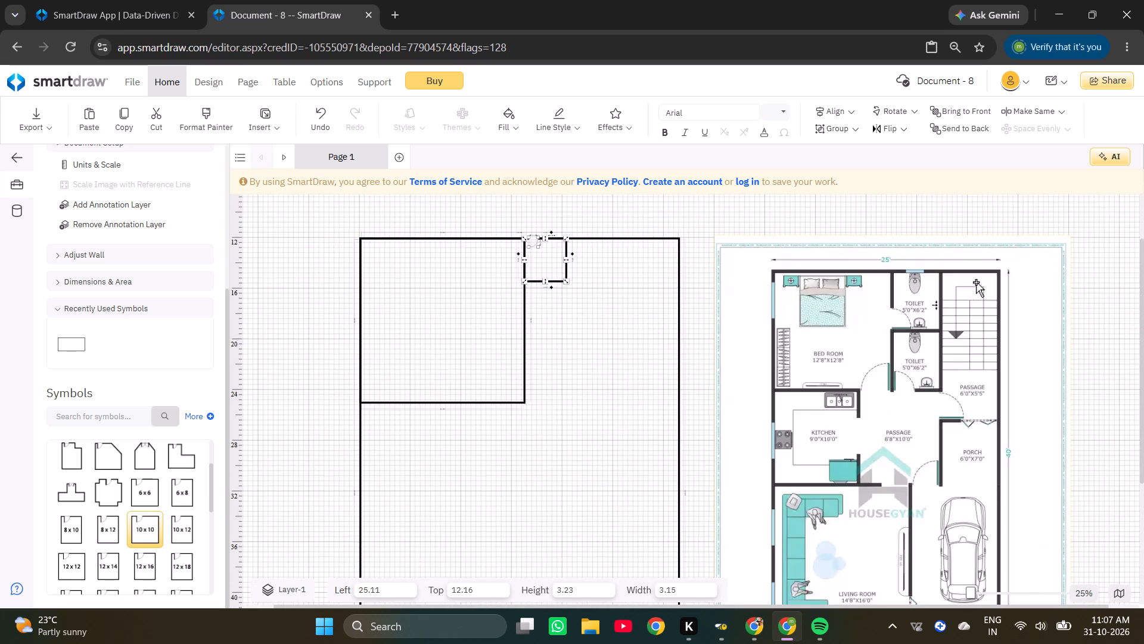
ctrl+scroll(976, 282, up, 2)
ctrl+scroll(760, 405, down, 8)
ctrl+scroll(447, 293, up, 6)
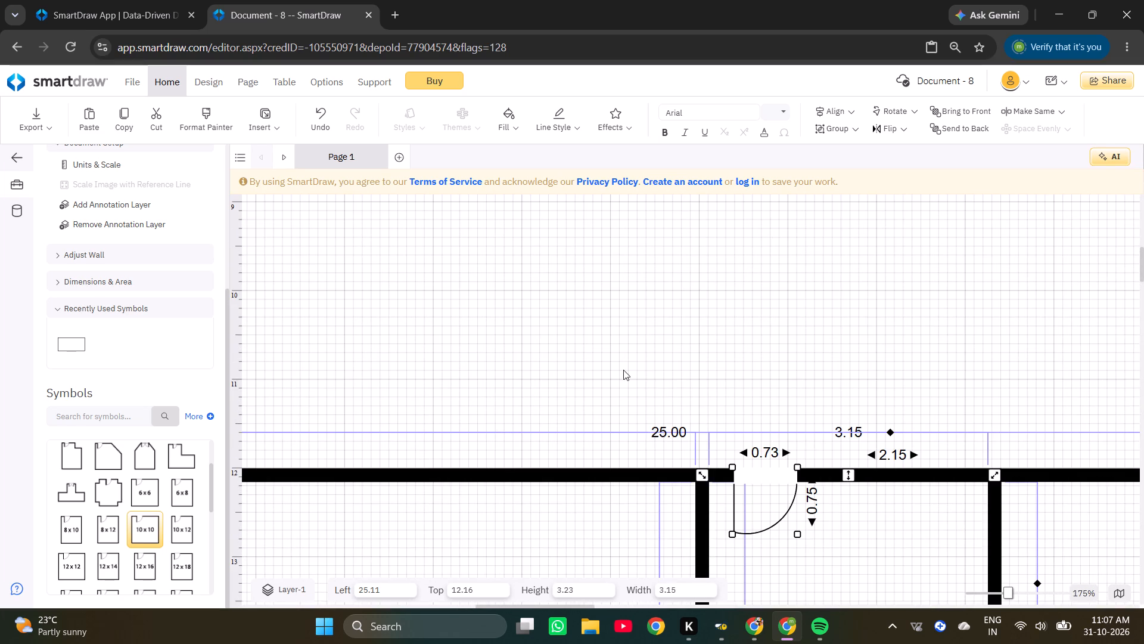
click(859, 432)
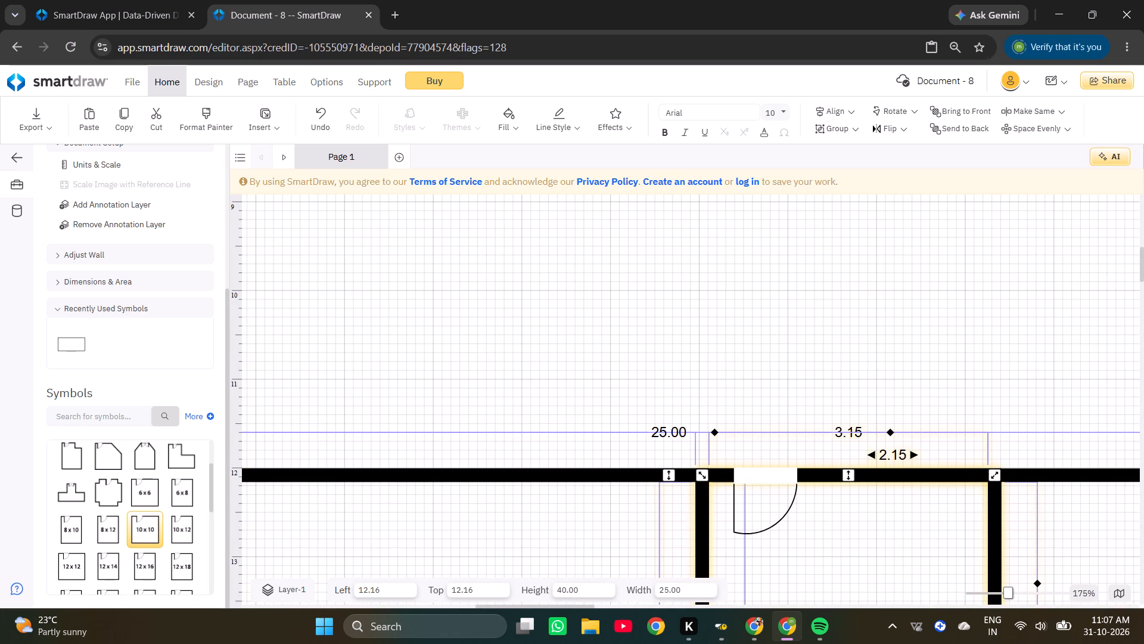
click(855, 429)
key(Right)
key(Right)
key(Right)
key(Right)
key(Right)
key(Right)
key(Right)
key(Right)
key(BackSpace)
key(BackSpace)
key(BackSpace)
key(BackSpace)
key(BackSpace)
key(BackSpace)
key(BackSpace)
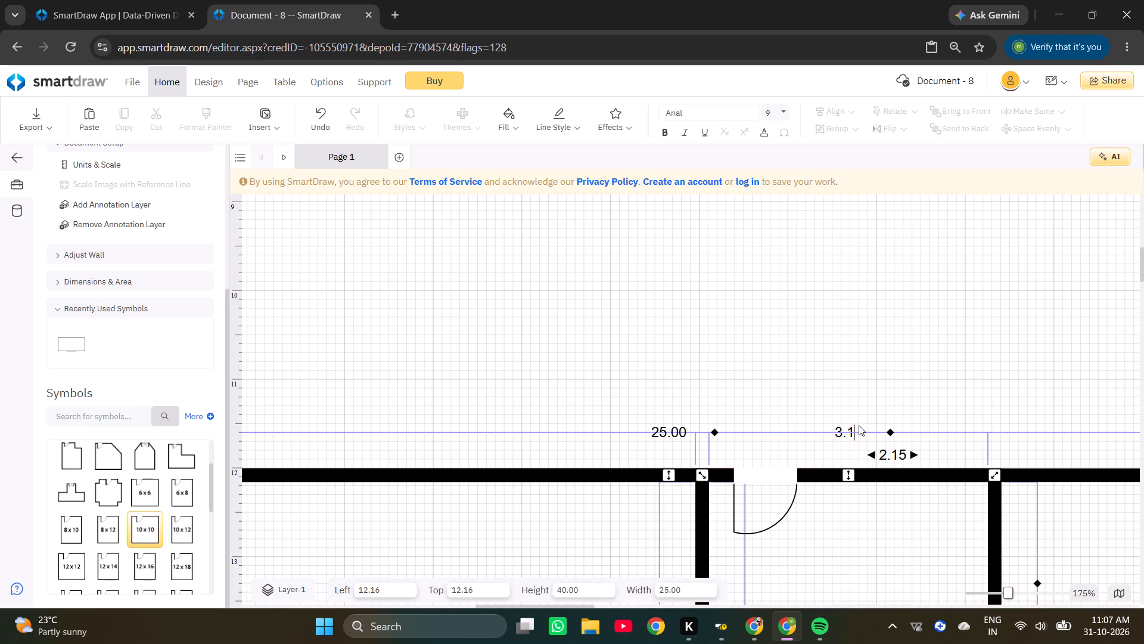
key(5)
key(Return)
Set the toilet room's height to 6.2 using its right wall dimension.
ctrl+scroll(968, 448, down, 9)
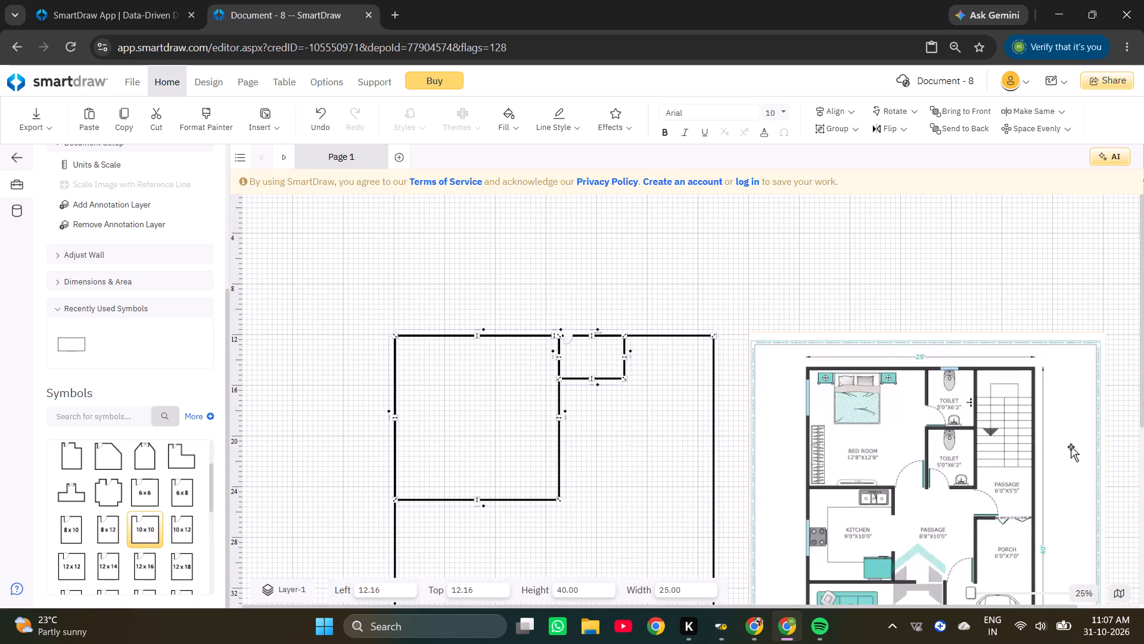
ctrl+scroll(999, 379, up, 2)
ctrl+scroll(966, 386, down, 2)
ctrl+scroll(801, 389, up, 2)
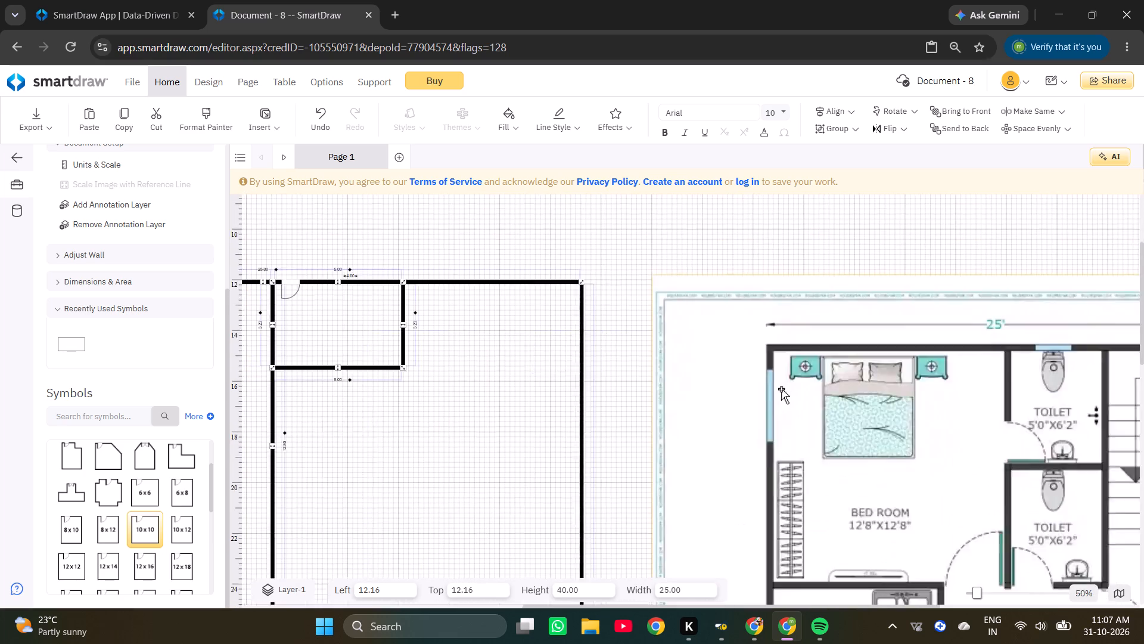
ctrl+scroll(781, 389, up, 2)
ctrl+scroll(400, 301, down, 6)
ctrl+scroll(583, 308, up, 6)
ctrl+scroll(500, 248, up, 2)
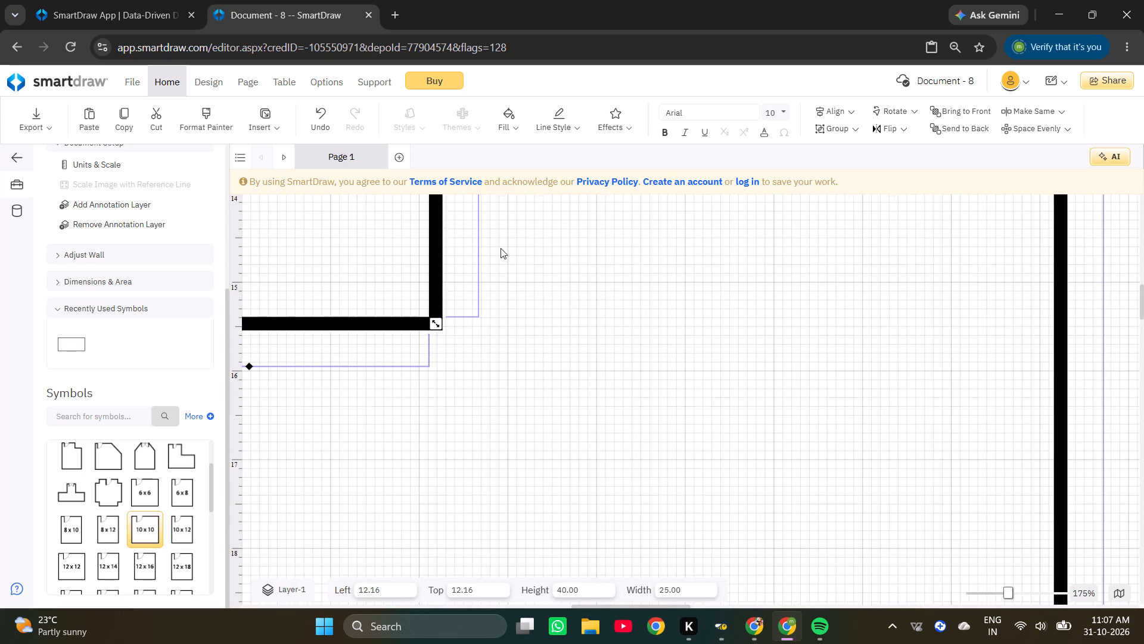
ctrl+scroll(509, 311, down, 5)
scroll(498, 249, up, 2)
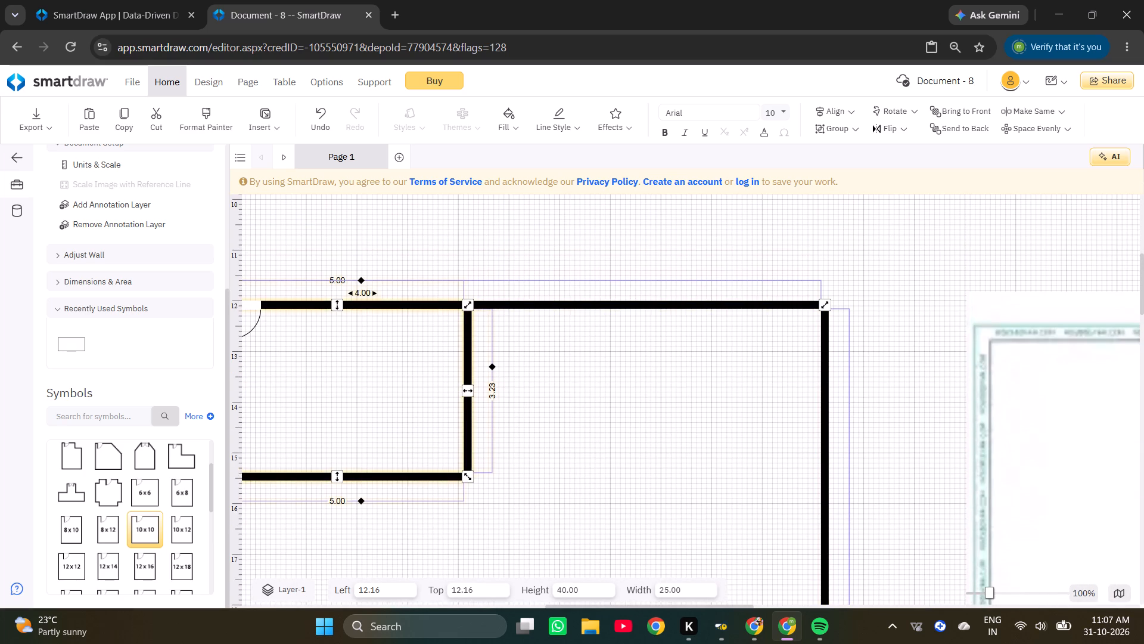
click(495, 388)
key(Right)
key(Right)
key(Right)
key(Right)
key(Right)
key(Right)
key(Right)
key(Right)
key(Right)
key(Right)
key(Right)
key(BackSpace)
key(BackSpace)
key(BackSpace)
key(BackSpace)
key(BackSpace)
key(BackSpace)
key(BackSpace)
key(BackSpace)
key(BackSpace)
key(BackSpace)
key(BackSpace)
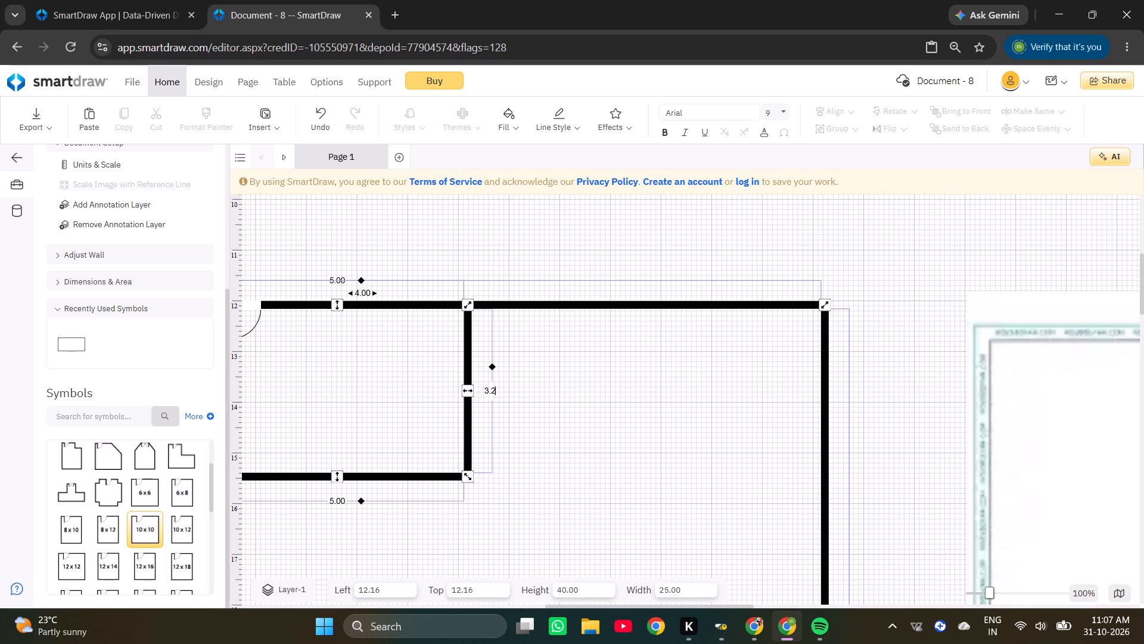
text(6.2)
key(Return)
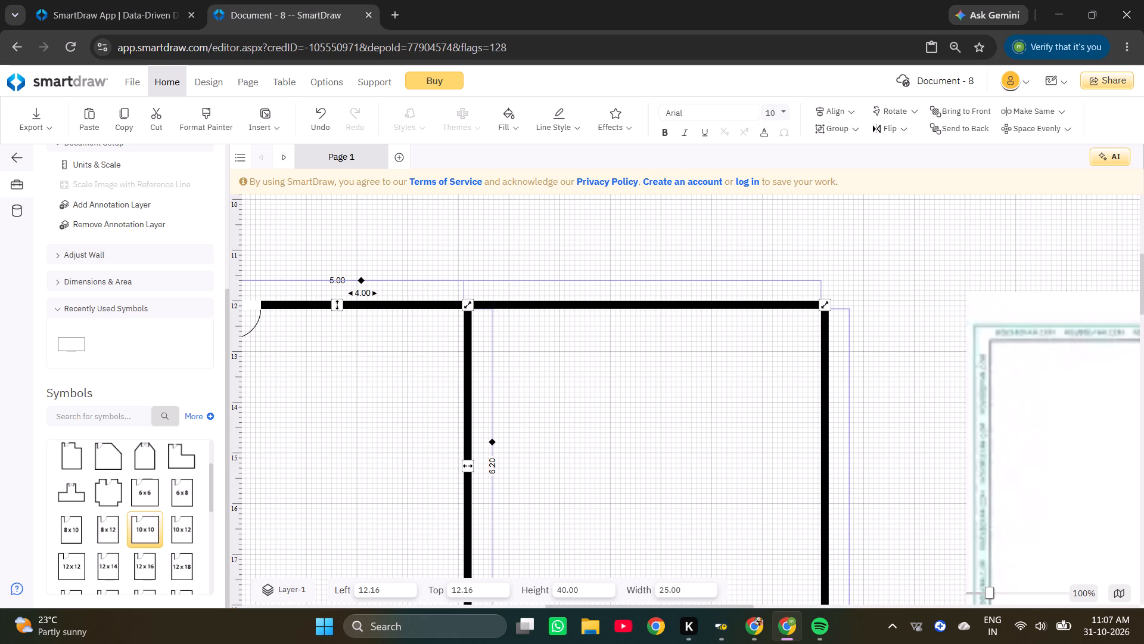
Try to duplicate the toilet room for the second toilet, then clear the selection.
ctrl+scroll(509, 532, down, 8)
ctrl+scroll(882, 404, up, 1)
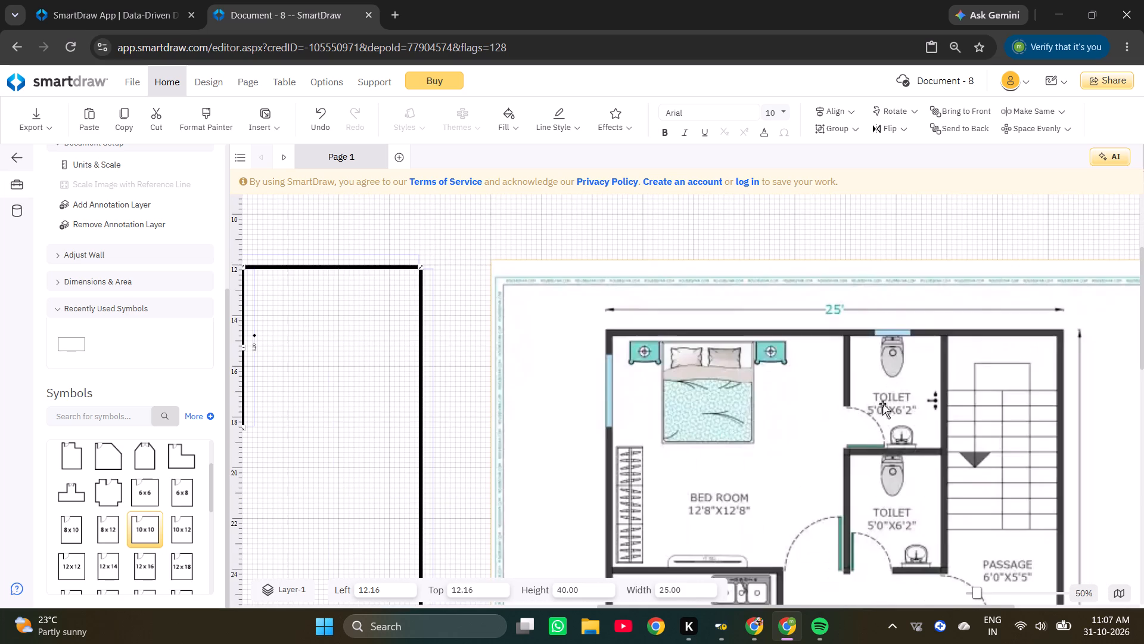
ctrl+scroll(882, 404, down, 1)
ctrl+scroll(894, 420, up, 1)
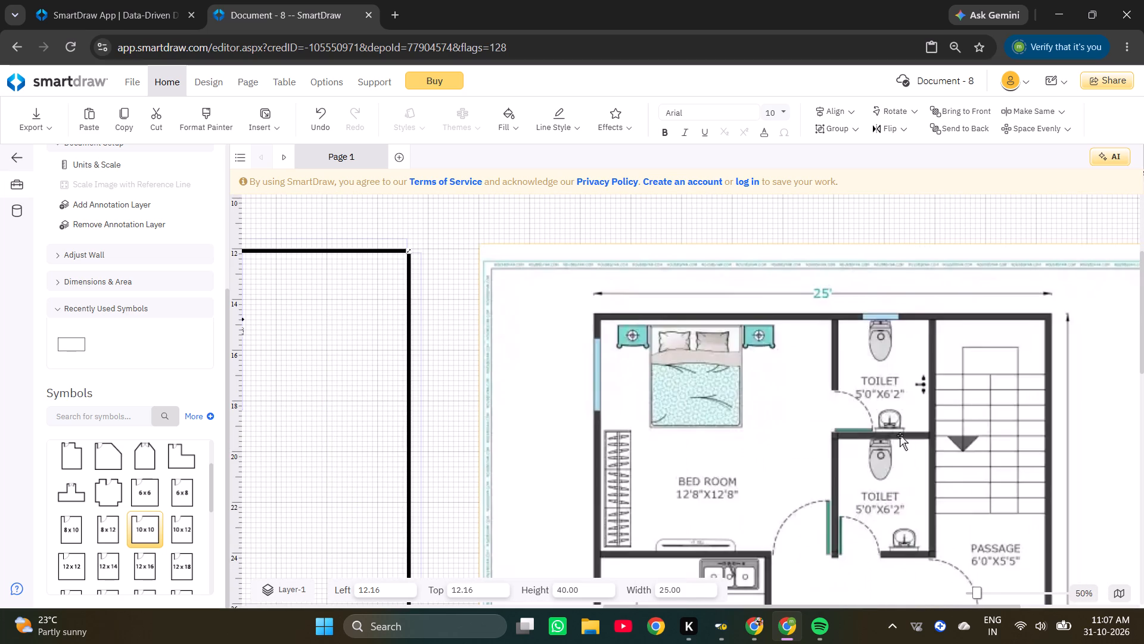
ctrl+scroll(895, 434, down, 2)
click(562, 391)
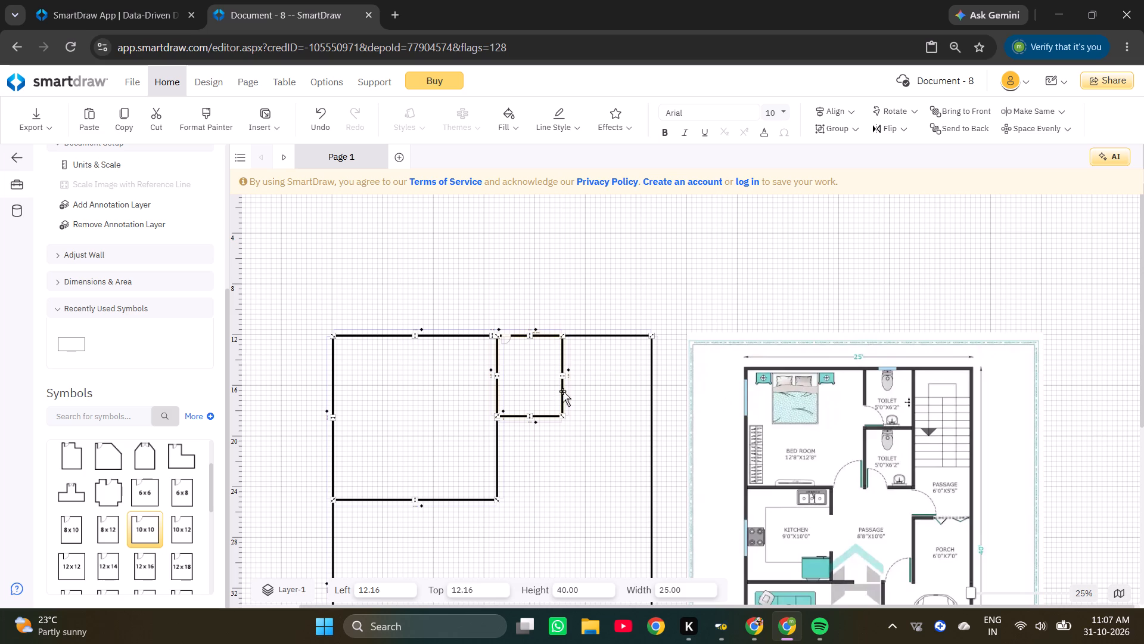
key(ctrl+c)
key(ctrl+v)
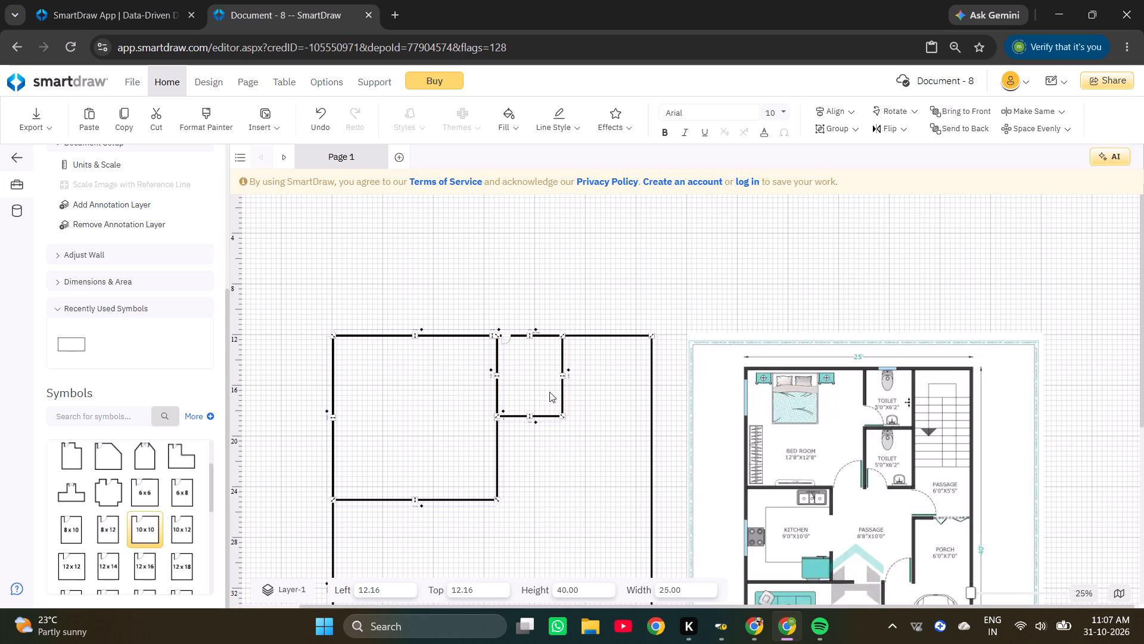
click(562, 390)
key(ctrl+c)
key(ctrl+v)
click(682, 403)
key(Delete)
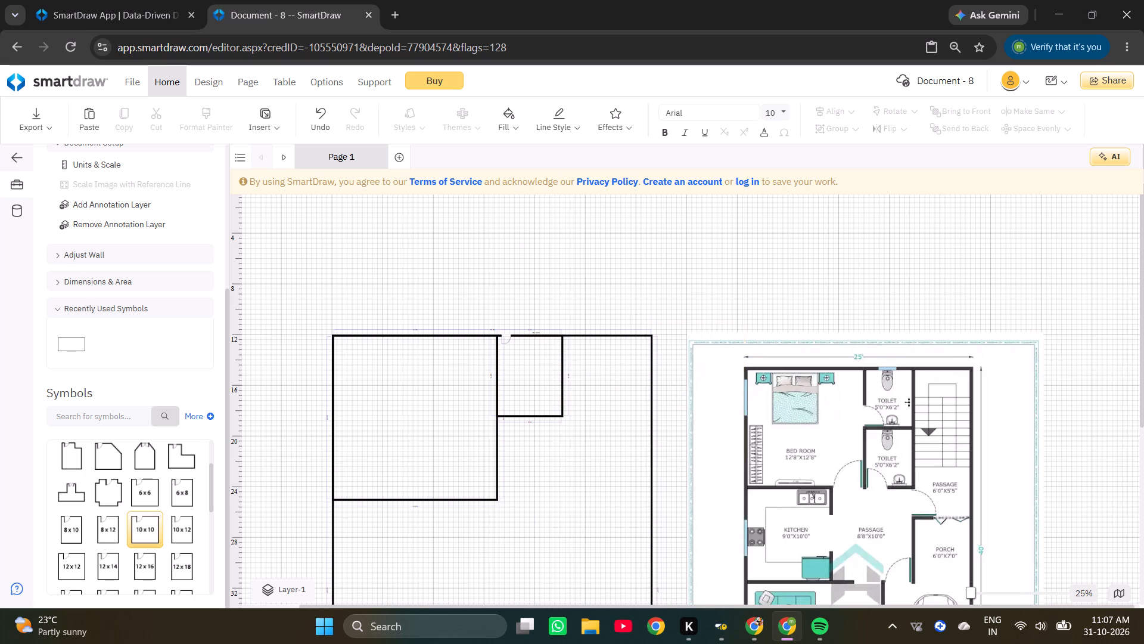
Select only the 5 x 6.2 toilet room and paste a copy of it on the page.
click(562, 394)
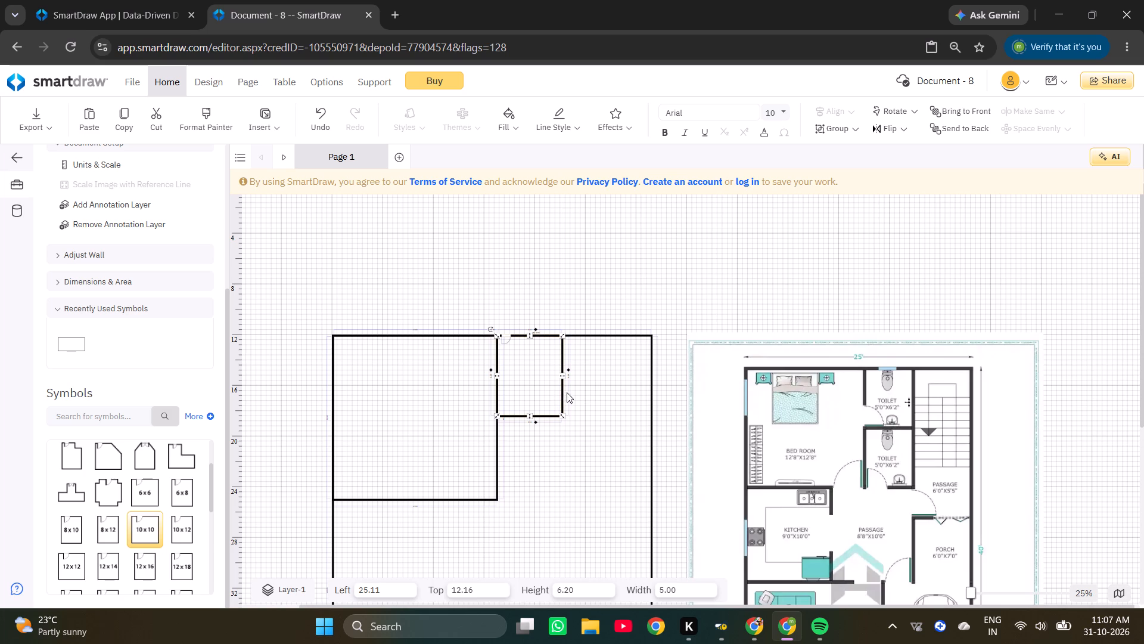
key(ctrl+c)
key(ctrl+v)
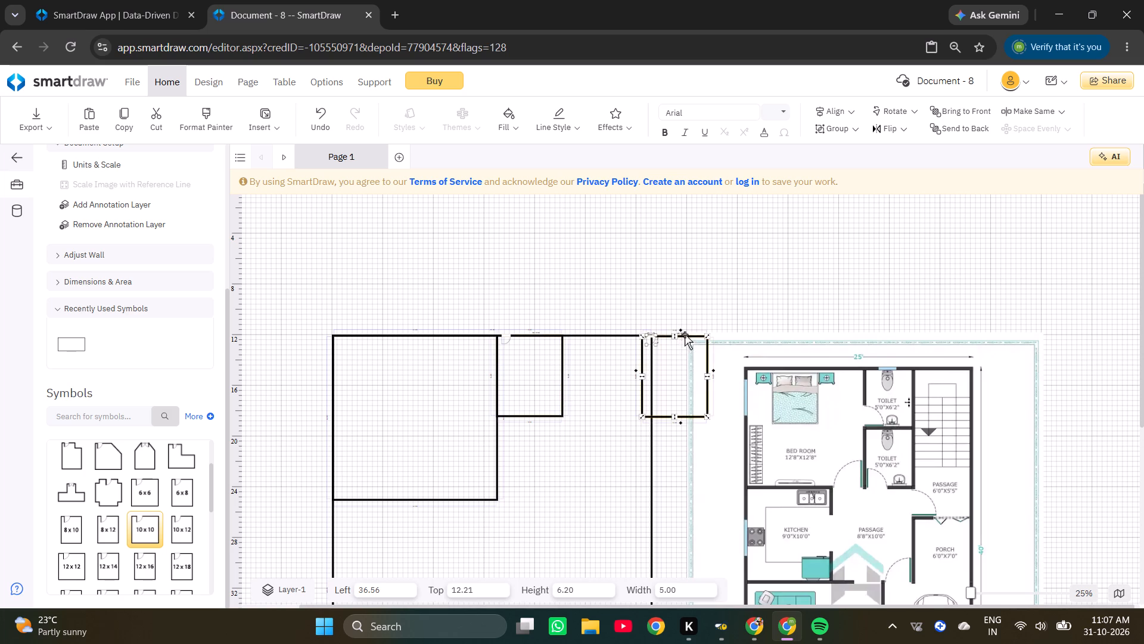
Move the copied toilet room directly below the first toilet, against the bedroom's right wall, and clear the selection.
drag(685, 335, 542, 413)
ctrl+scroll(539, 419, up, 2)
scroll(533, 410, down, 4)
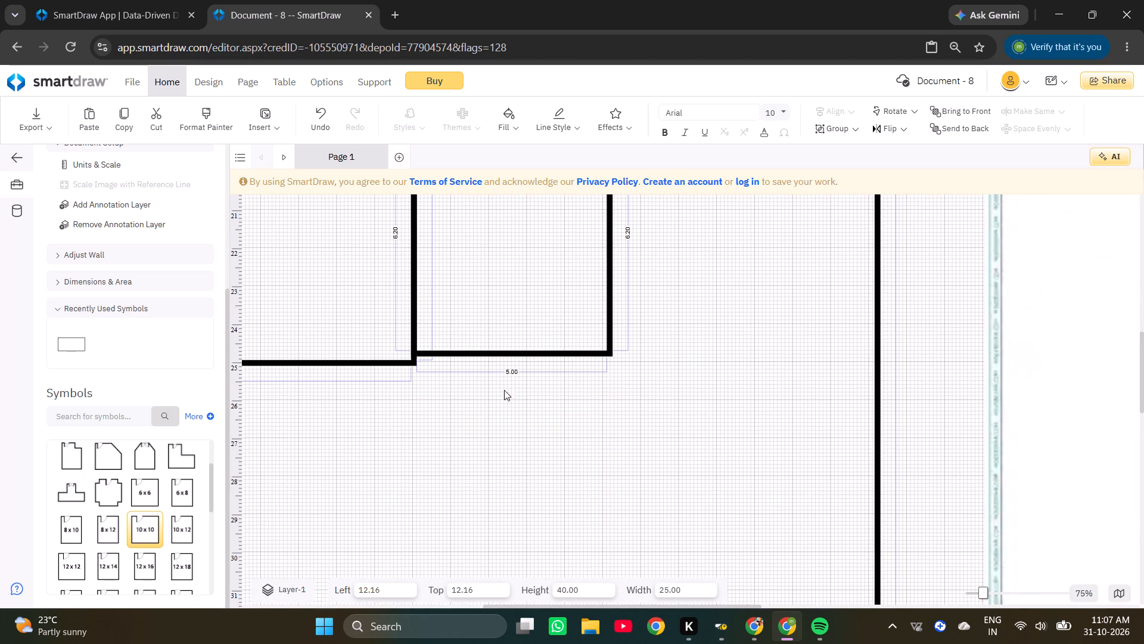
drag(498, 356, 497, 369)
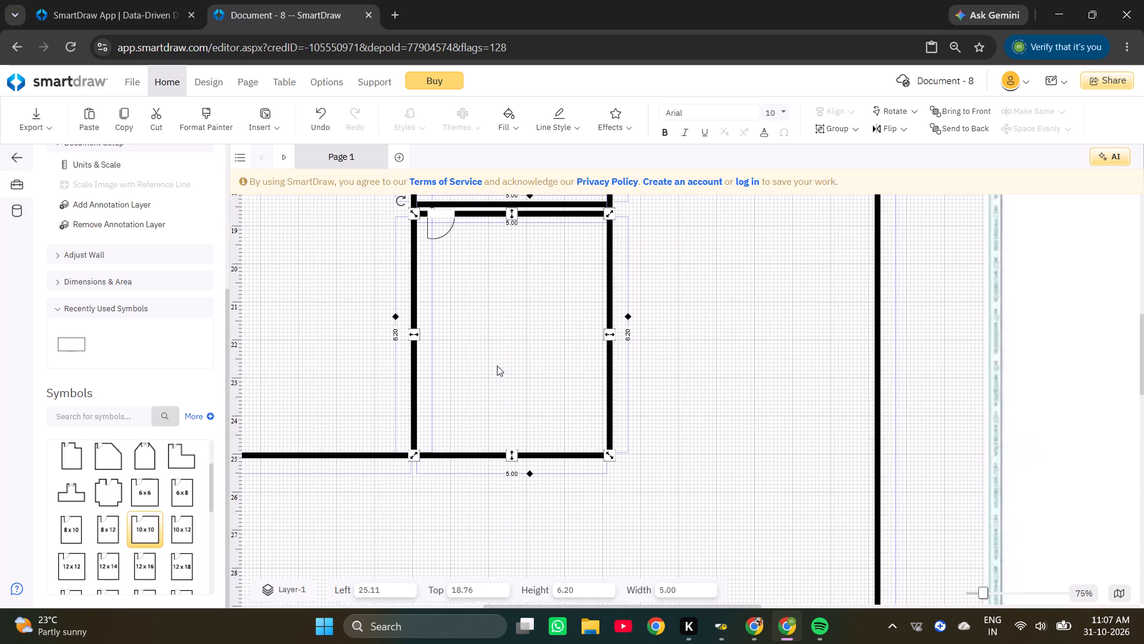
scroll(497, 365, up, 2)
click(673, 357)
Set the upper toilet room's height to 6.3 using its right wall dimension.
scroll(620, 372, down, 5)
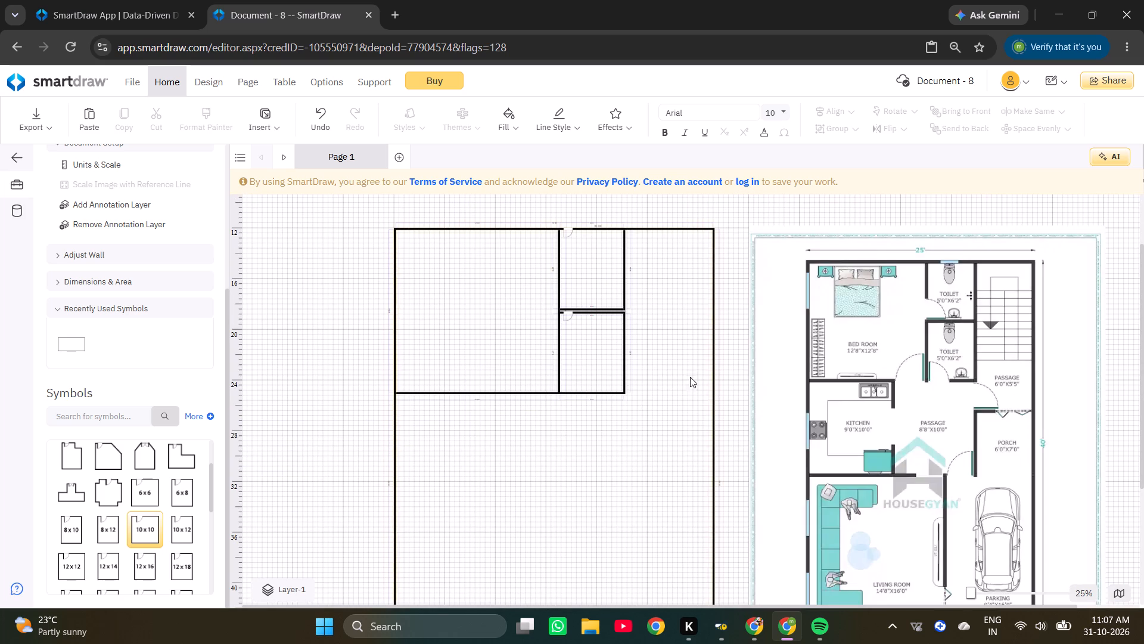
ctrl+scroll(580, 323, up, 2)
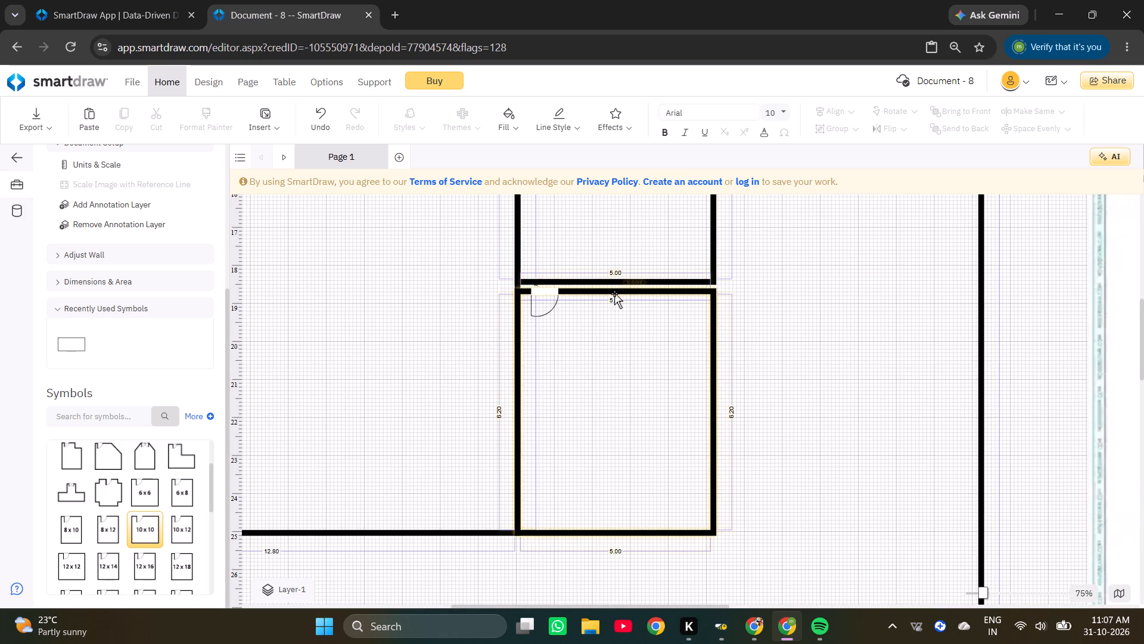
scroll(614, 293, up, 2)
scroll(599, 361, down, 1)
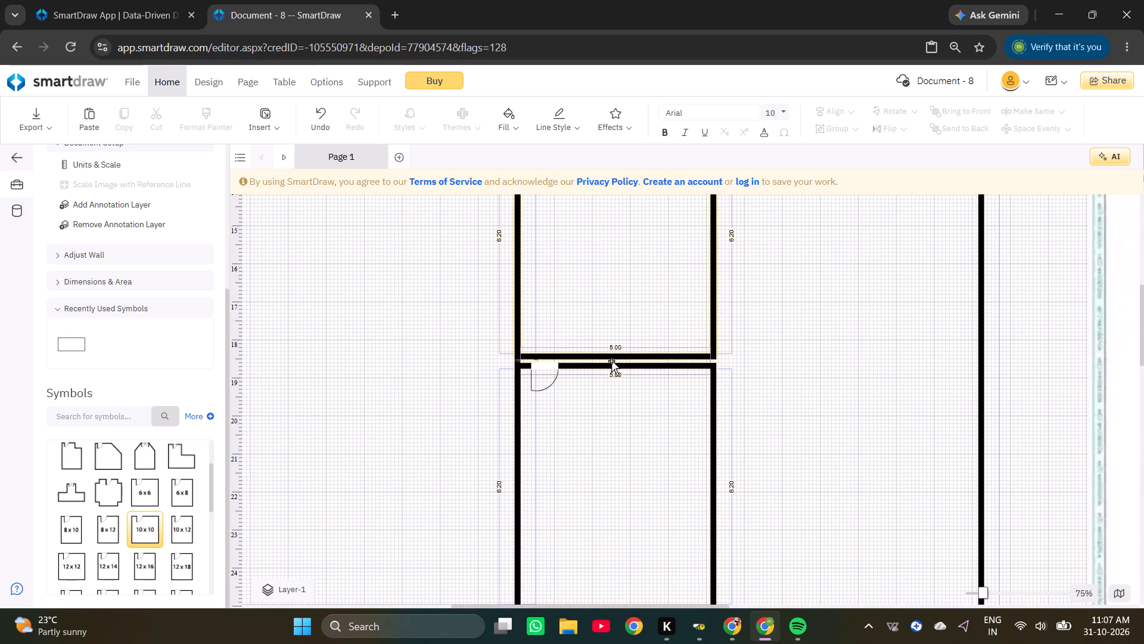
ctrl+scroll(736, 240, up, 2)
click(729, 230)
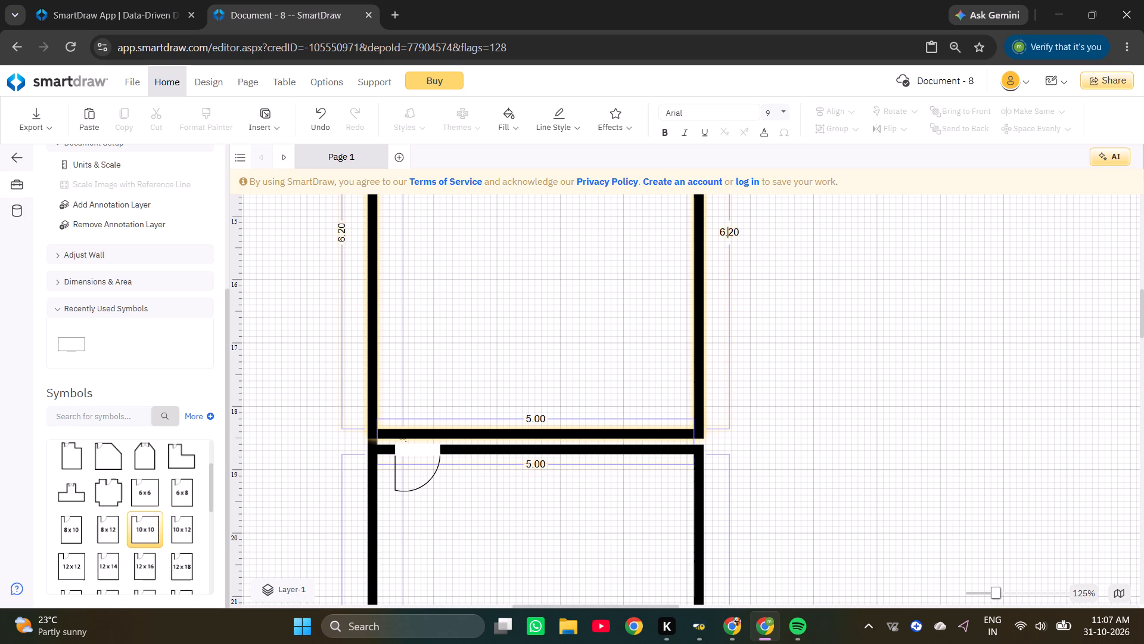
click(733, 234)
key(BackSpace)
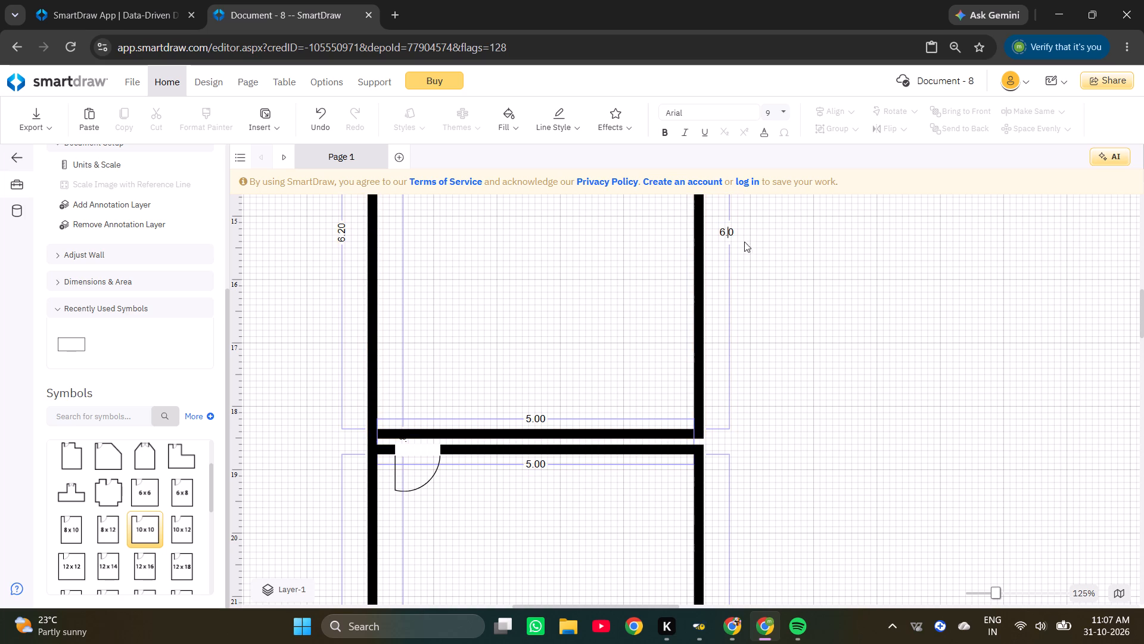
key(3)
key(Return)
Set the lower toilet room's height to 6.3 using its right wall dimension.
scroll(782, 312, down, 3)
scroll(776, 311, up, 1)
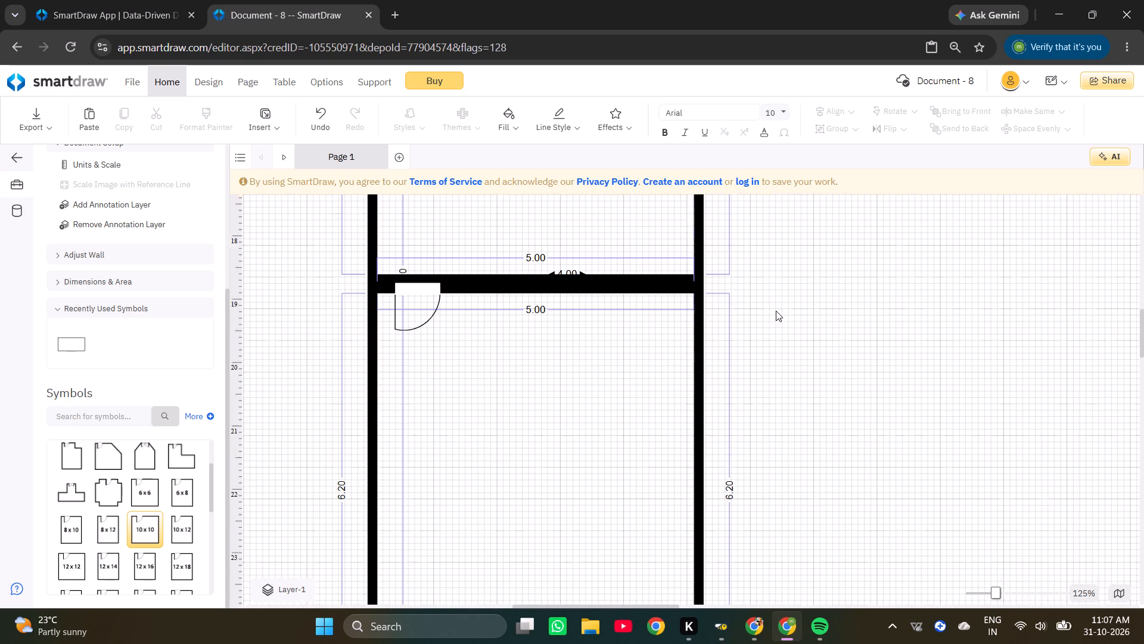
click(694, 265)
click(694, 265)
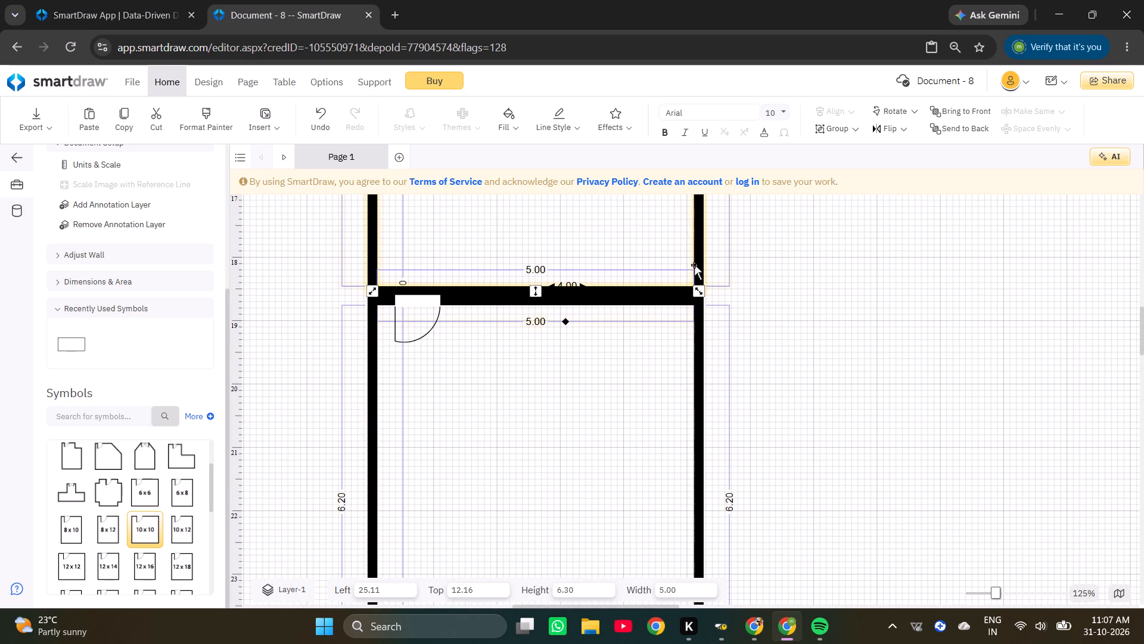
scroll(729, 333, down, 3)
click(729, 280)
click(732, 278)
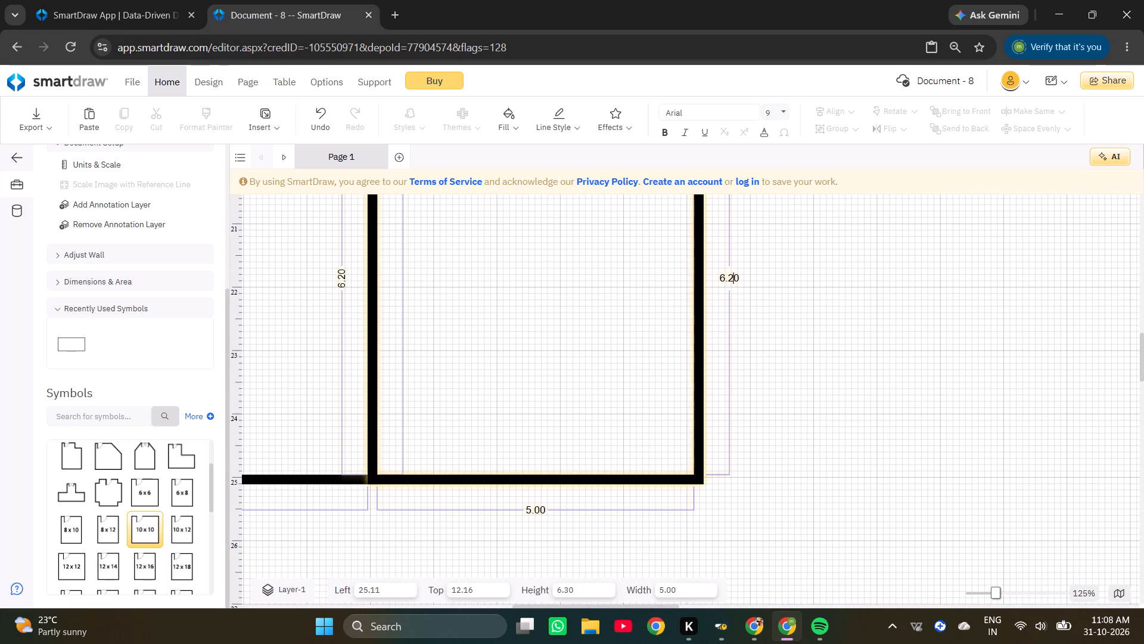
key(BackSpace)
key(3)
key(Return)
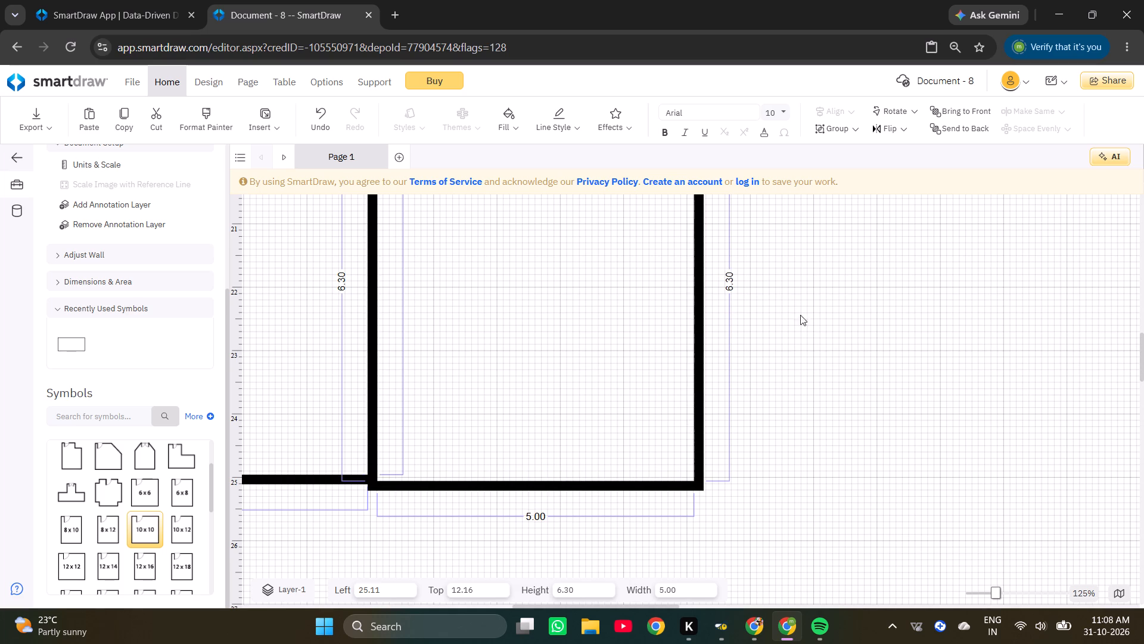
Nudge the lower toilet room up to a top position of about 18.66, aligning its bottom wall with the bedroom's.
drag(697, 389, 700, 384)
scroll(764, 383, up, 2)
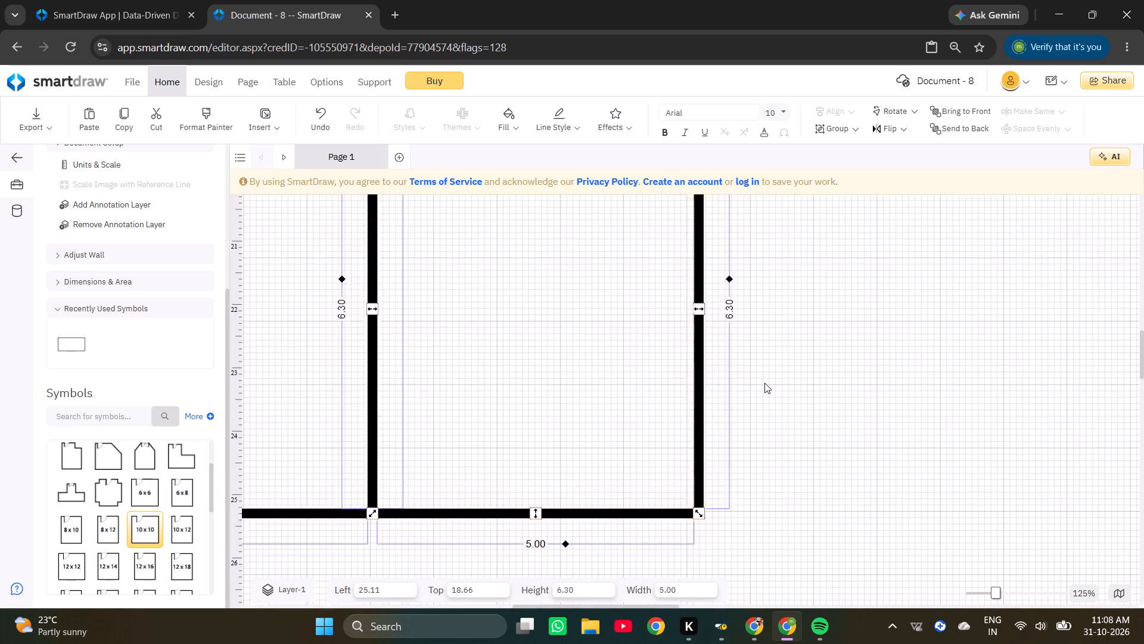
scroll(764, 383, up, 2)
click(764, 383)
ctrl+scroll(646, 335, down, 7)
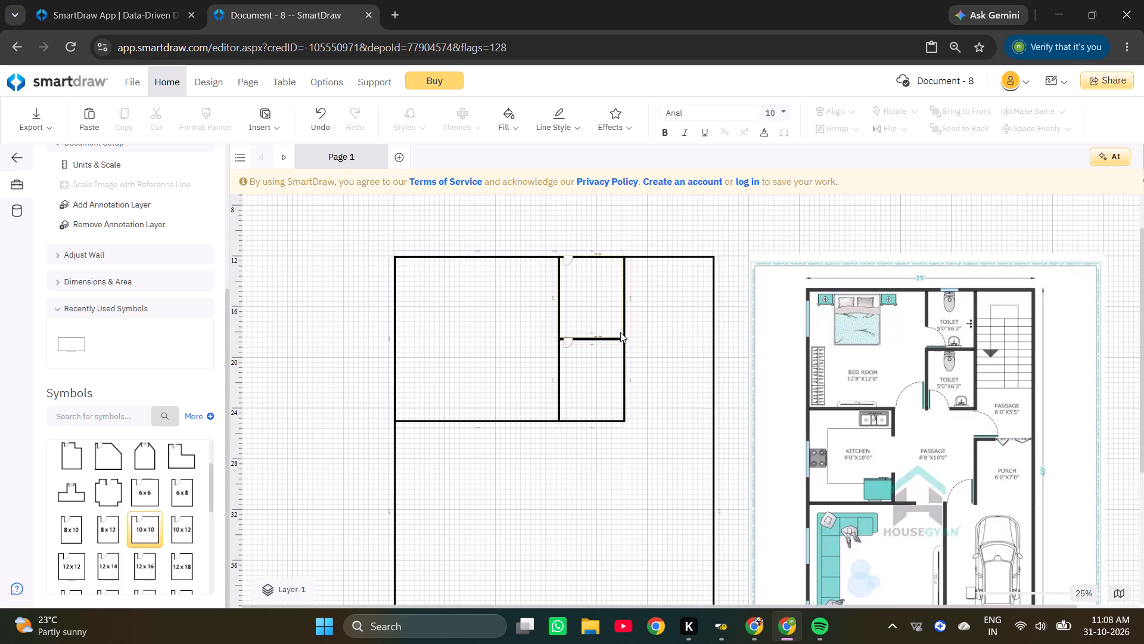
click(691, 337)
ctrl+scroll(984, 346, up, 2)
ctrl+scroll(982, 346, down, 4)
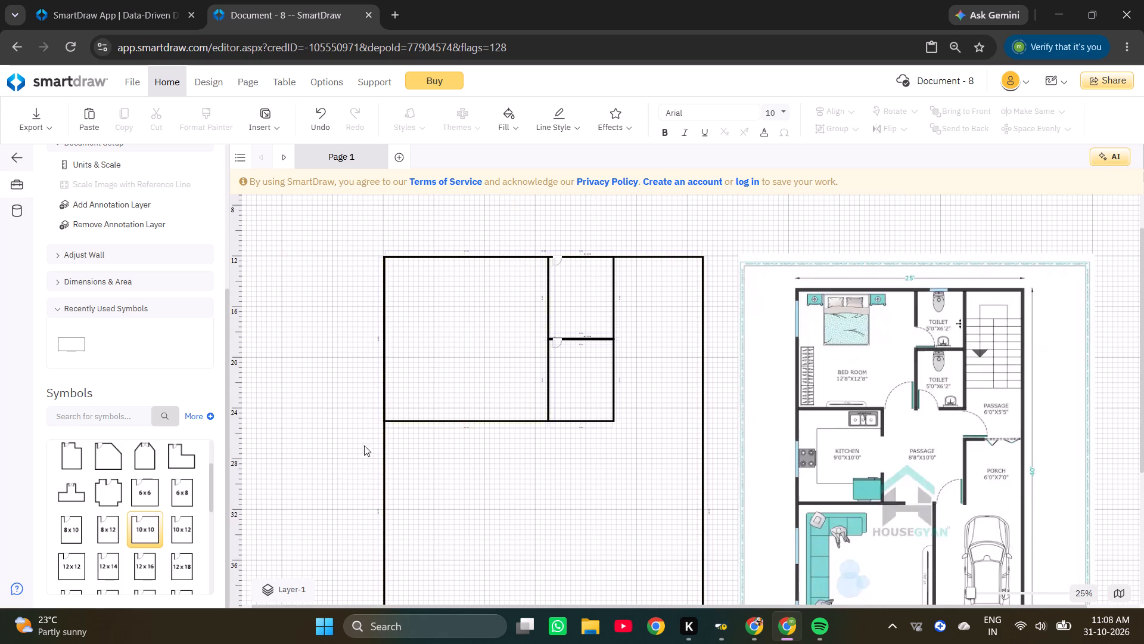
Search the symbols for "stair" and add the two-flight U-shaped staircase with a landing to the page.
click(135, 420)
text(stair)
key(Return)
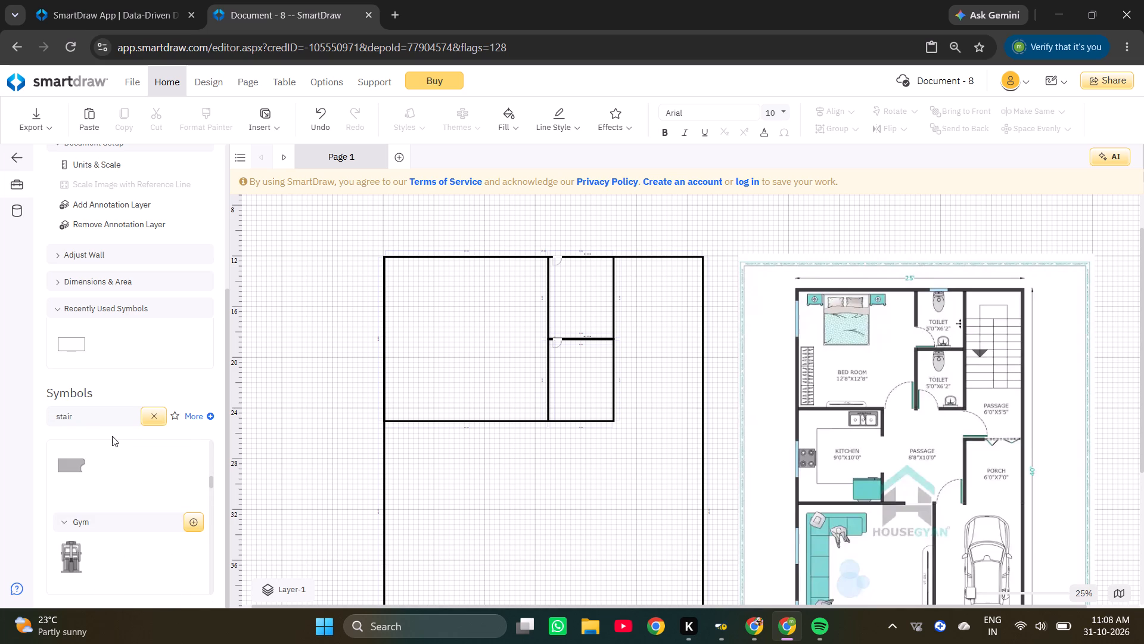
scroll(172, 508, down, 3)
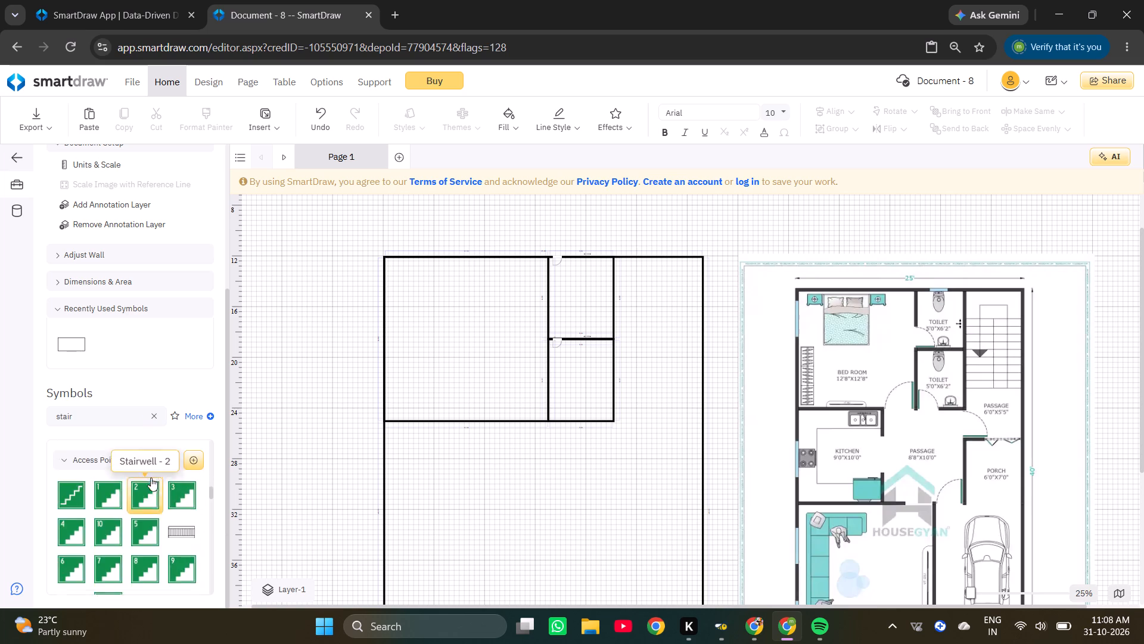
scroll(151, 478, down, 4)
scroll(152, 475, up, 1)
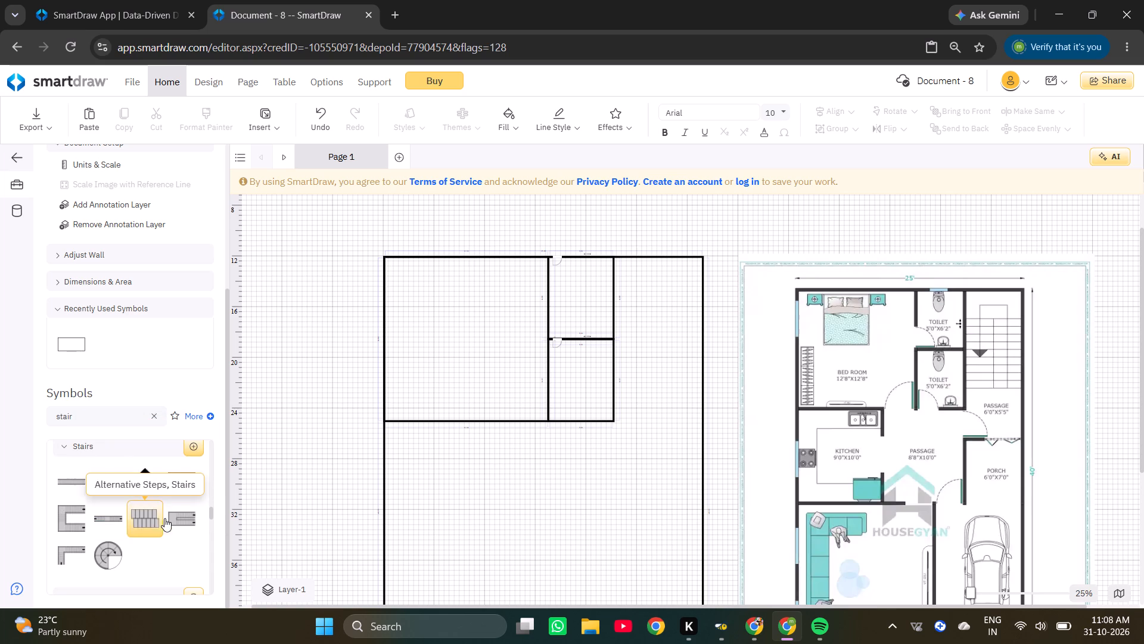
double_click(187, 513)
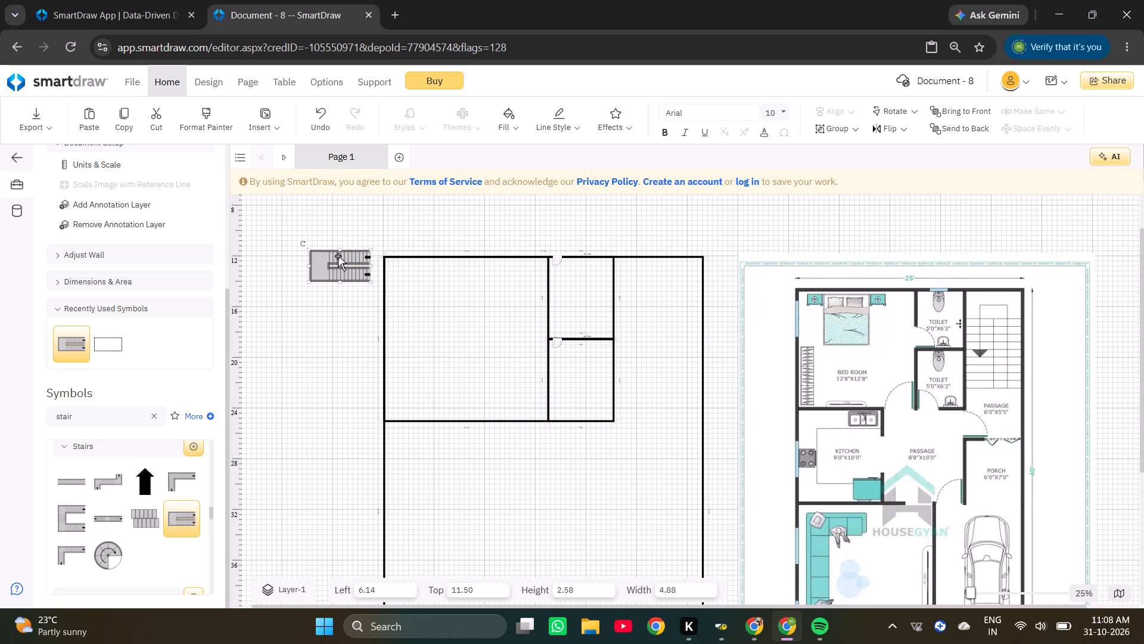
Move the staircase into the space beside the toilets and rotate it upright with its landing toward the top outer wall.
drag(335, 267, 642, 340)
drag(611, 317, 683, 275)
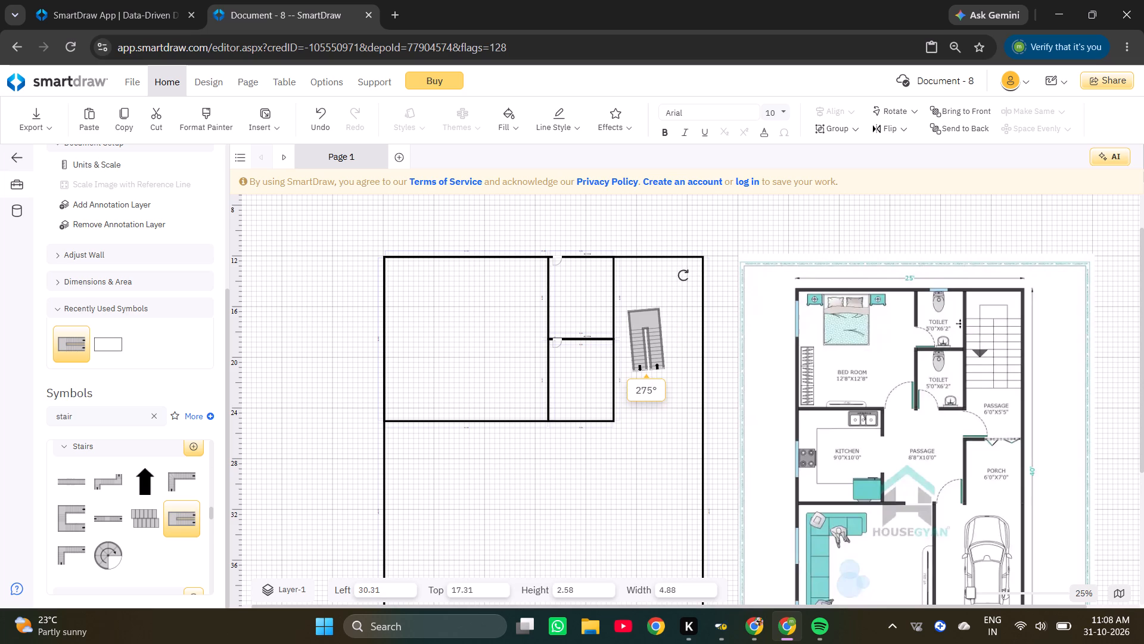
drag(683, 275, 686, 277)
ctrl+scroll(635, 321, up, 2)
scroll(660, 335, up, 2)
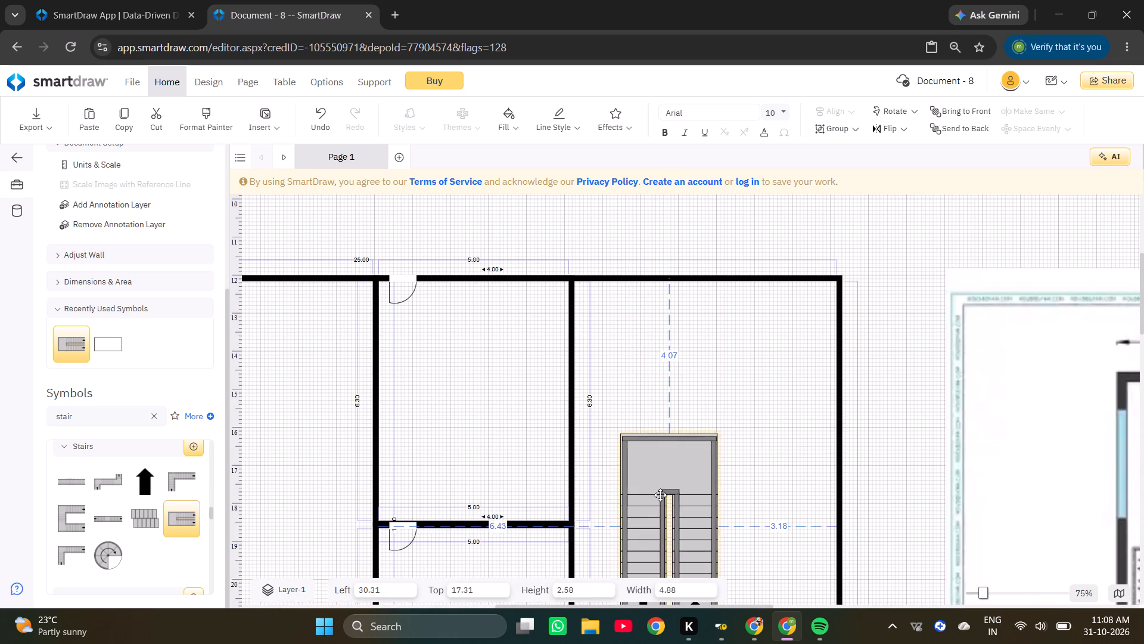
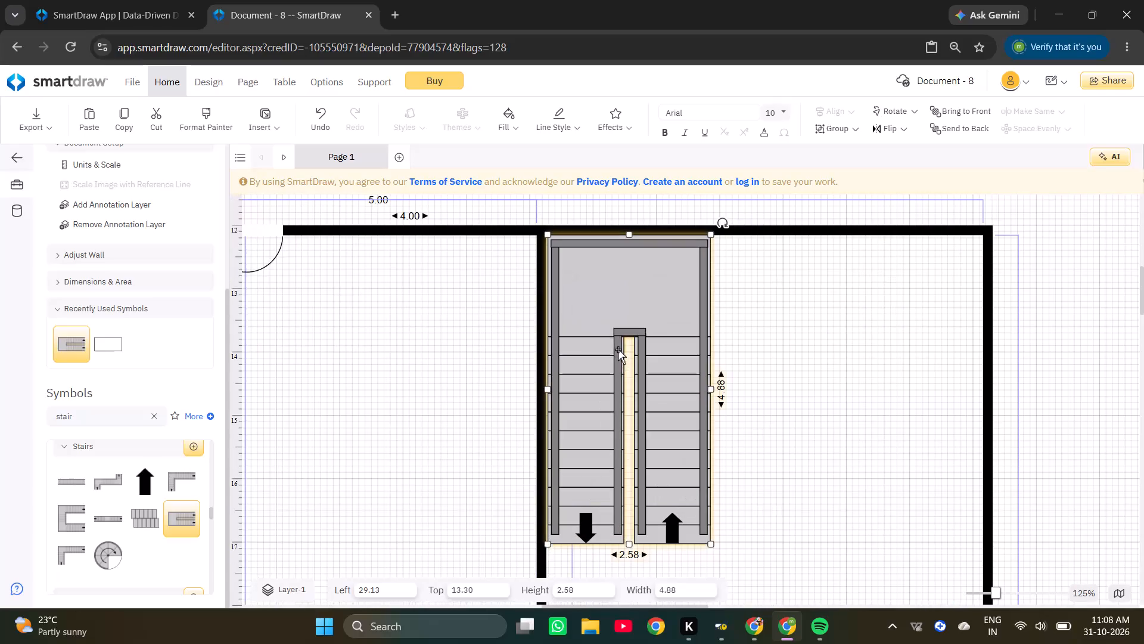
Nudge the staircase left to a left position of 29.10, bringing it against the toilet rooms' right wall.
click(597, 306)
key(Left)
click(596, 306)
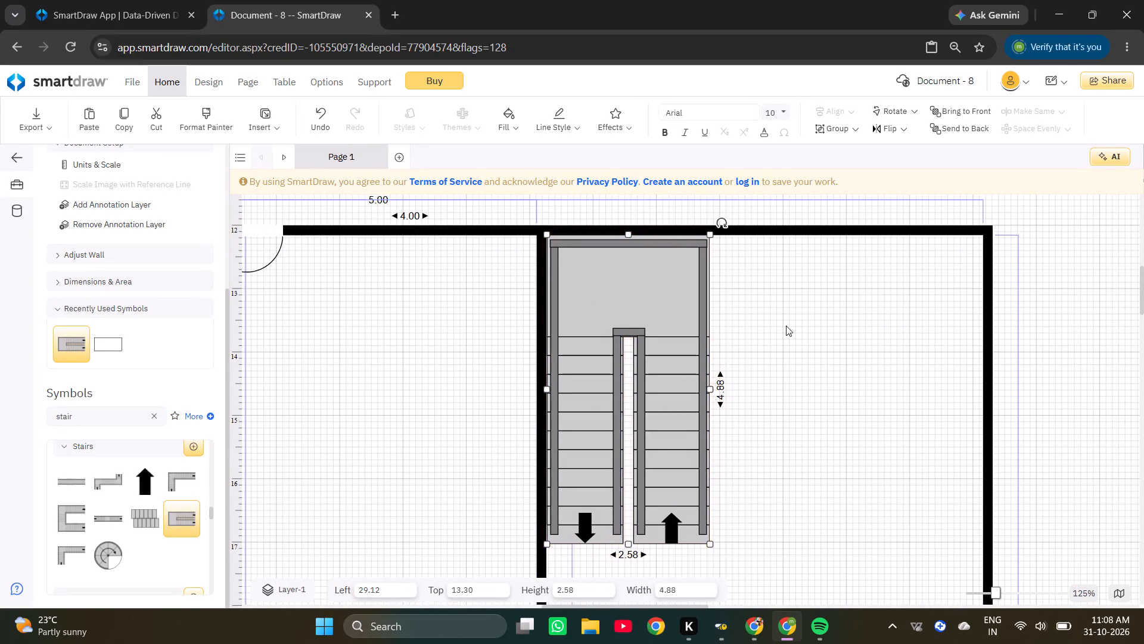
click(786, 326)
key(Left)
click(661, 317)
key(Left)
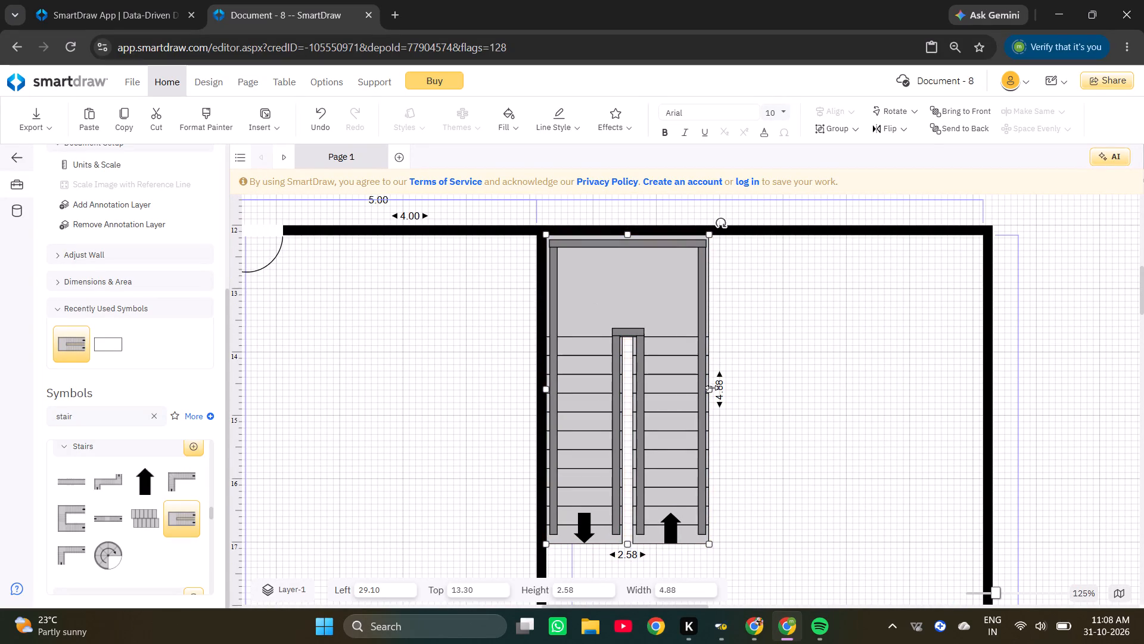
Stretch the staircase across to the right outer wall, about 6.90 wide, and lengthen it downward to about 9.85.
drag(710, 389, 935, 402)
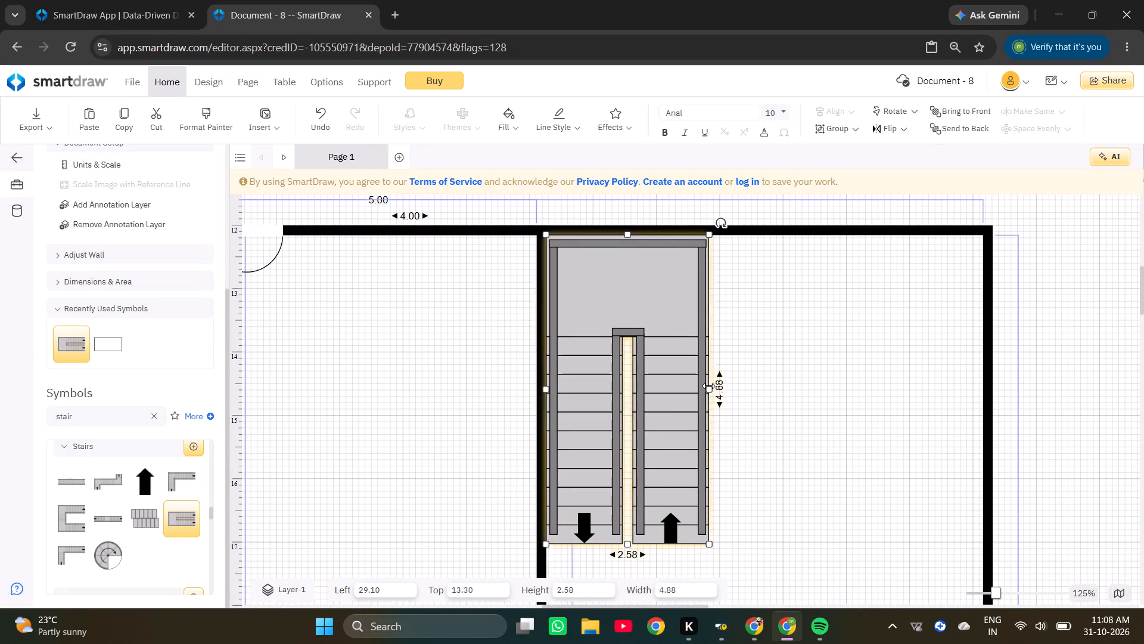
drag(708, 387, 984, 380)
scroll(927, 337, down, 4)
drag(766, 246, 782, 554)
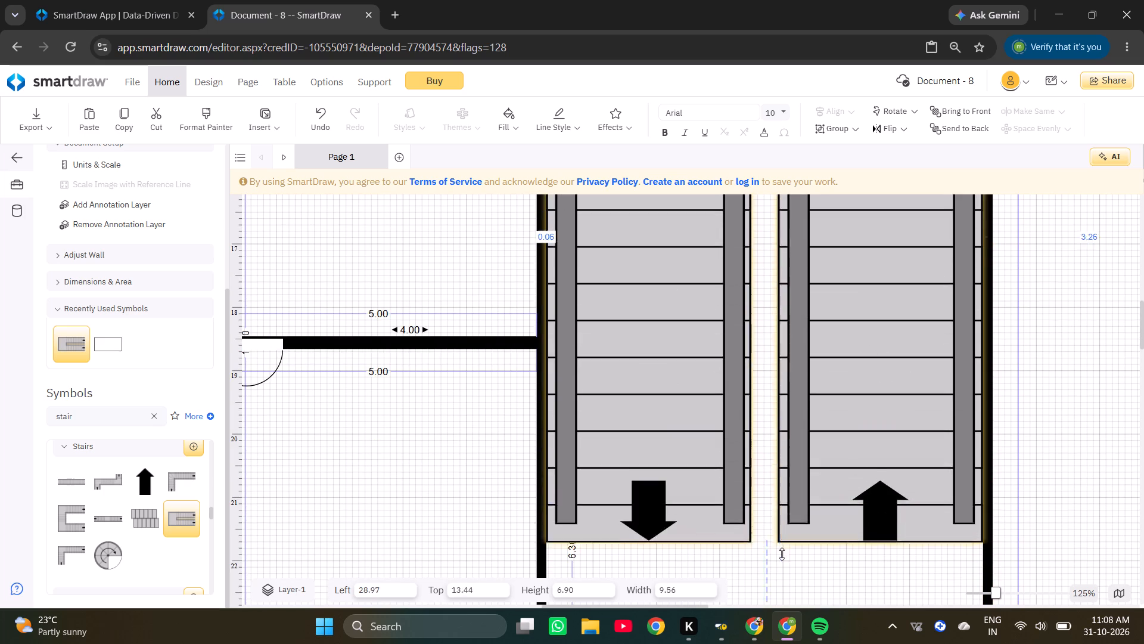
drag(782, 554, 788, 560)
scroll(772, 521, down, 4)
ctrl+scroll(765, 458, down, 5)
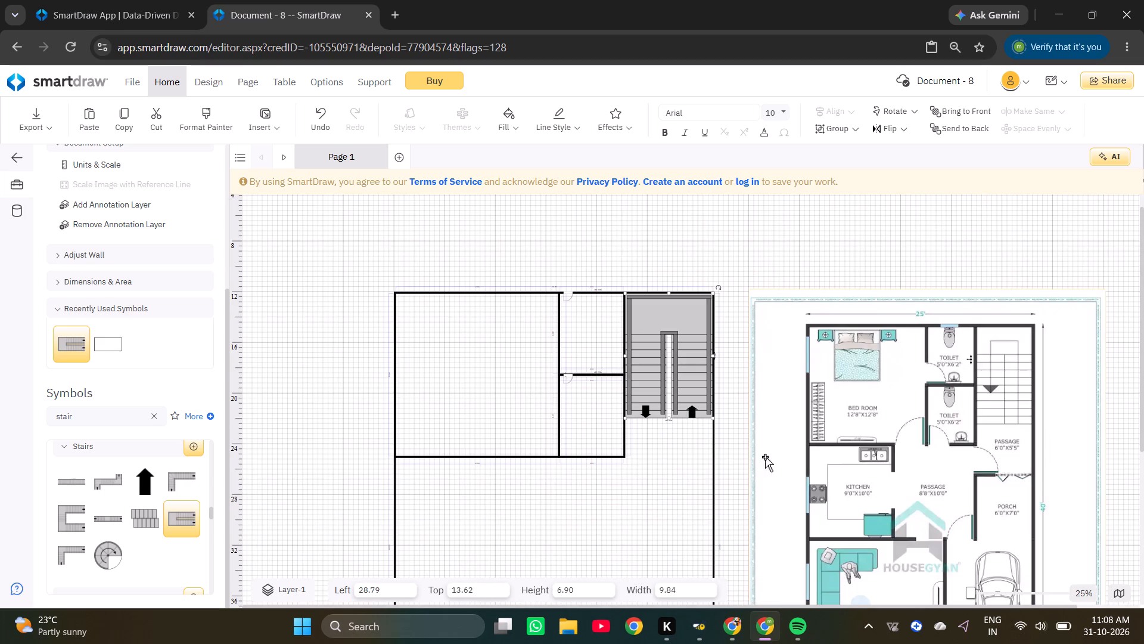
ctrl+scroll(711, 399, up, 3)
click(529, 470)
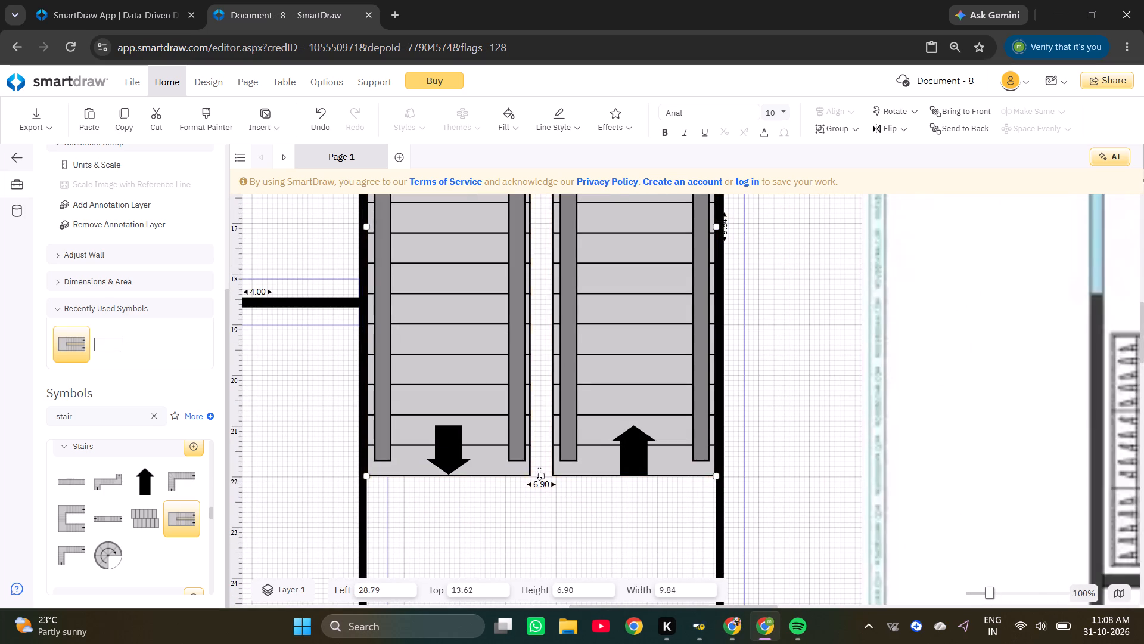
drag(539, 473, 546, 463)
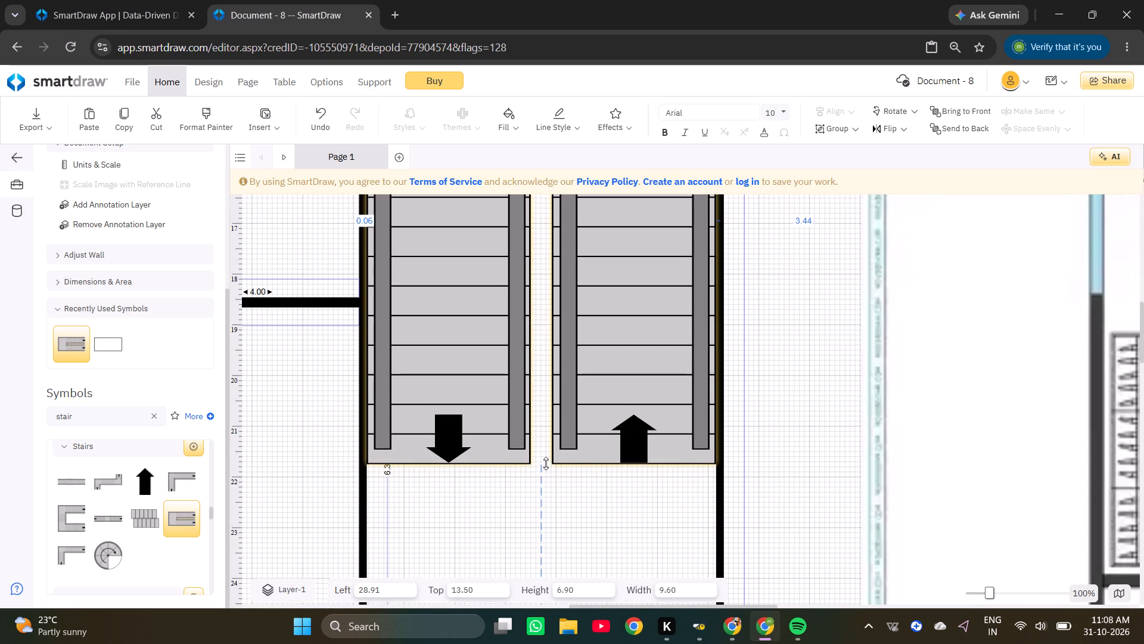
drag(546, 463, 546, 477)
ctrl+scroll(546, 472, down, 6)
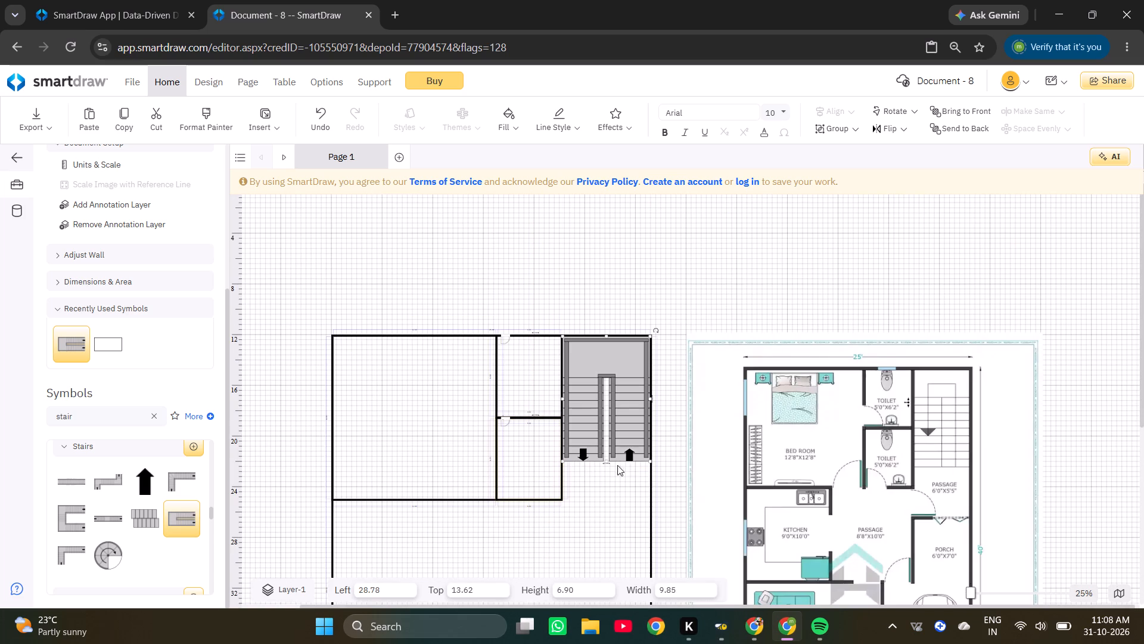
click(679, 454)
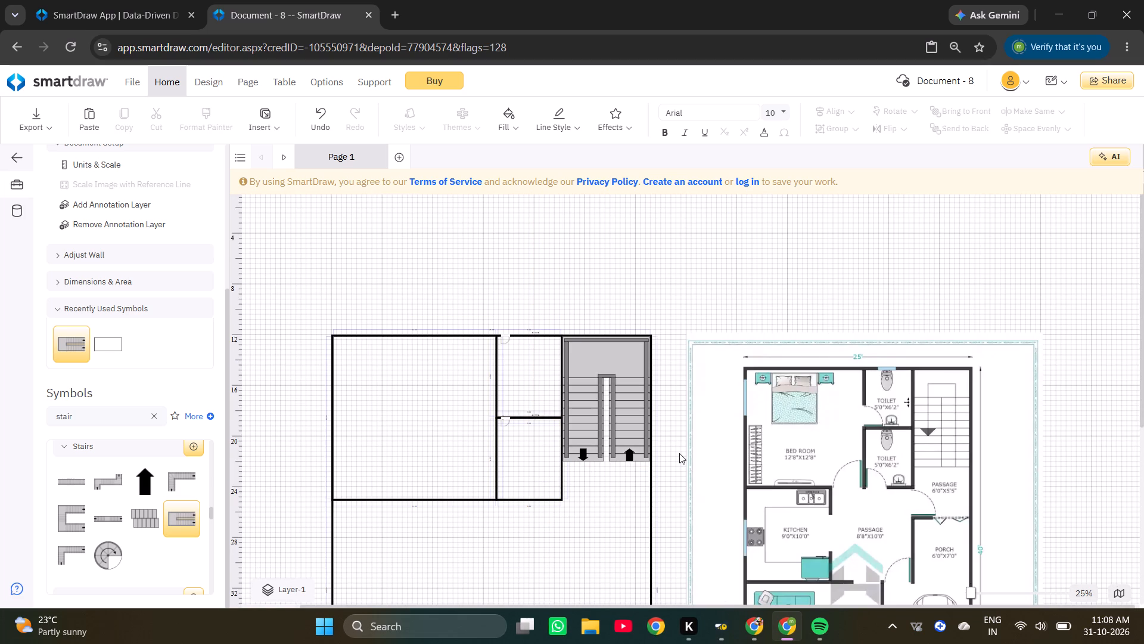
Duplicate the bedroom's wall outline to start the kitchen room.
scroll(656, 449, down, 2)
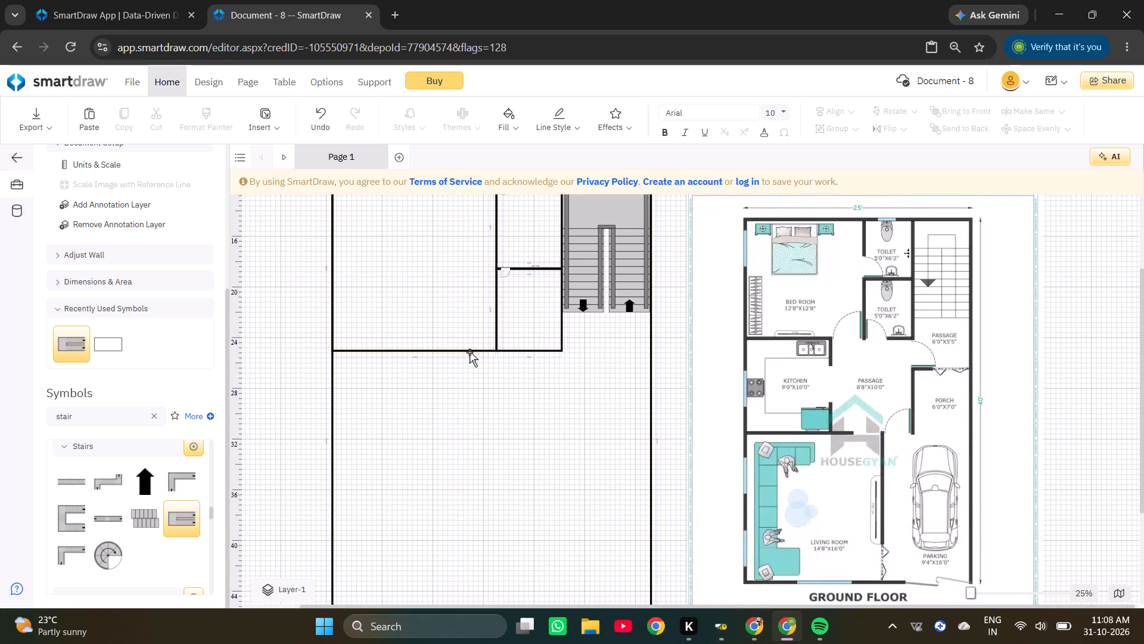
click(469, 351)
key(ctrl+c)
key(ctrl+v)
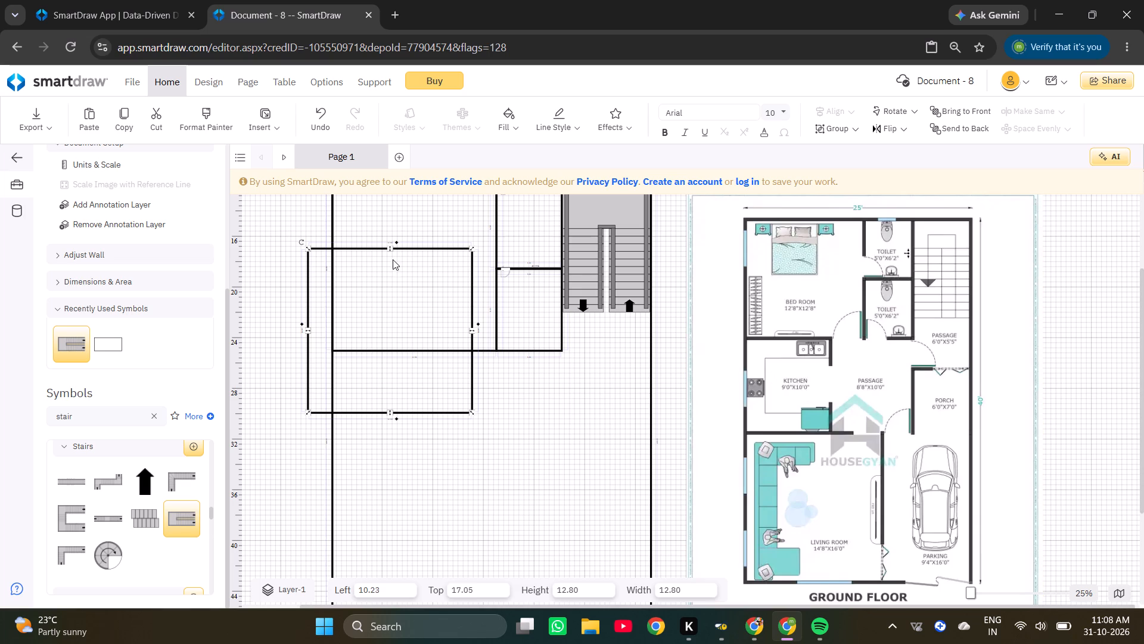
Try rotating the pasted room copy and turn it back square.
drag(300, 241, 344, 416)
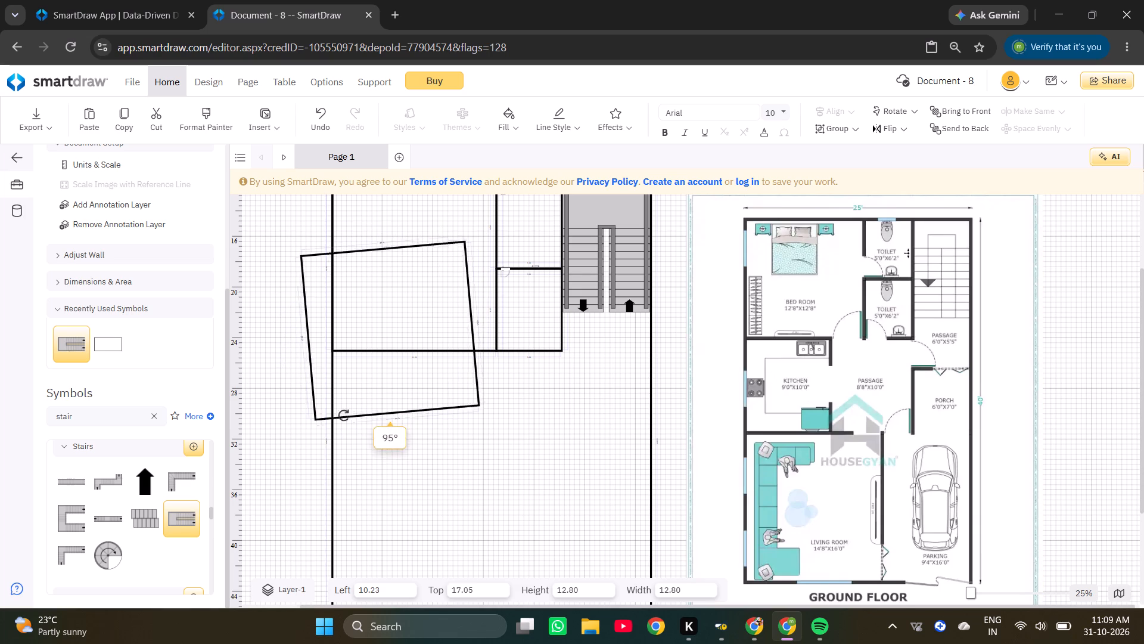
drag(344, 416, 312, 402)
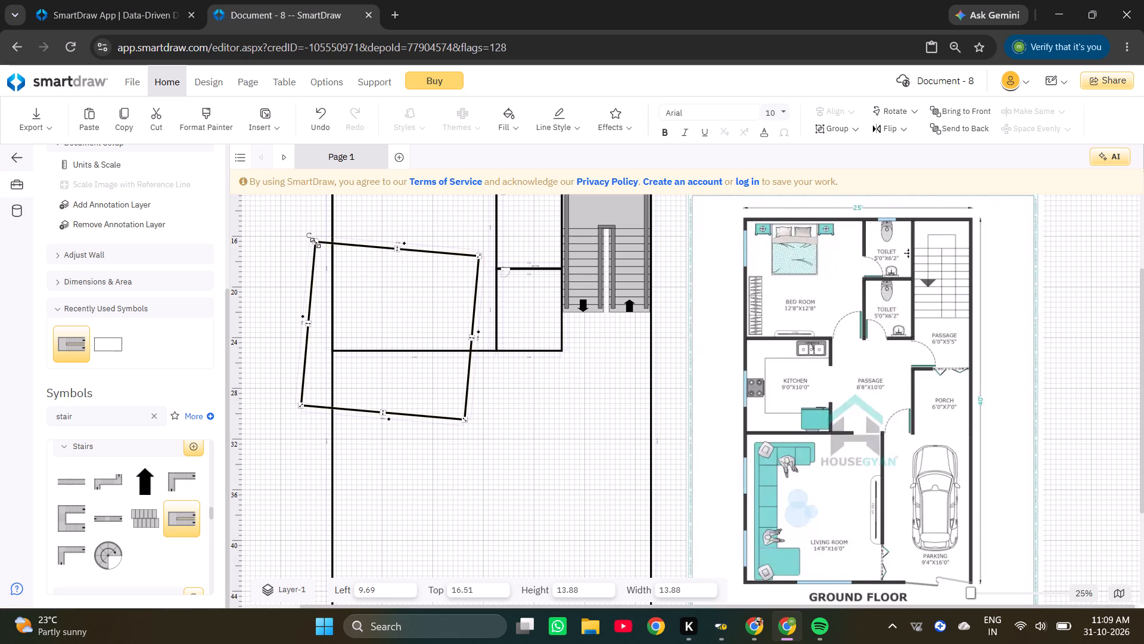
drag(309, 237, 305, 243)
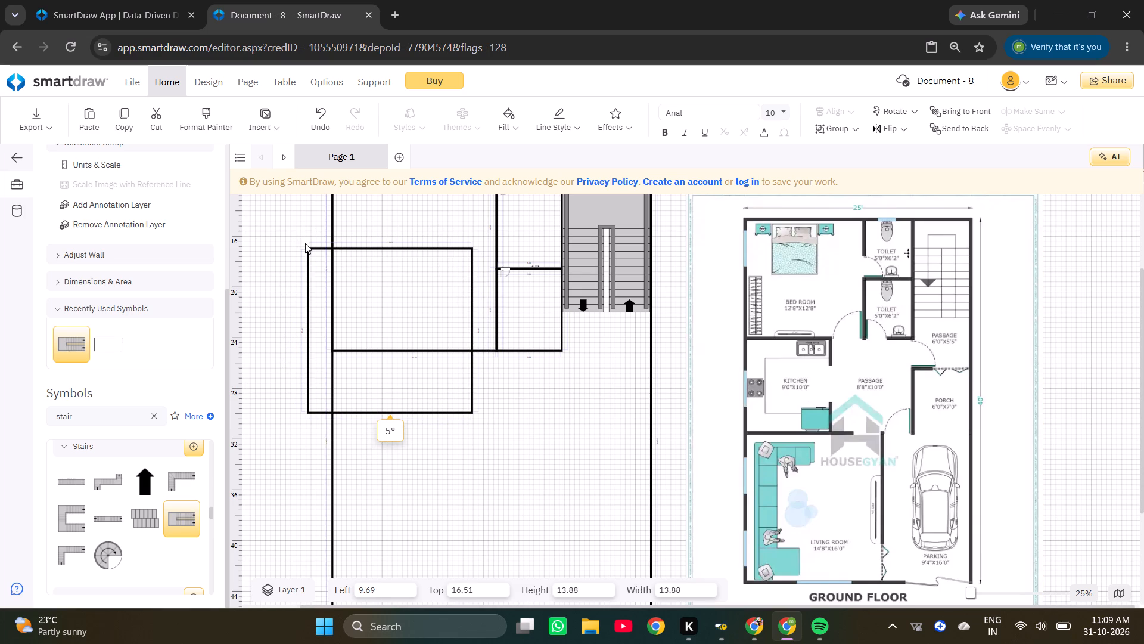
Move the pasted room directly below the bedroom, aligned with the left outer wall at about left 12.16, top 25.11.
drag(339, 247, 367, 333)
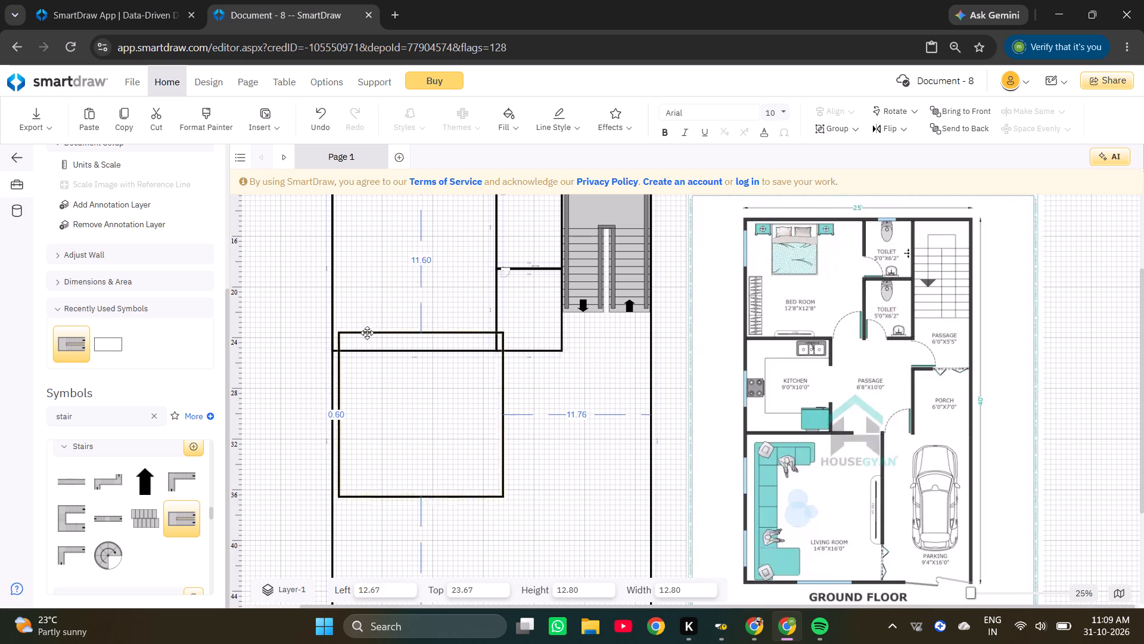
drag(367, 333, 363, 350)
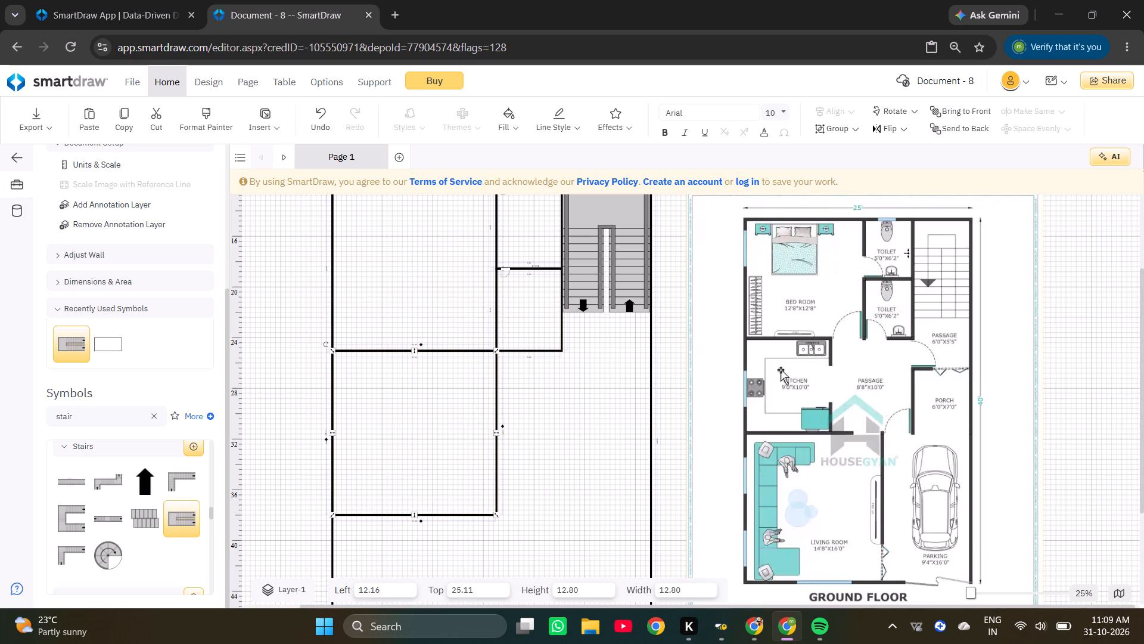
Compare the pasted room with the kitchen in the reference image to check the kitchen's dimensions.
ctrl+scroll(787, 371, up, 2)
ctrl+scroll(791, 380, down, 3)
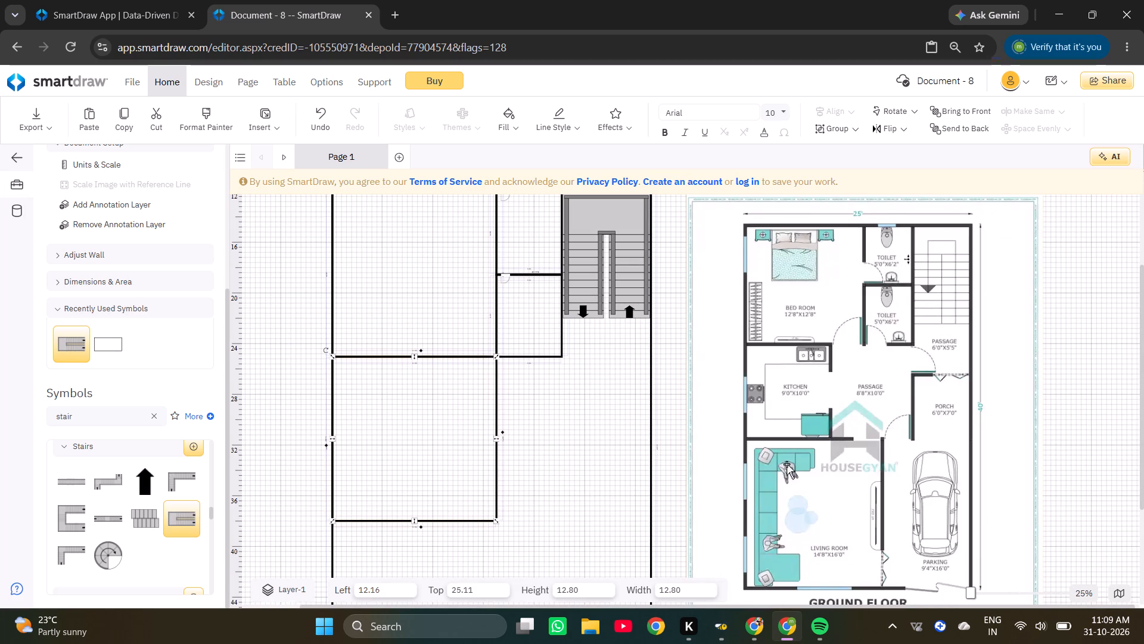
ctrl+scroll(503, 439, up, 3)
ctrl+scroll(354, 321, down, 3)
ctrl+scroll(266, 233, down, 2)
ctrl+scroll(391, 215, up, 7)
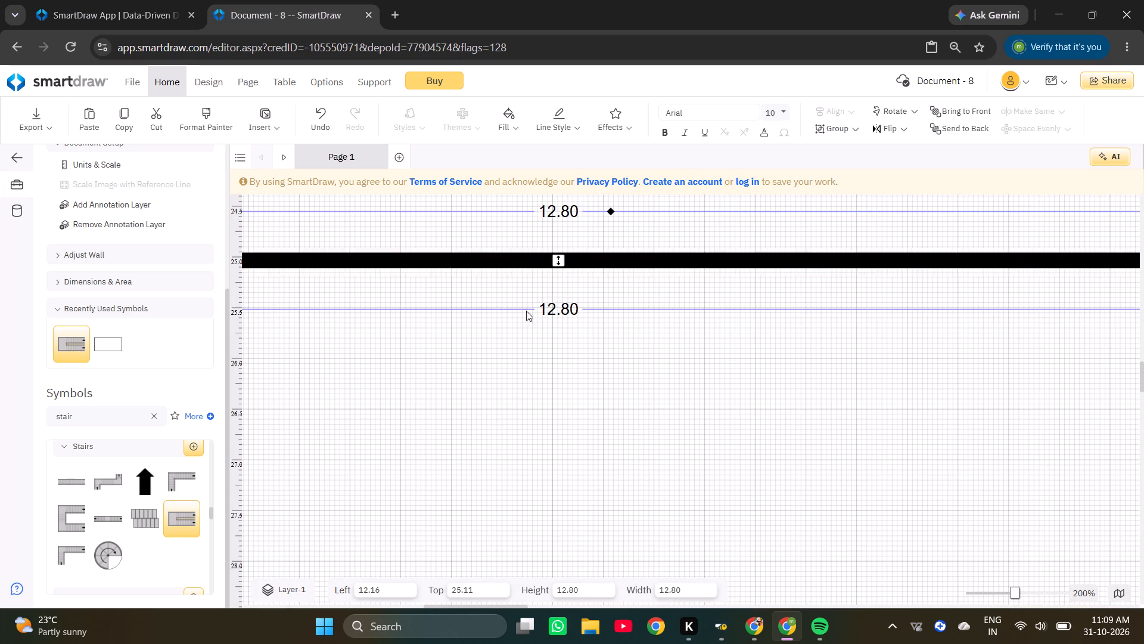
ctrl+scroll(577, 309, down, 6)
ctrl+scroll(994, 326, down, 5)
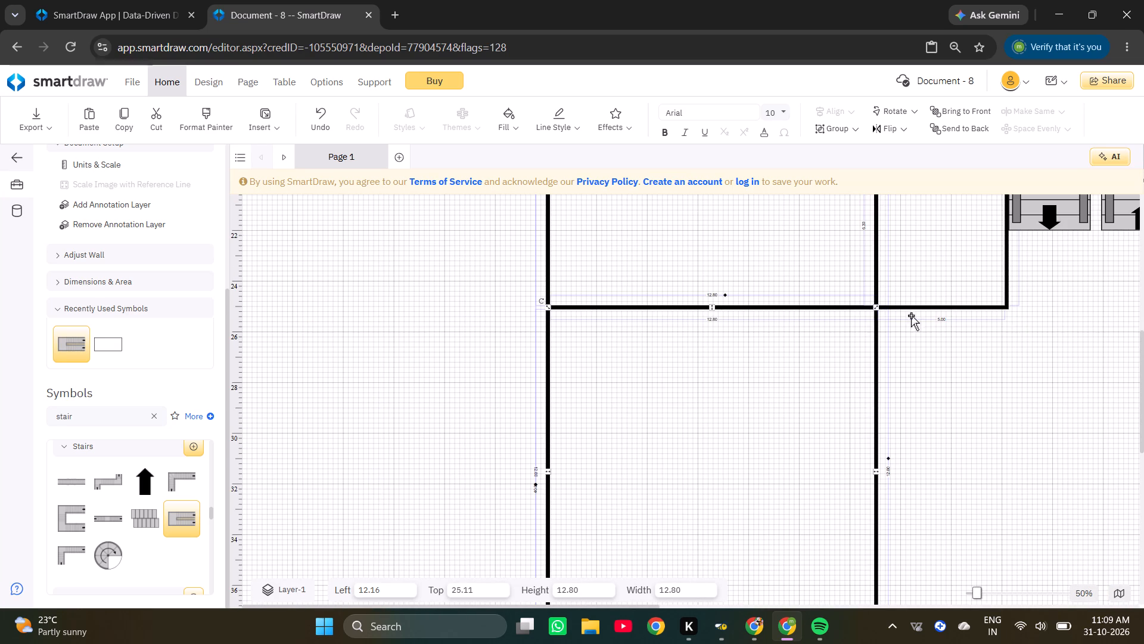
ctrl+scroll(889, 298, up, 3)
ctrl+scroll(789, 401, down, 4)
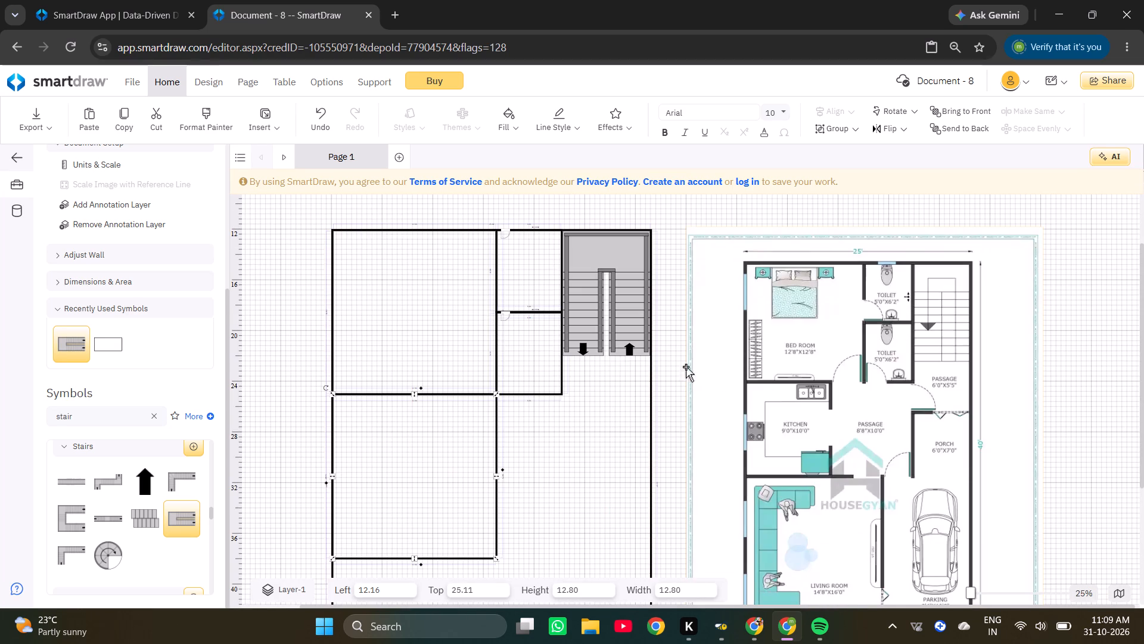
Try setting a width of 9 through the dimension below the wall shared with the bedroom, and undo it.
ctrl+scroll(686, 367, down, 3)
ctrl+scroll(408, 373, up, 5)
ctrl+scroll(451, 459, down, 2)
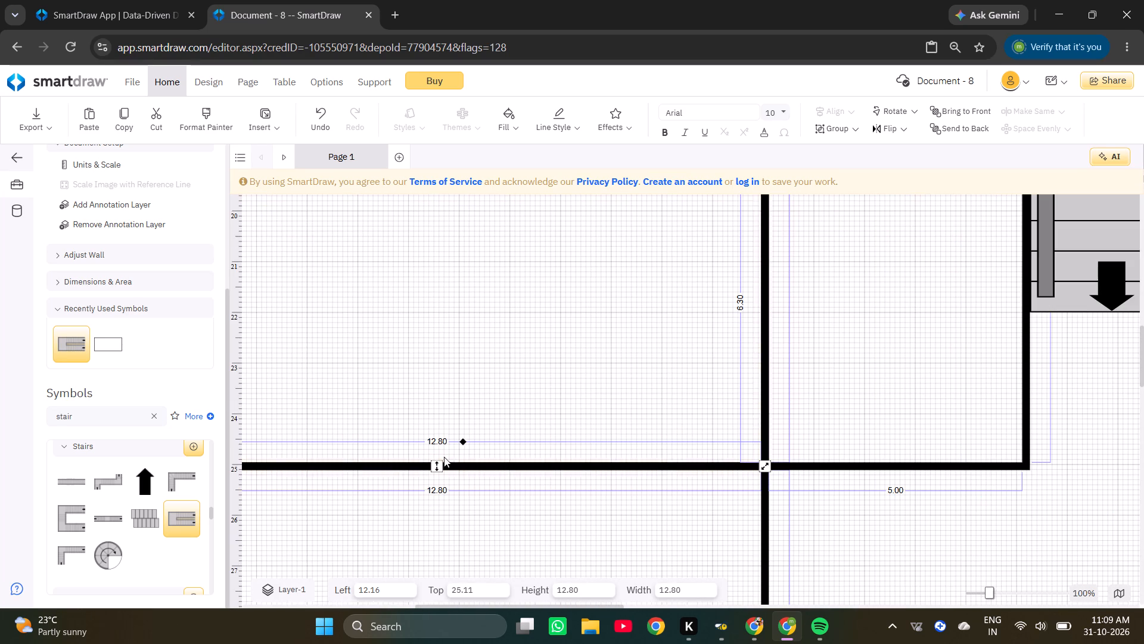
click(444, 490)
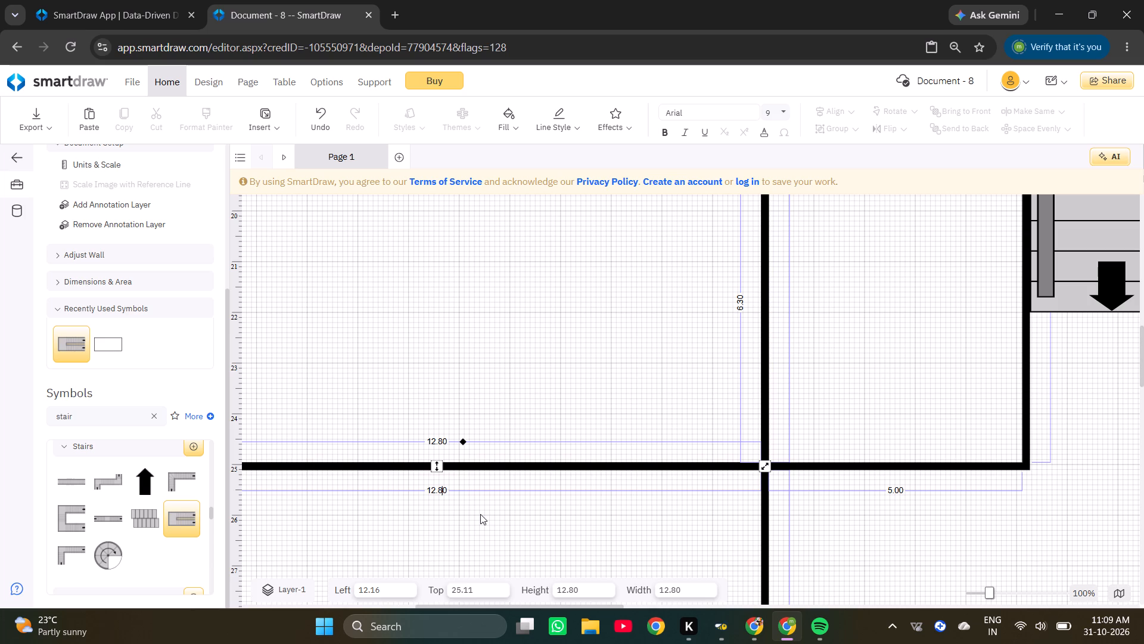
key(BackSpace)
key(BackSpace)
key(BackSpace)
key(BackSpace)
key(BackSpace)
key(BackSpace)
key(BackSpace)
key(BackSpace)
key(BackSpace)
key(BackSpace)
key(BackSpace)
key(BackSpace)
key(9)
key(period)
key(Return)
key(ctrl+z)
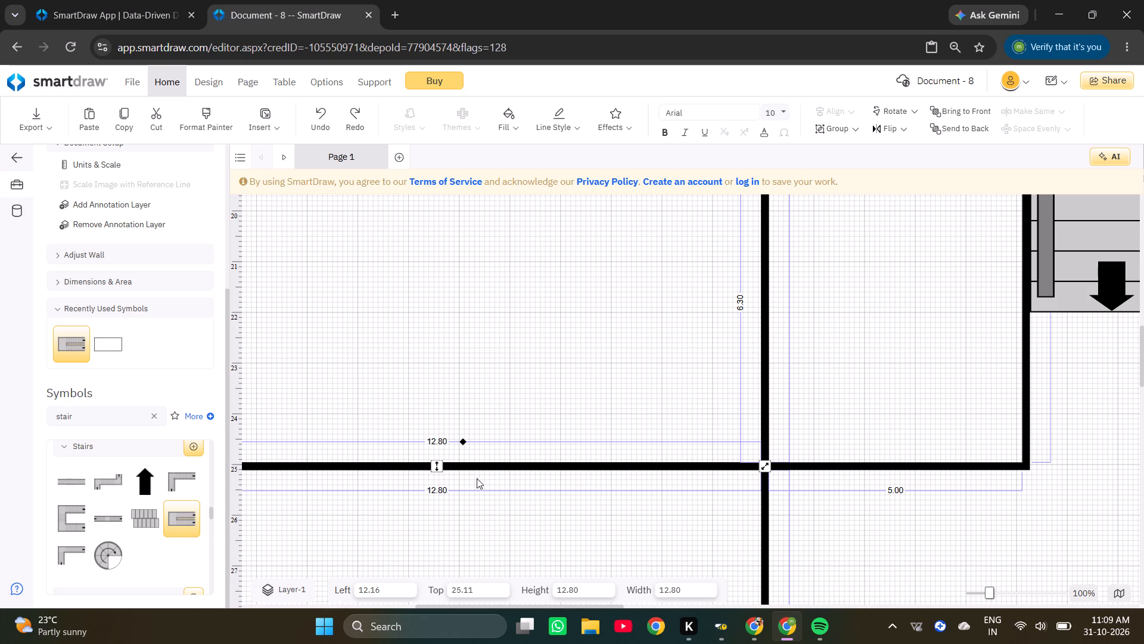
Set the kitchen room's width to 9 using the dimension above its top wall.
click(439, 442)
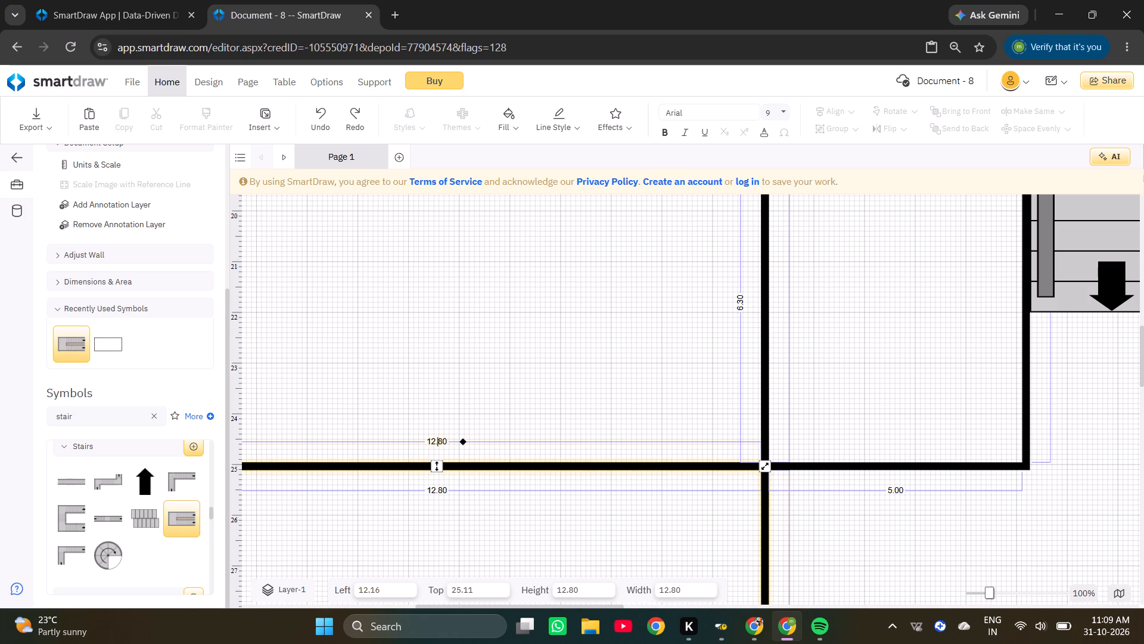
key(Right)
key(BackSpace)
key(BackSpace)
key(BackSpace)
key(BackSpace)
key(BackSpace)
key(BackSpace)
key(BackSpace)
key(BackSpace)
key(BackSpace)
key(BackSpace)
key(BackSpace)
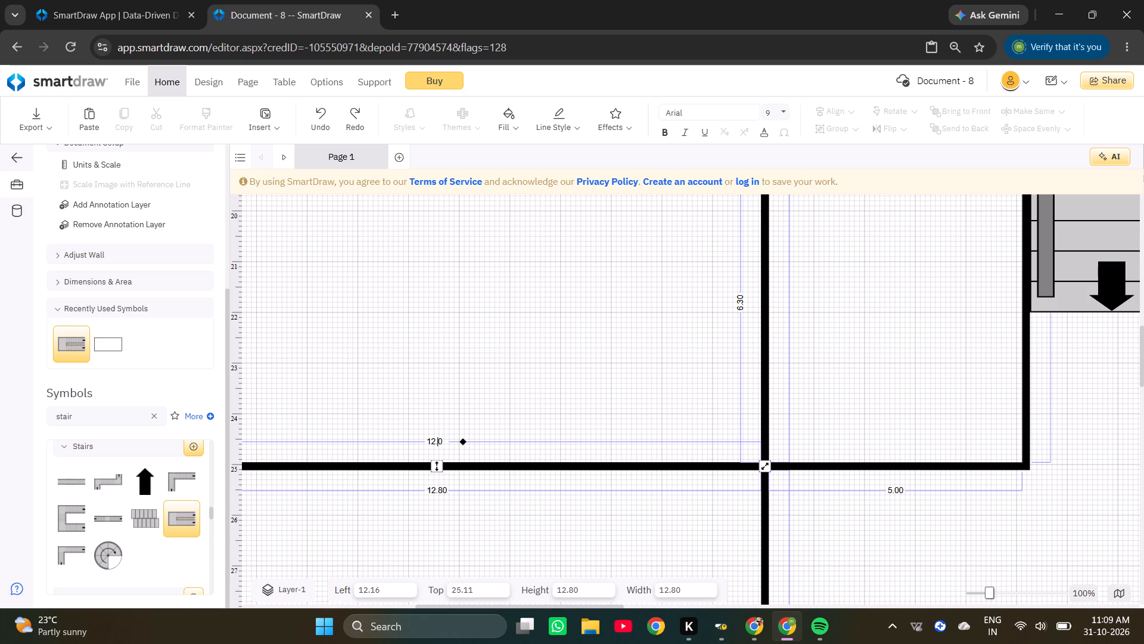
key(9)
key(period)
key(Return)
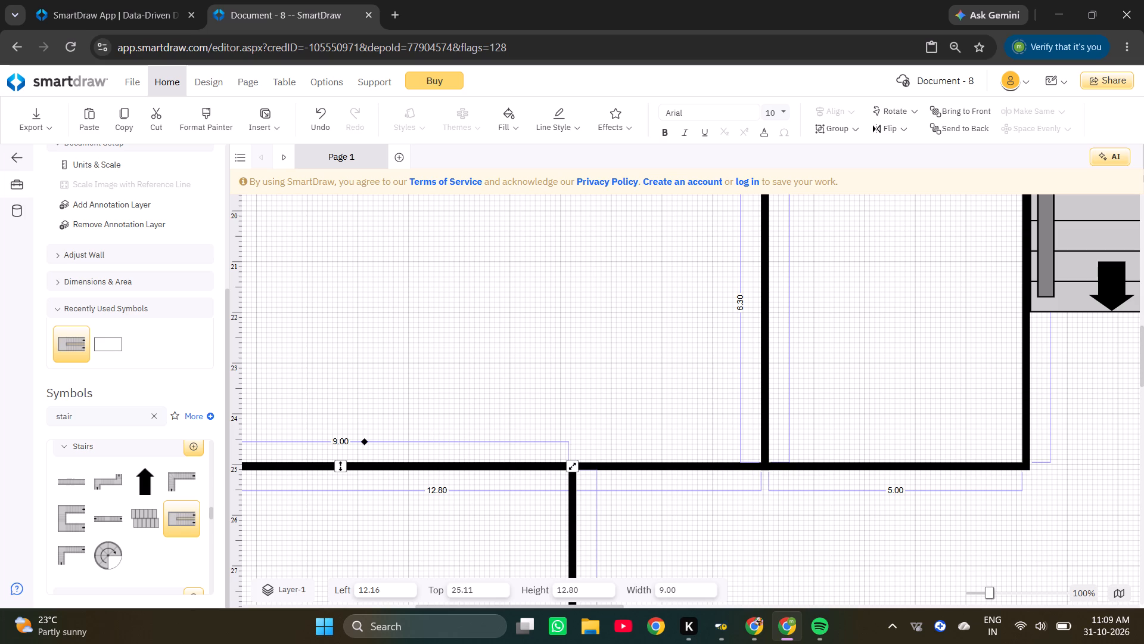
Set the kitchen room's height to 10 using its right wall dimension.
ctrl+scroll(458, 445, down, 6)
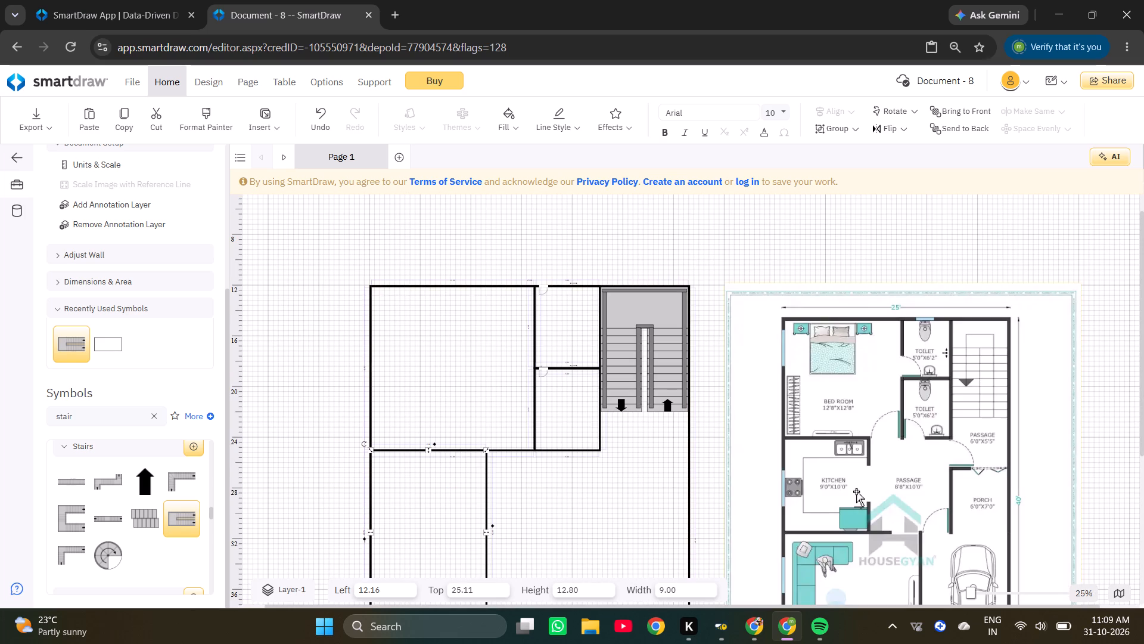
ctrl+scroll(857, 494, up, 2)
ctrl+scroll(823, 477, down, 3)
ctrl+scroll(466, 515, up, 2)
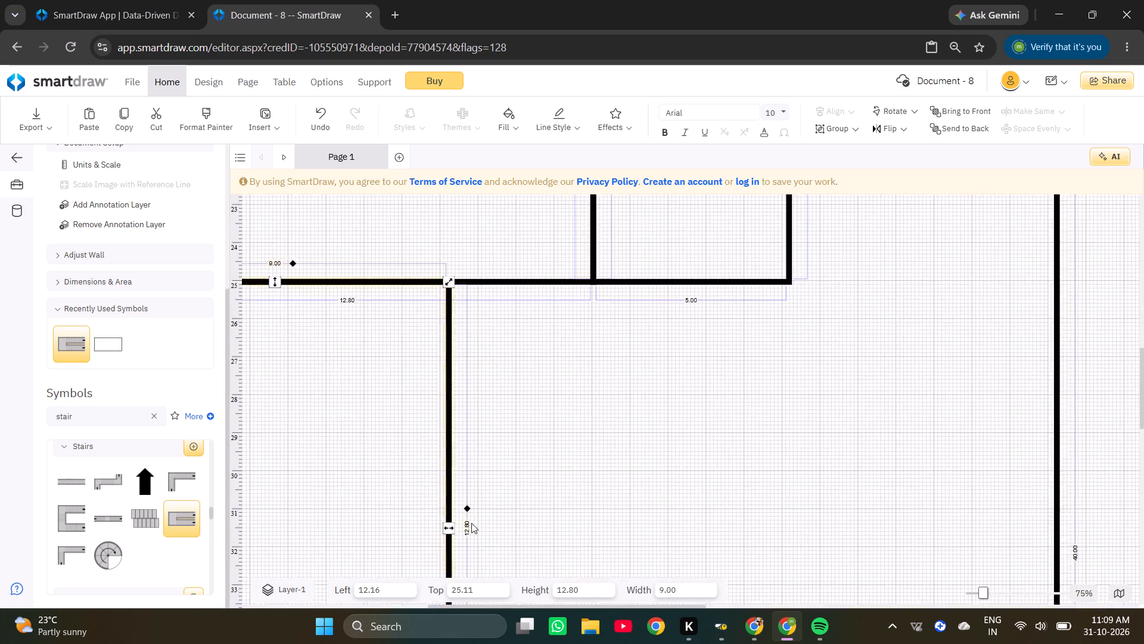
ctrl+scroll(471, 523, up, 1)
click(467, 532)
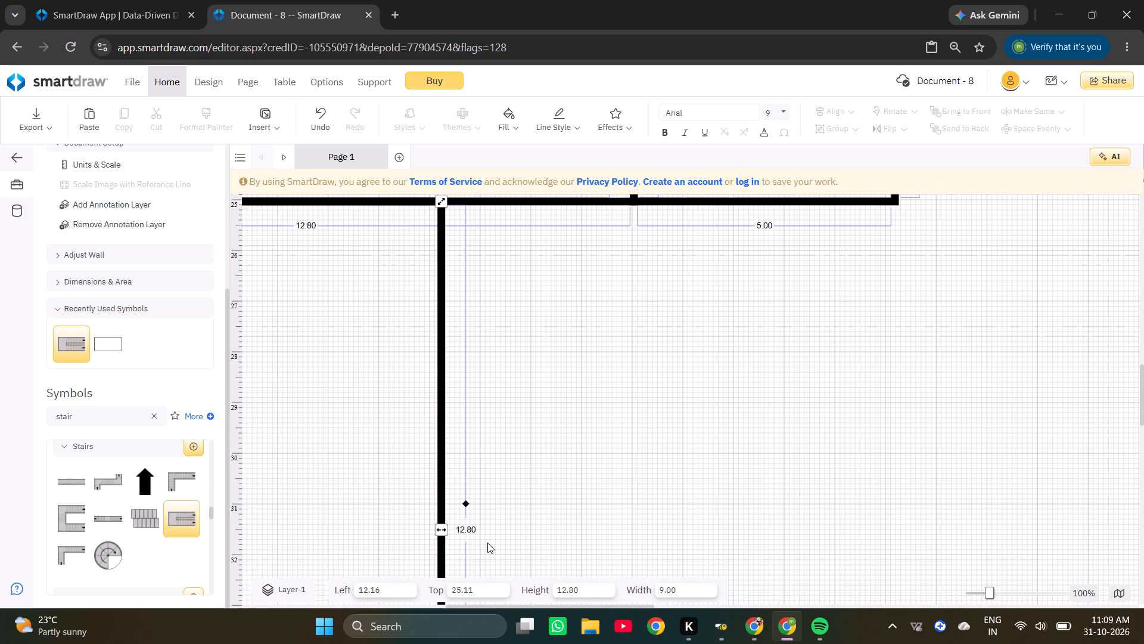
key(Right)
key(Right)
key(Right)
key(Right)
key(Right)
key(Right)
key(BackSpace)
key(BackSpace)
key(BackSpace)
key(BackSpace)
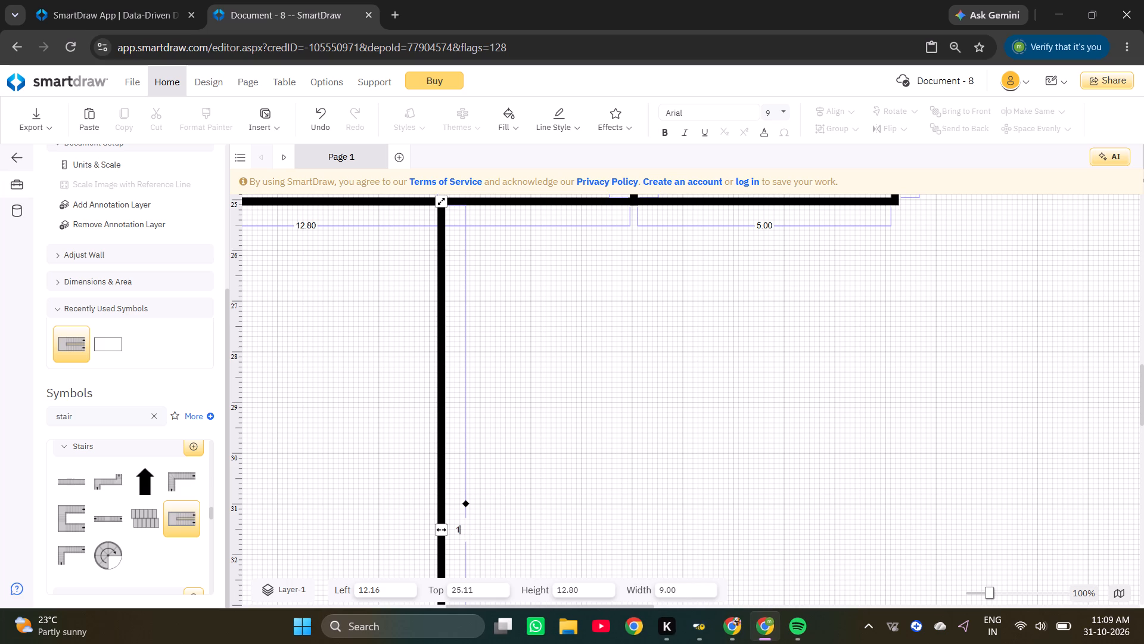
key(period)
key(BackSpace)
key(0)
key(Return)
ctrl+scroll(515, 529, down, 8)
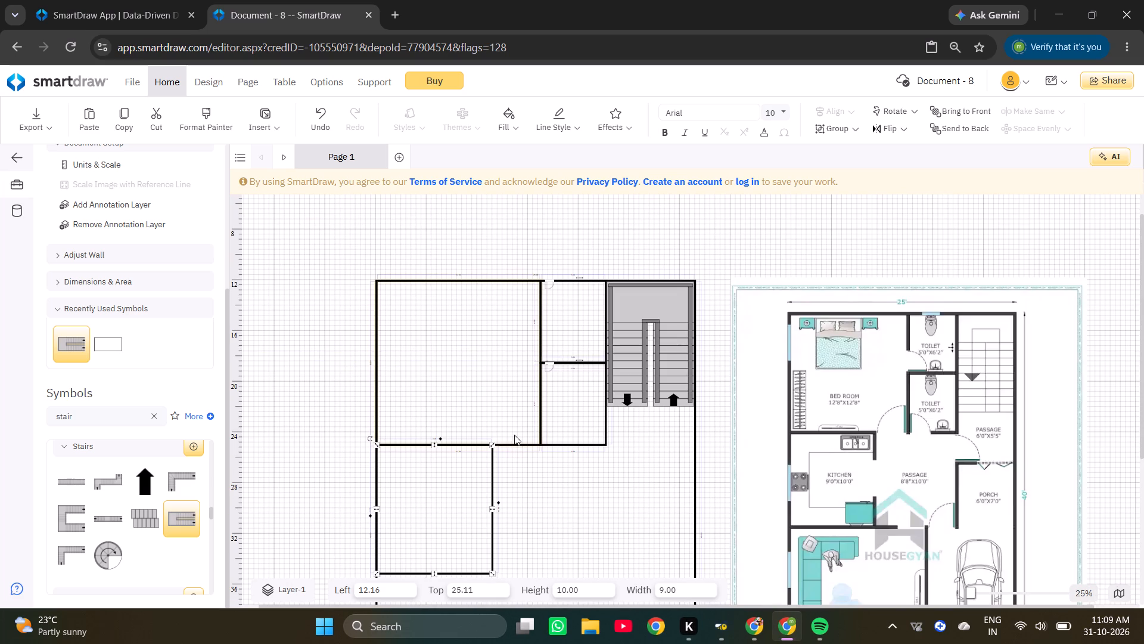
click(614, 526)
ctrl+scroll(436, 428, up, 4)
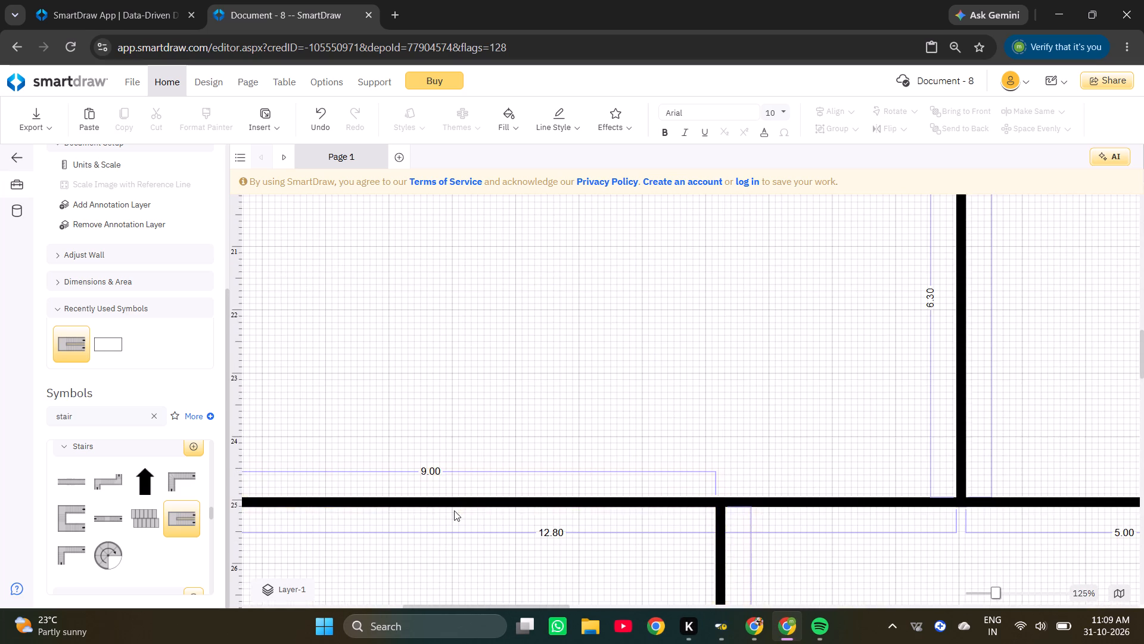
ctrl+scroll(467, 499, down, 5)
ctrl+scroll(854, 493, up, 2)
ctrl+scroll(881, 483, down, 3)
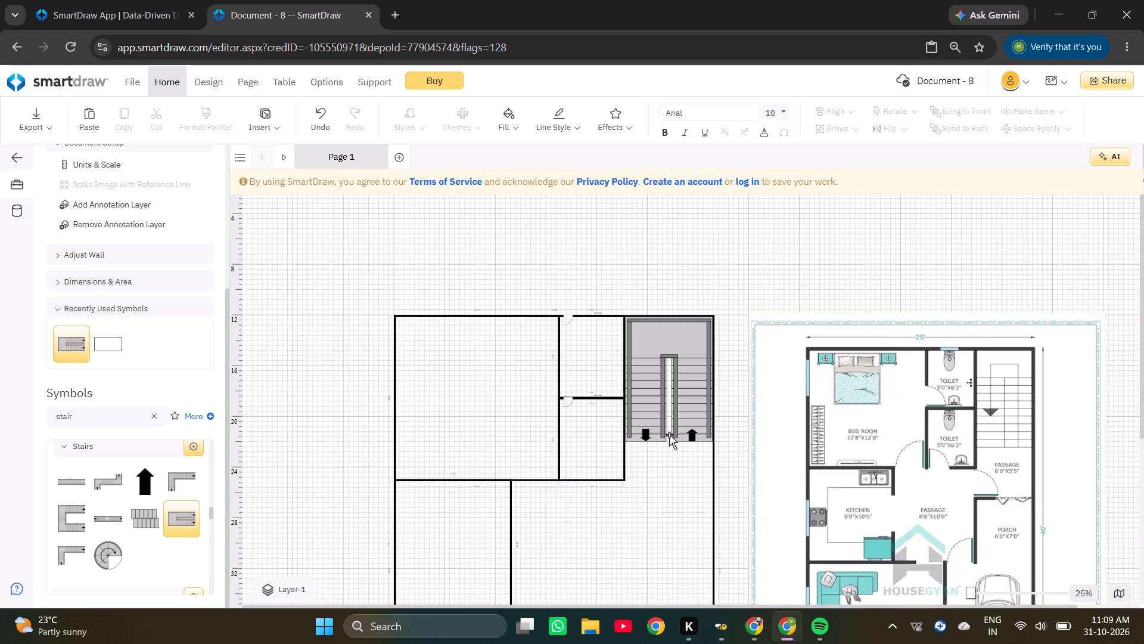
Compare the drawn rooms with the reference image and check its passage, porch and living room dimensions.
ctrl+scroll(669, 435, down, 1)
ctrl+scroll(481, 478, up, 4)
ctrl+scroll(556, 509, down, 3)
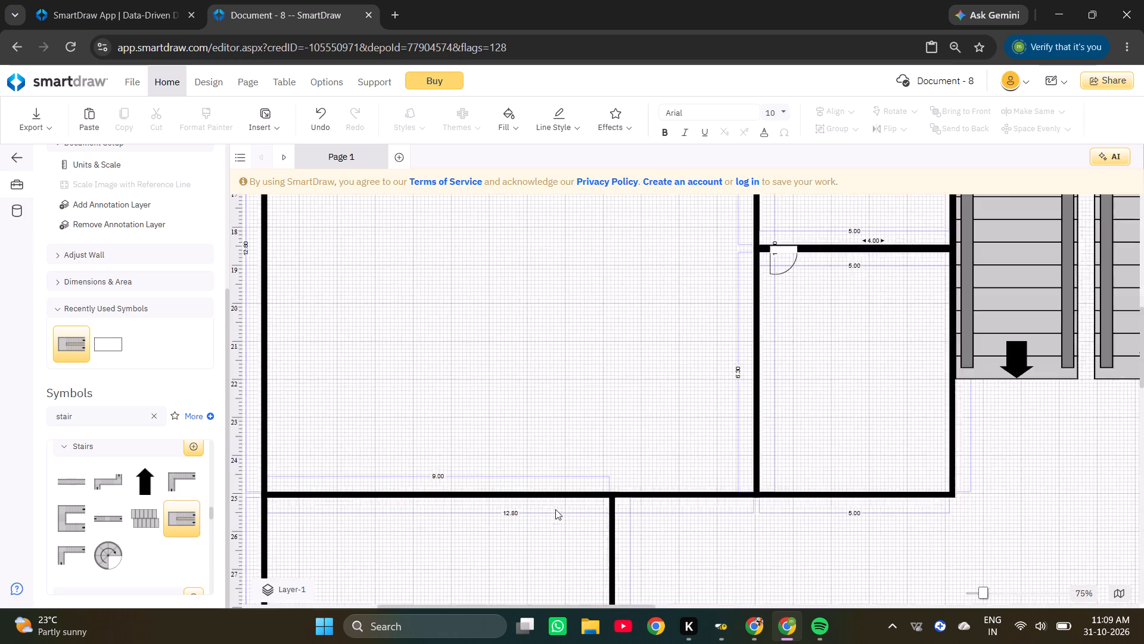
ctrl+scroll(555, 509, down, 1)
ctrl+scroll(520, 571, up, 4)
ctrl+scroll(520, 525, down, 5)
click(602, 513)
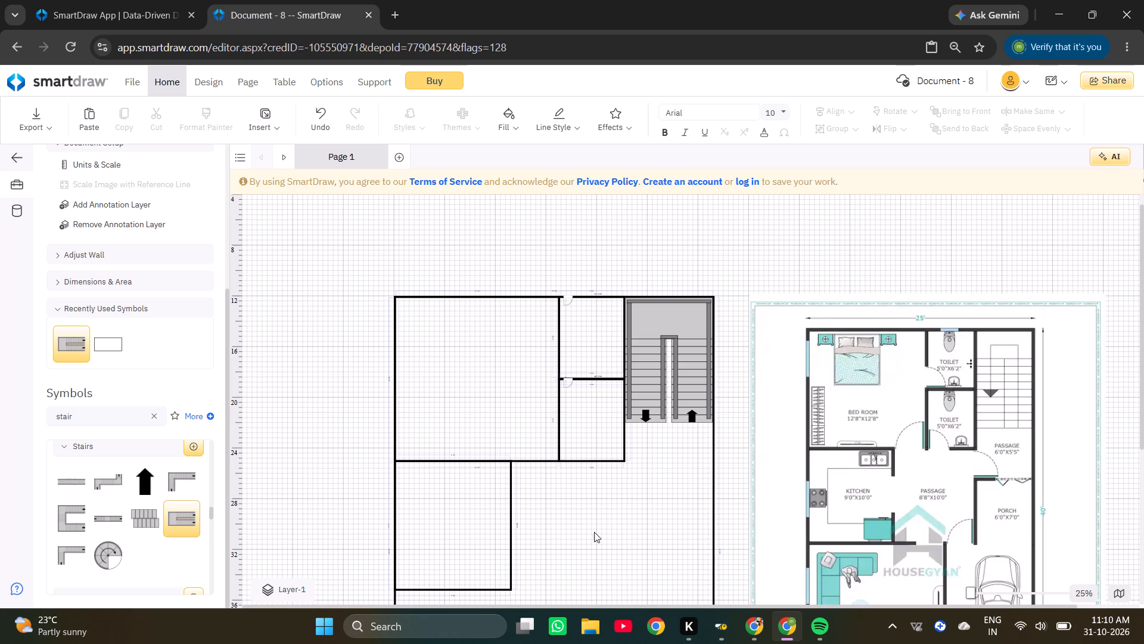
scroll(591, 529, down, 3)
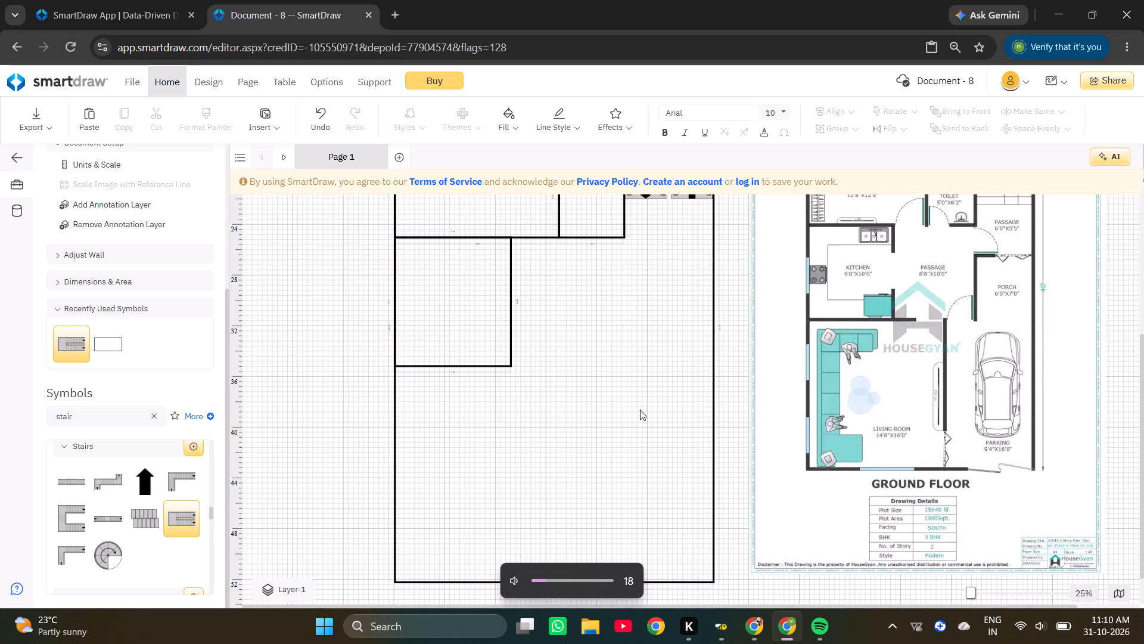
scroll(884, 432, up, 2)
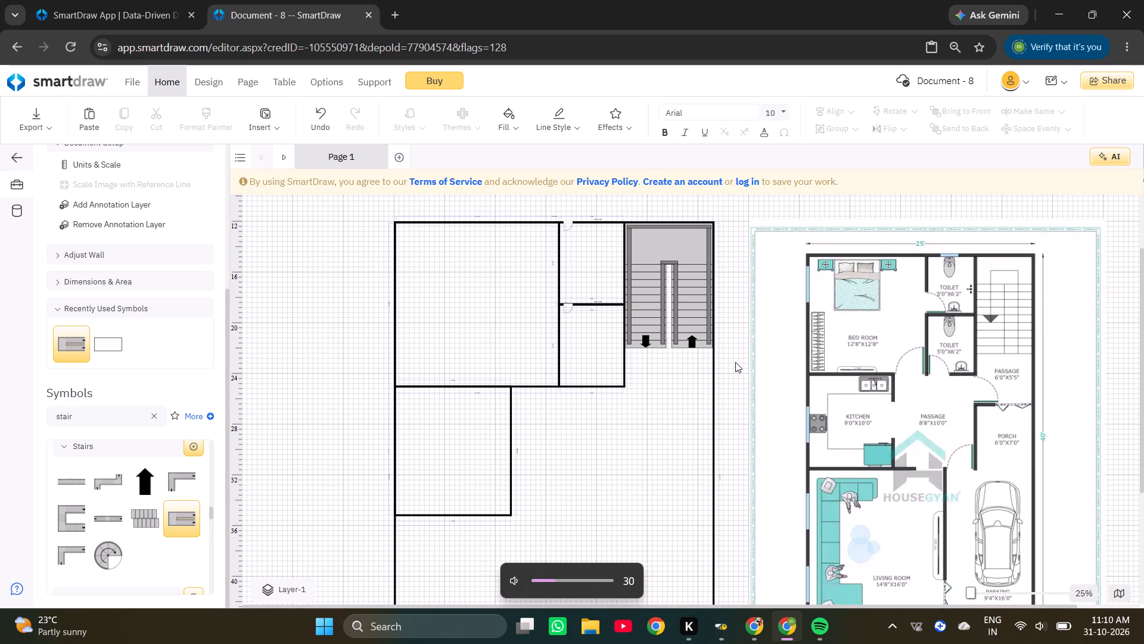
ctrl+scroll(1021, 432, up, 2)
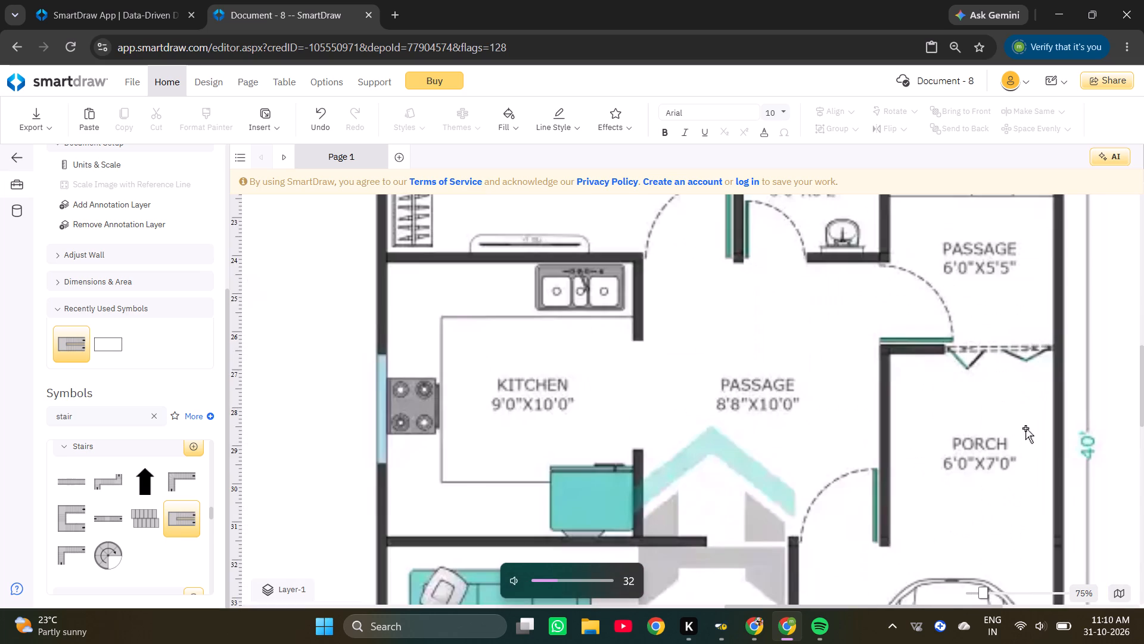
ctrl+scroll(1027, 425, down, 3)
ctrl+scroll(1008, 368, up, 2)
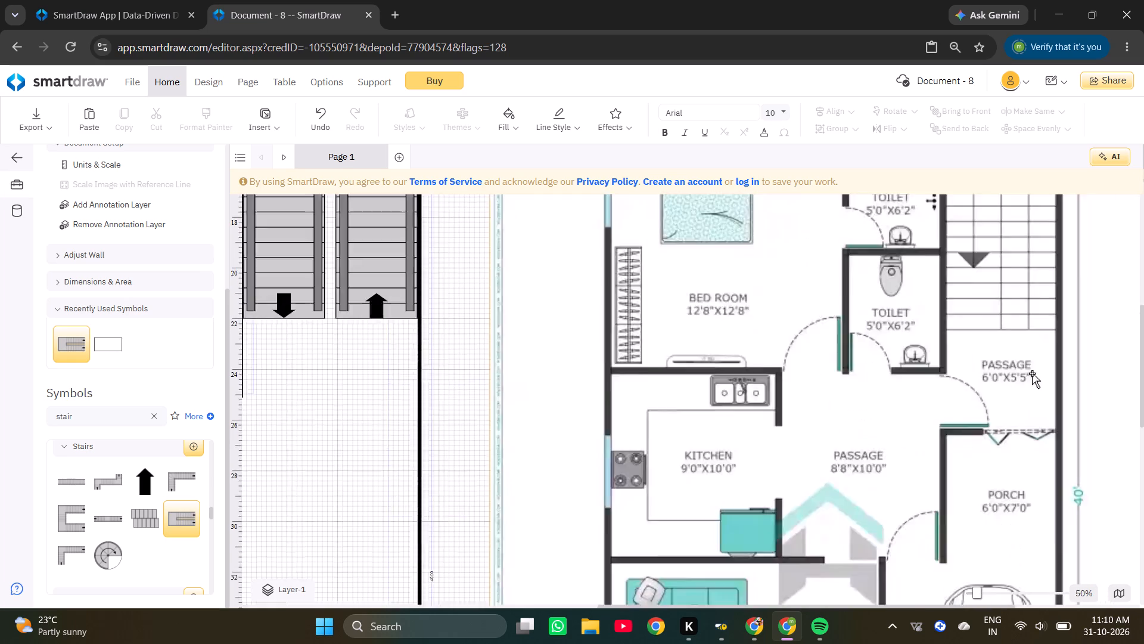
ctrl+scroll(1032, 373, up, 1)
ctrl+scroll(1027, 371, down, 4)
scroll(1027, 399, down, 1)
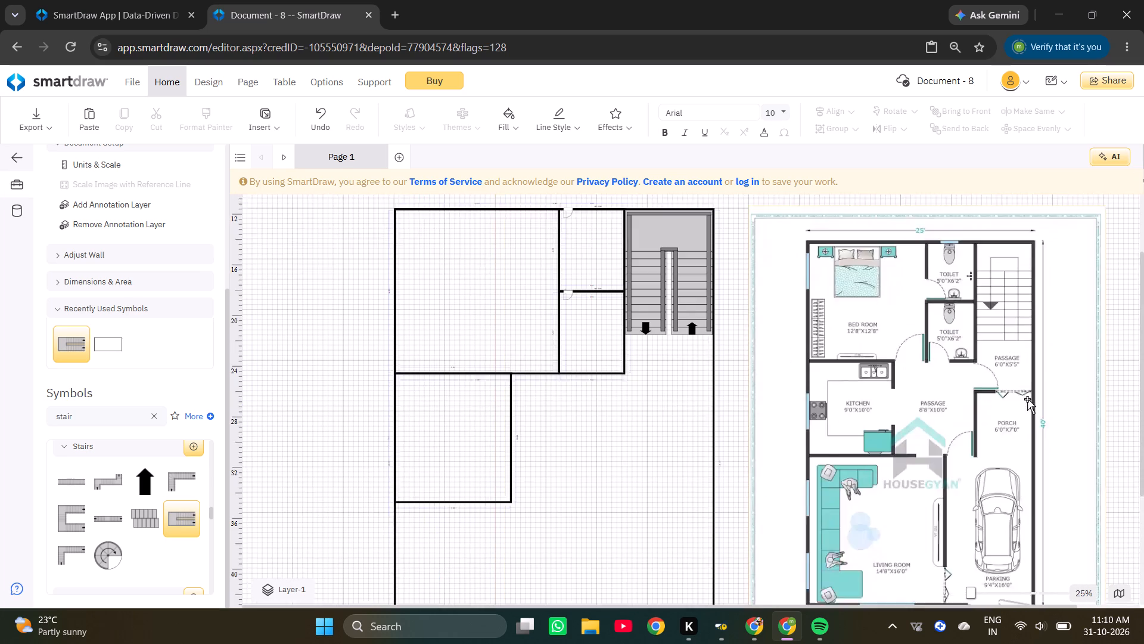
ctrl+scroll(1033, 331, up, 5)
ctrl+scroll(1034, 329, down, 6)
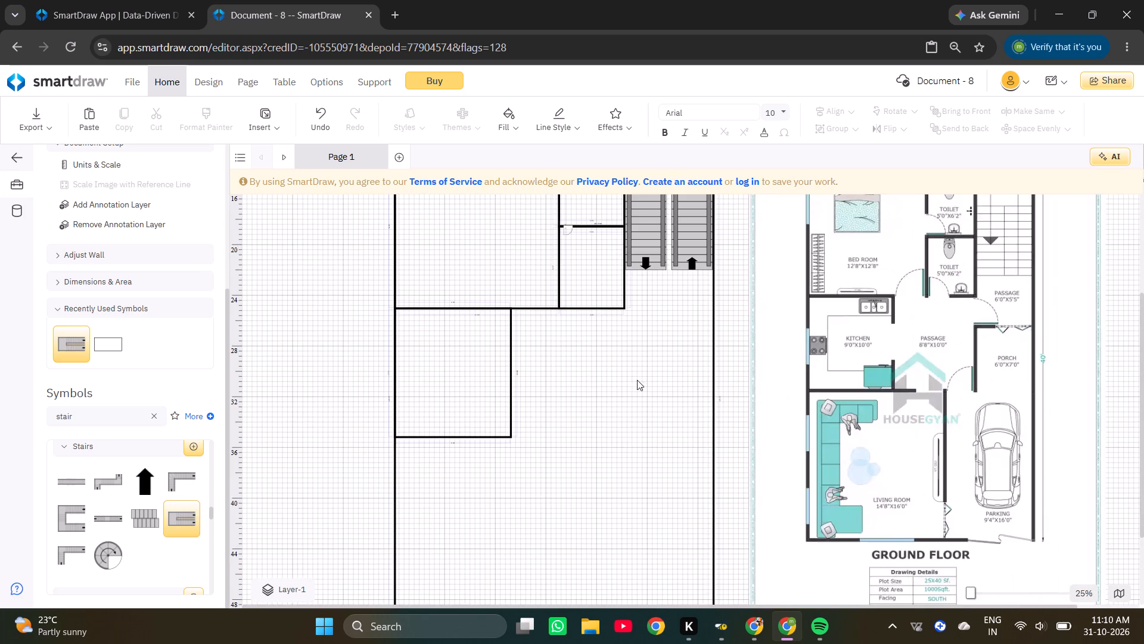
scroll(556, 348, down, 2)
scroll(543, 365, up, 2)
ctrl+scroll(921, 556, up, 2)
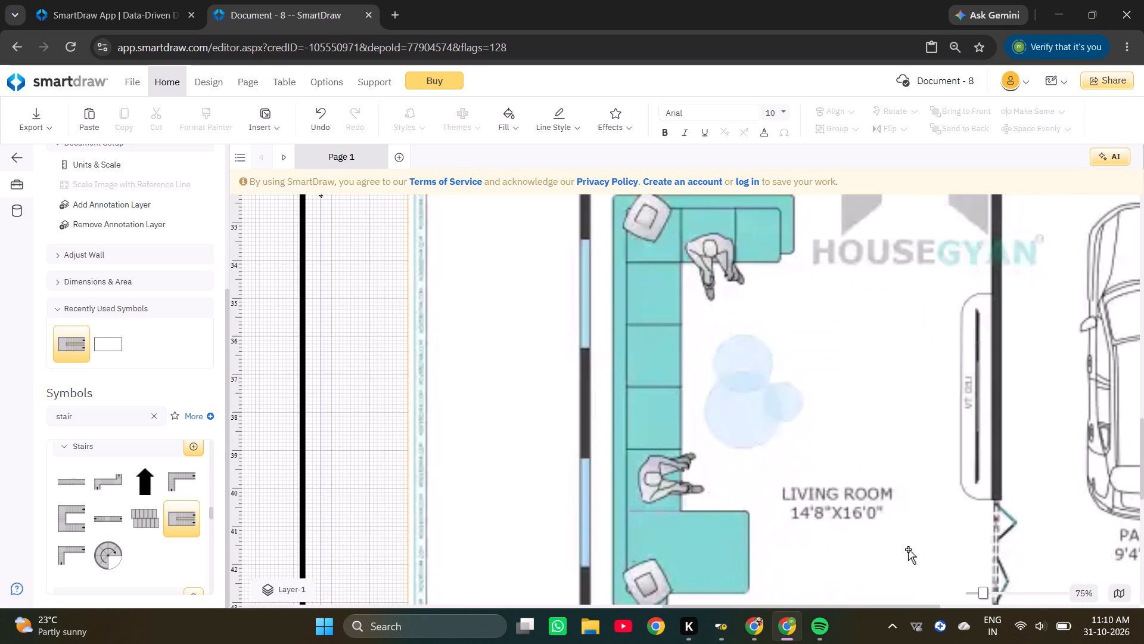
ctrl+scroll(891, 531, down, 4)
Duplicate the bedroom and place the copy directly below the kitchen, against the outer boundary's left wall, as the living room.
click(517, 326)
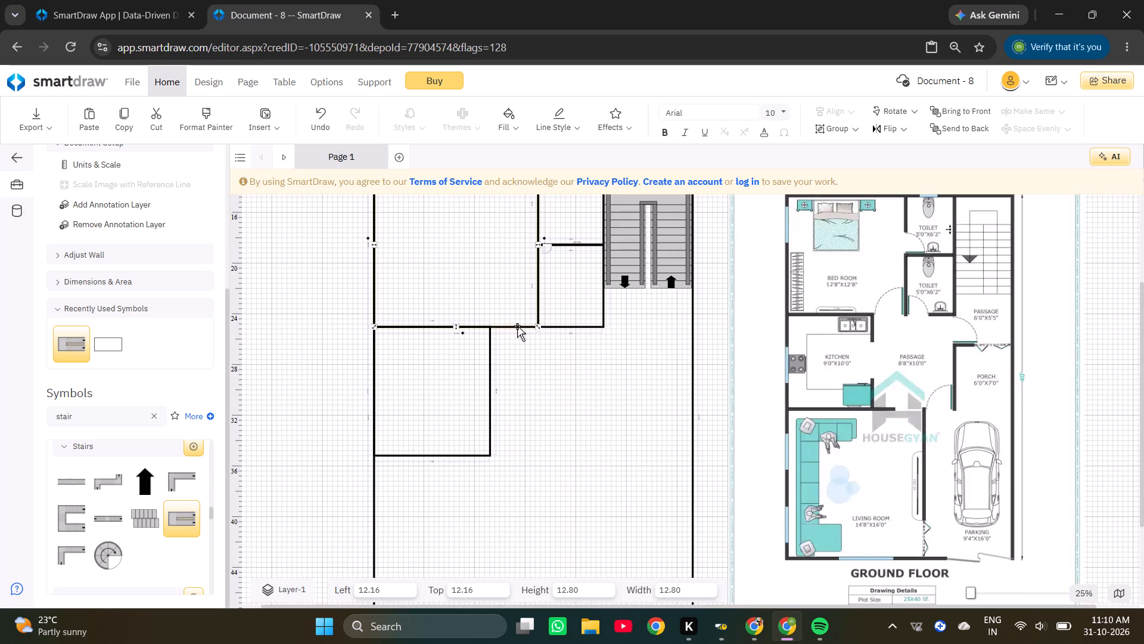
key(ctrl+c)
key(ctrl+v)
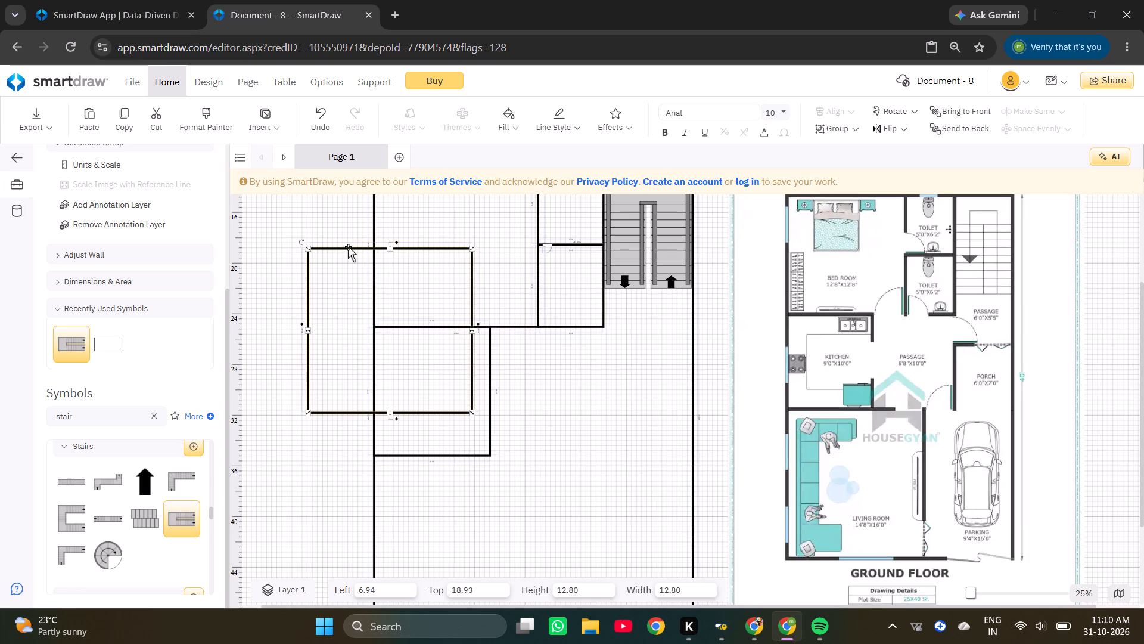
drag(348, 247, 415, 454)
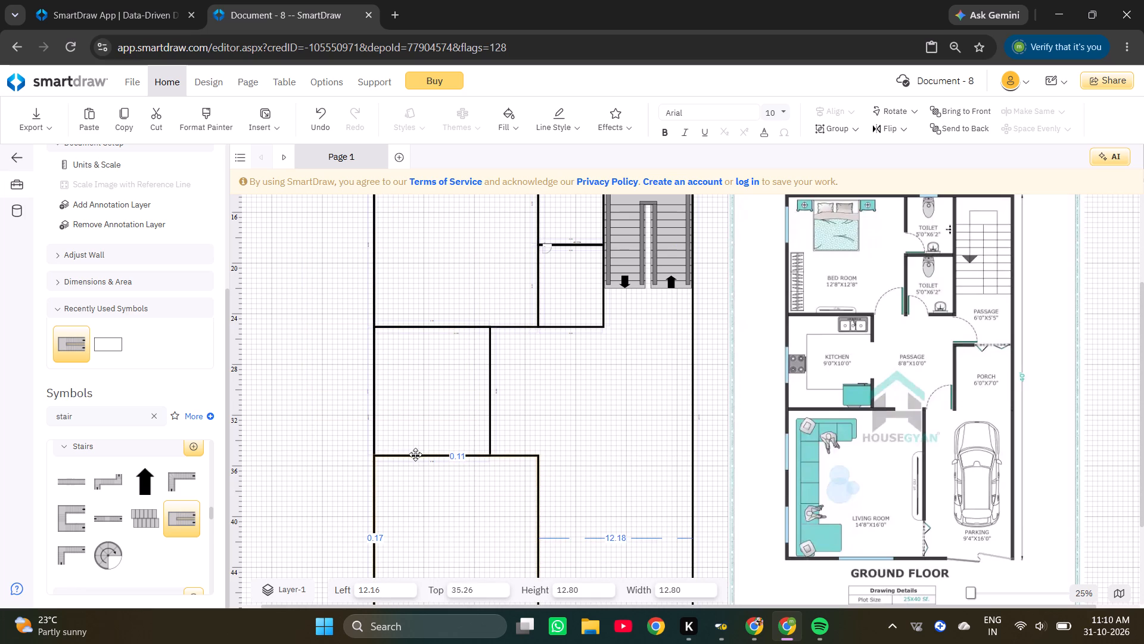
drag(415, 454, 415, 453)
scroll(557, 377, down, 3)
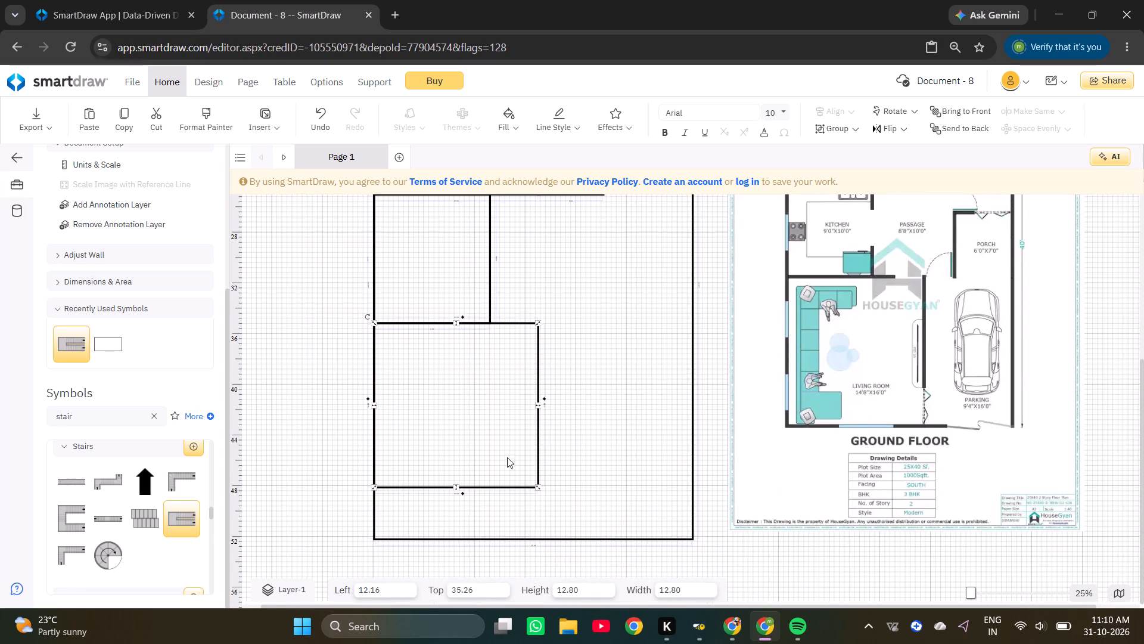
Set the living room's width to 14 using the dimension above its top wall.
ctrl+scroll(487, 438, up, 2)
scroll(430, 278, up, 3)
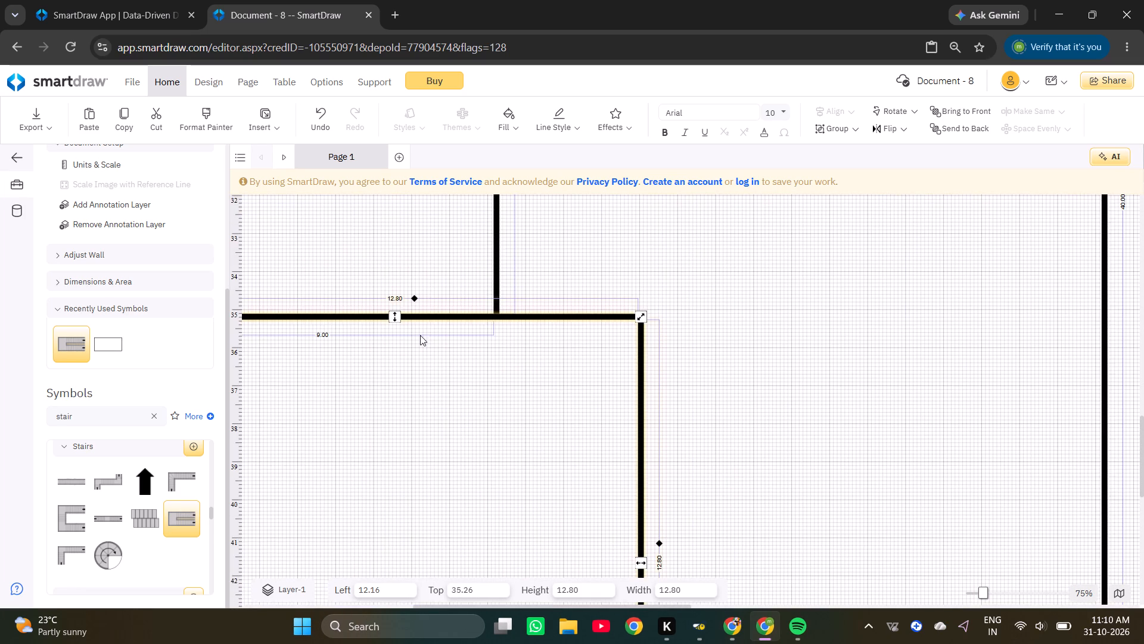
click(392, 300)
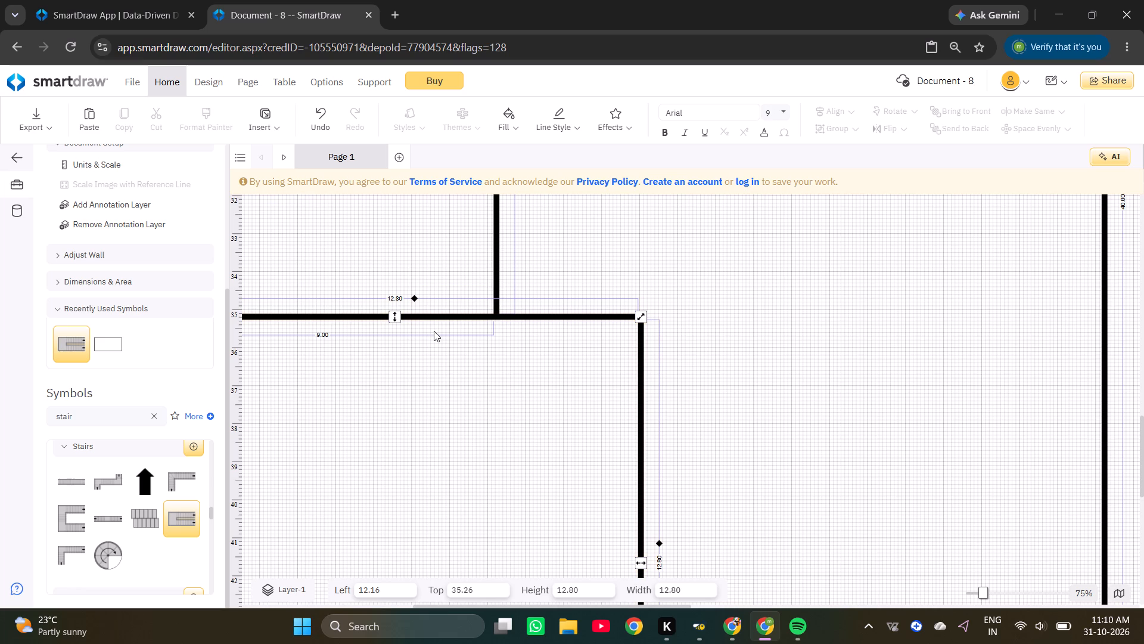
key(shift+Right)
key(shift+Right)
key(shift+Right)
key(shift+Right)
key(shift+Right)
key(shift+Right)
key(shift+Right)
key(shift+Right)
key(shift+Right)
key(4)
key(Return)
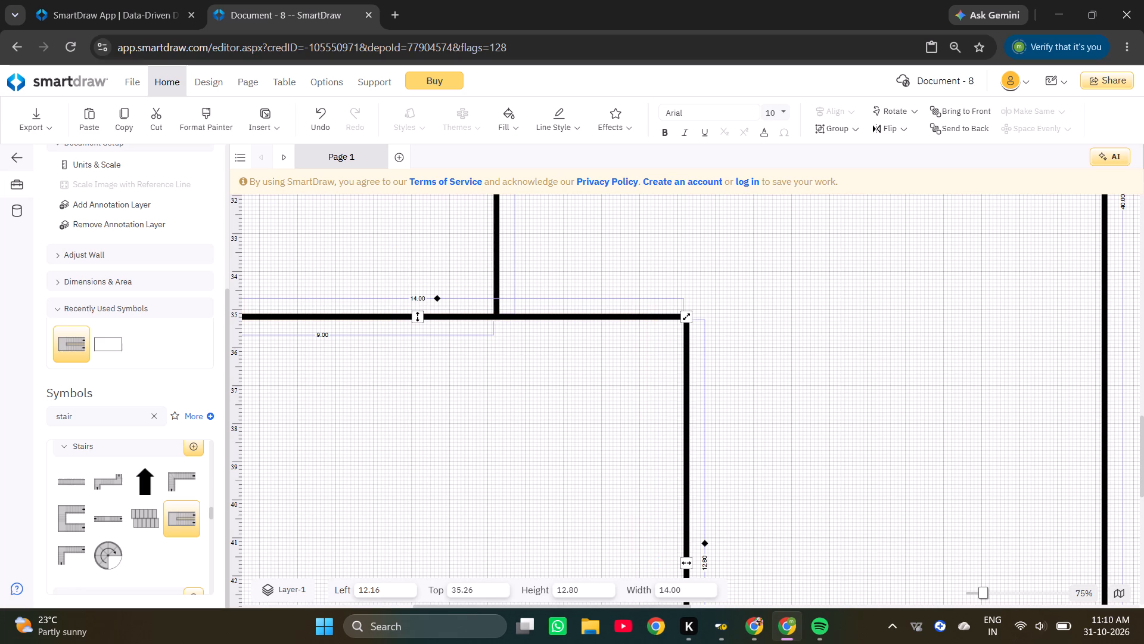
Set the living room's height to 16 using its right wall dimension.
scroll(1053, 609, down, 3)
click(703, 413)
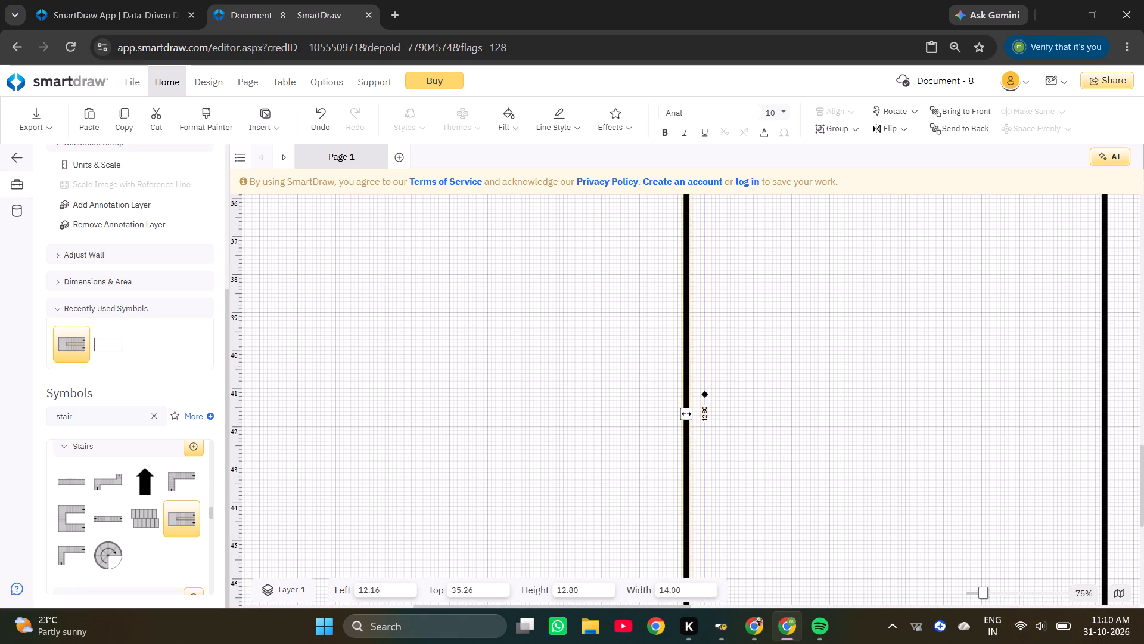
key(Right)
key(Right)
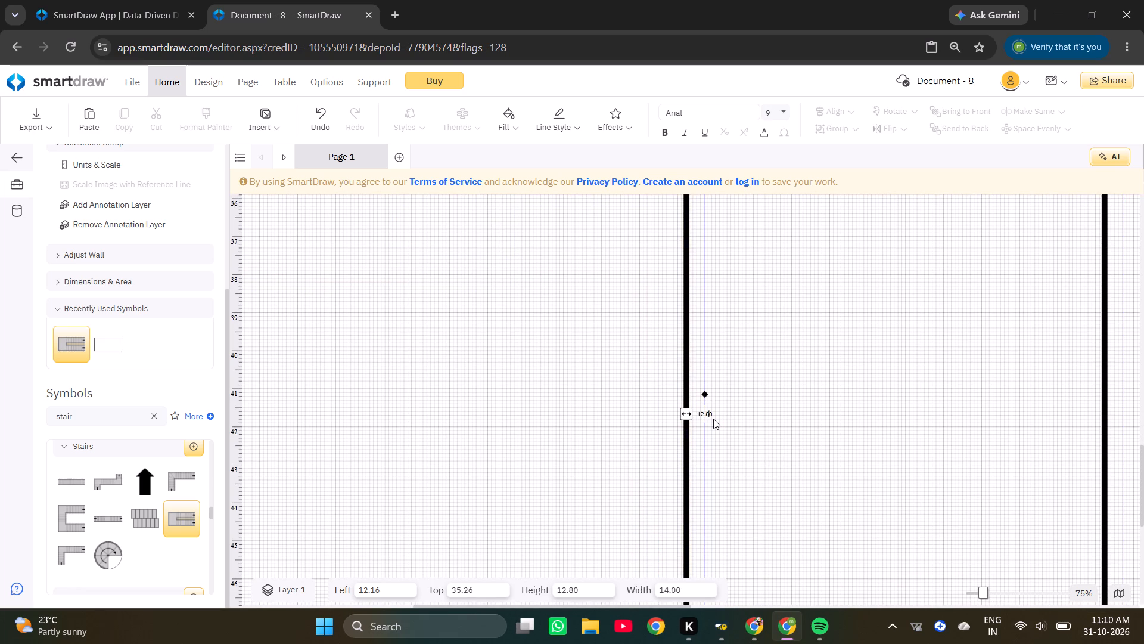
key(BackSpace)
key(BackSpace)
key(BackSpace)
text(6.)
key(Return)
Recheck the living room size in the reference image and set the drawn room's width to 14.8.
ctrl+scroll(654, 355, down, 9)
ctrl+scroll(923, 417, up, 2)
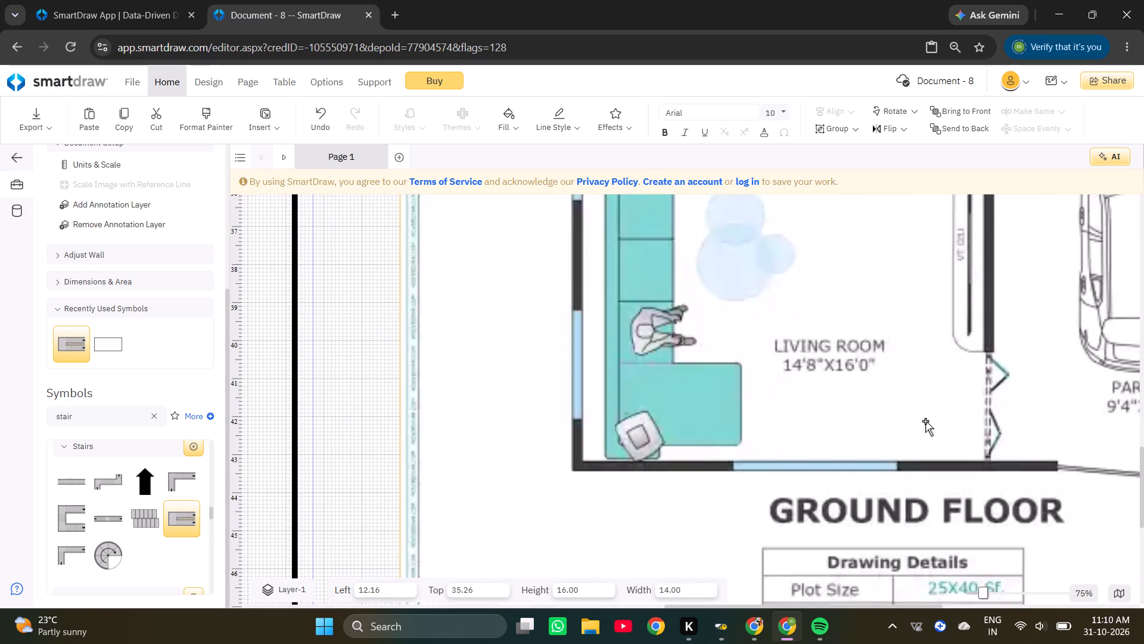
ctrl+scroll(847, 345, down, 4)
ctrl+scroll(453, 314, up, 5)
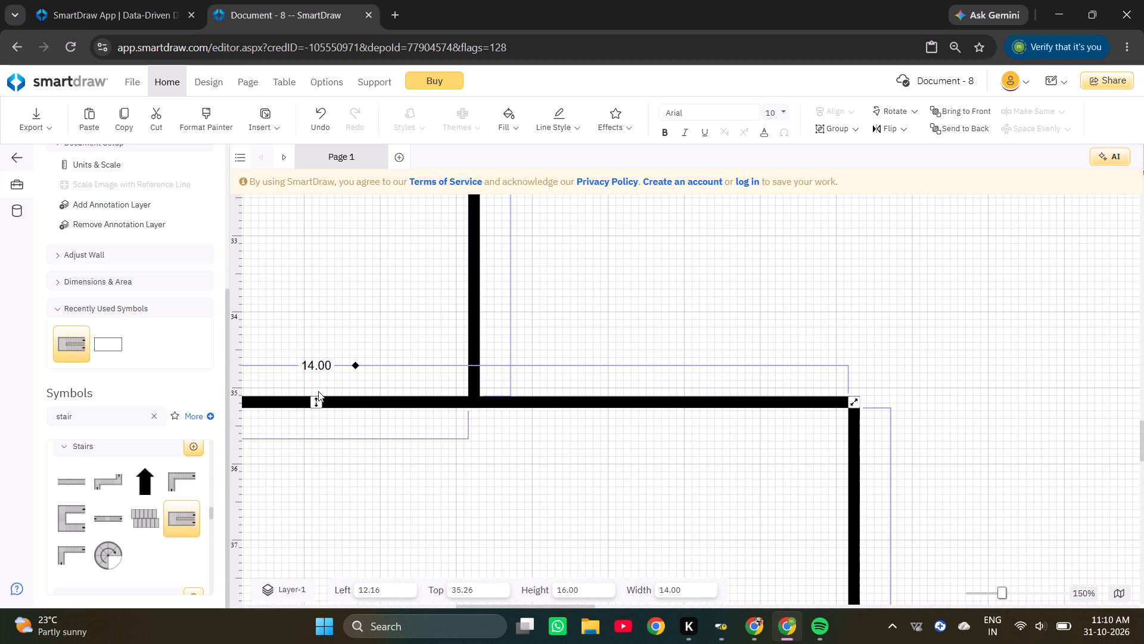
click(323, 366)
key(BackSpace)
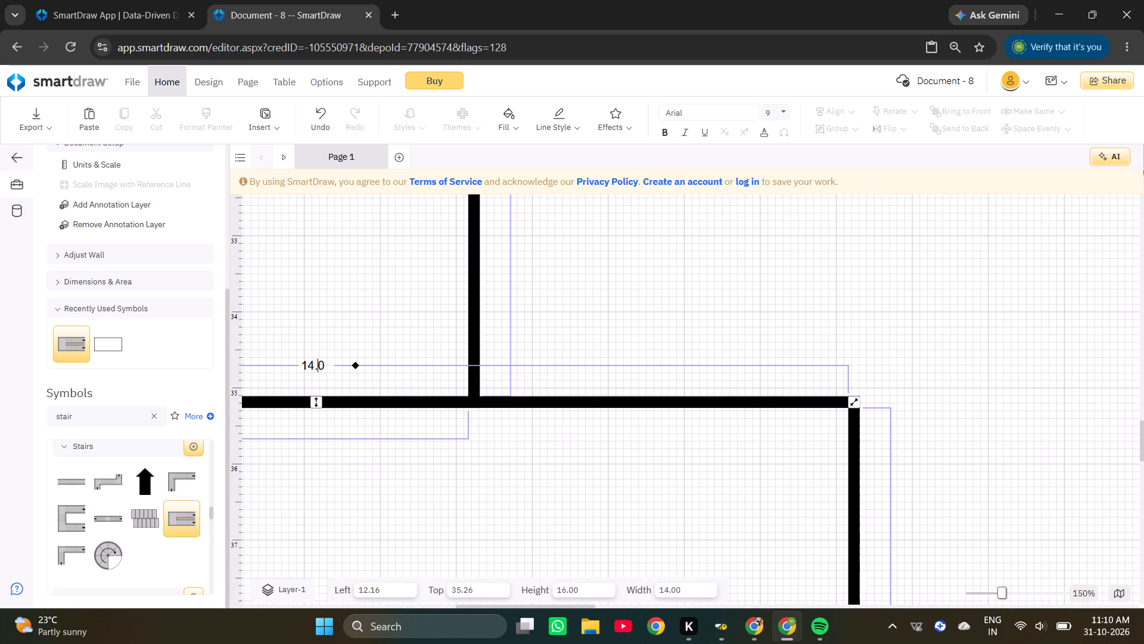
key(8)
key(Return)
ctrl+scroll(330, 368, down, 11)
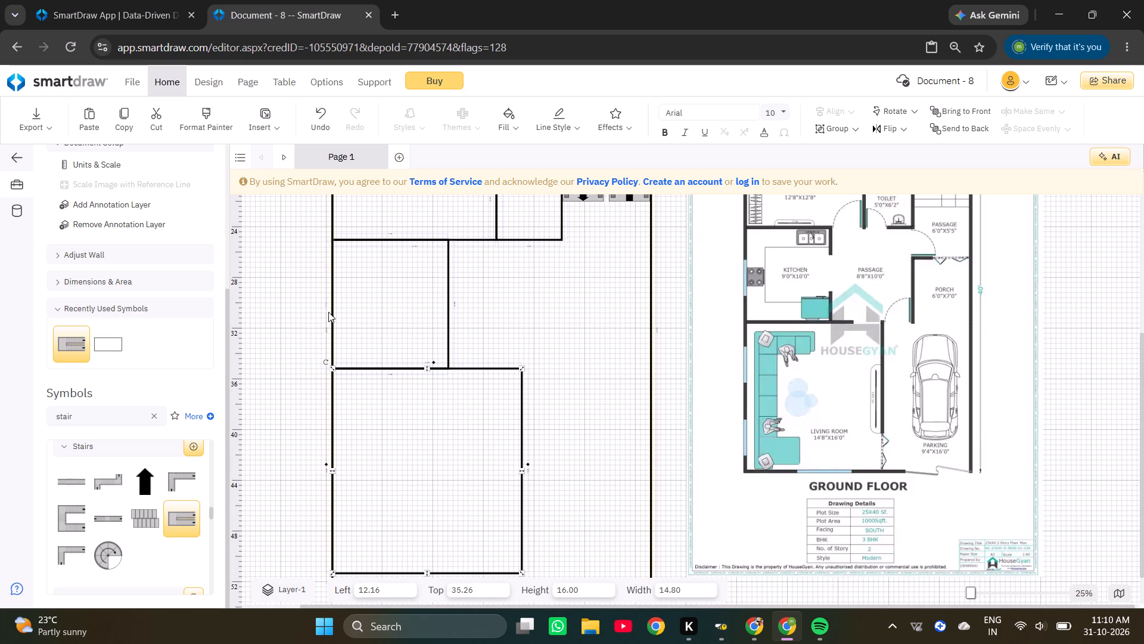
click(446, 430)
Move the outer boundary's bottom wall up onto the living room's bottom wall, making the boundary about 39.12 high.
scroll(456, 423, down, 2)
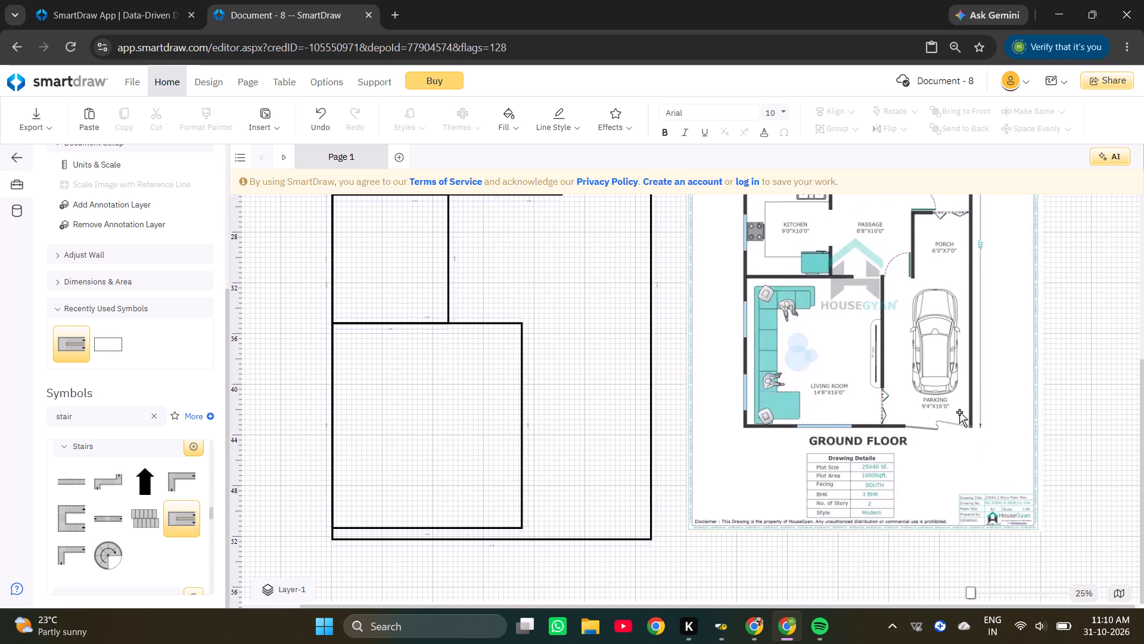
ctrl+scroll(947, 418, up, 4)
ctrl+scroll(974, 450, down, 4)
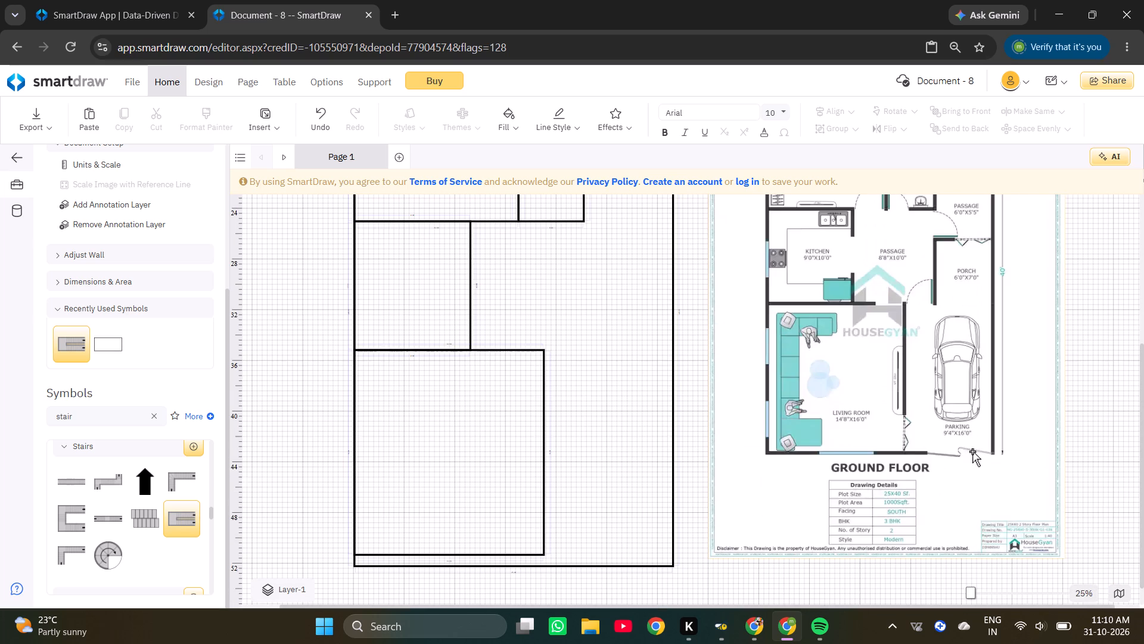
ctrl+scroll(972, 451, down, 1)
scroll(601, 429, up, 7)
scroll(606, 402, down, 2)
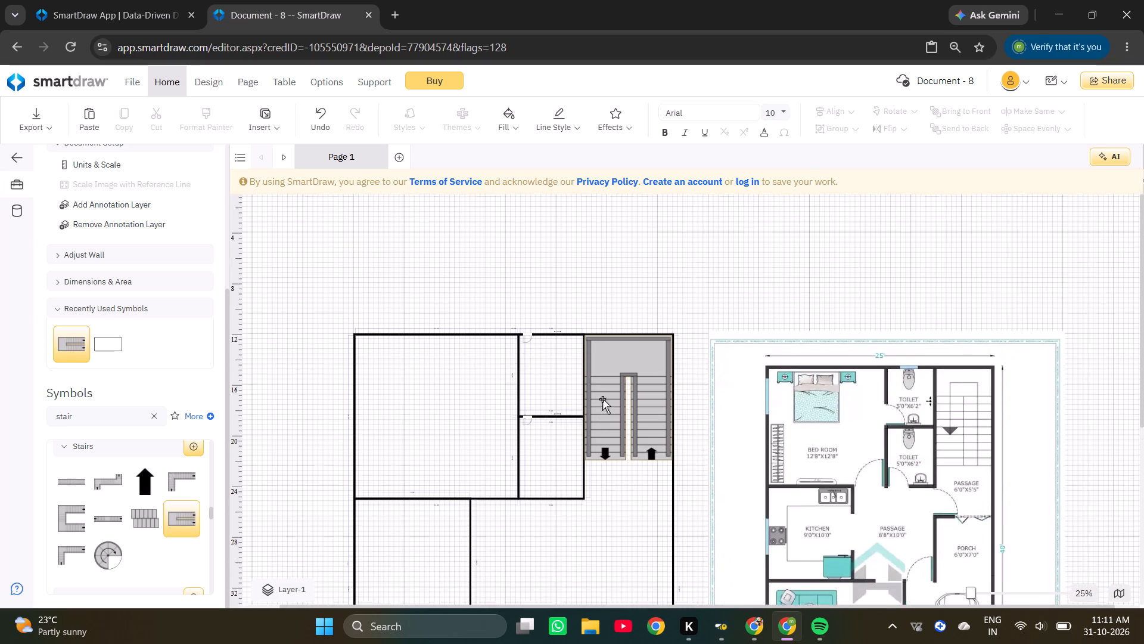
scroll(602, 399, down, 7)
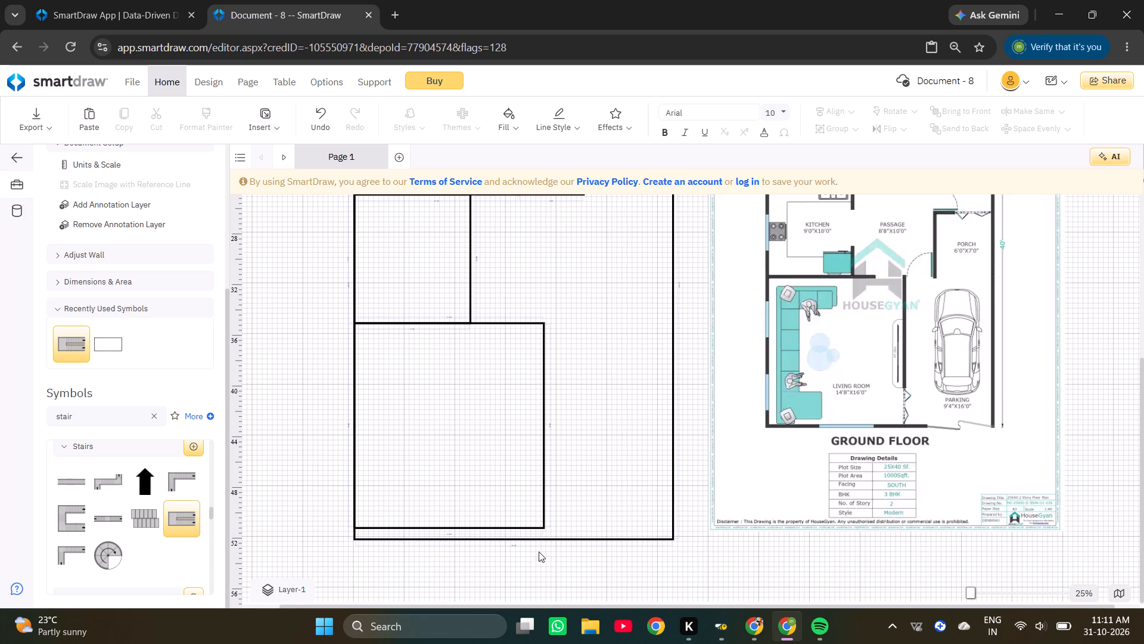
click(536, 537)
click(529, 538)
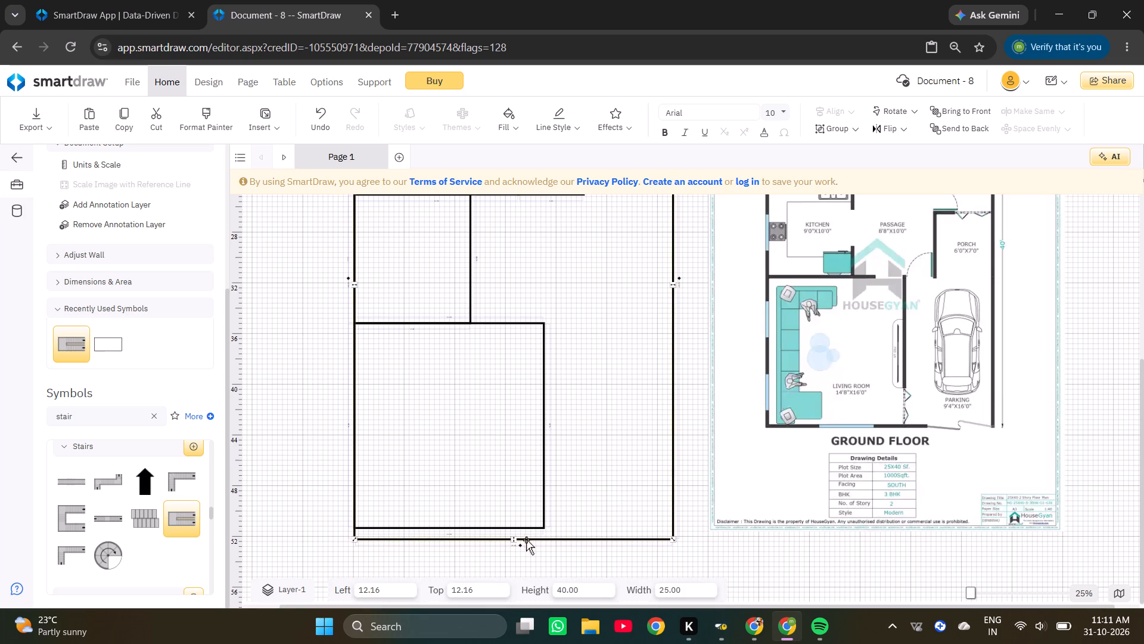
ctrl+scroll(521, 544, up, 3)
drag(496, 526, 505, 490)
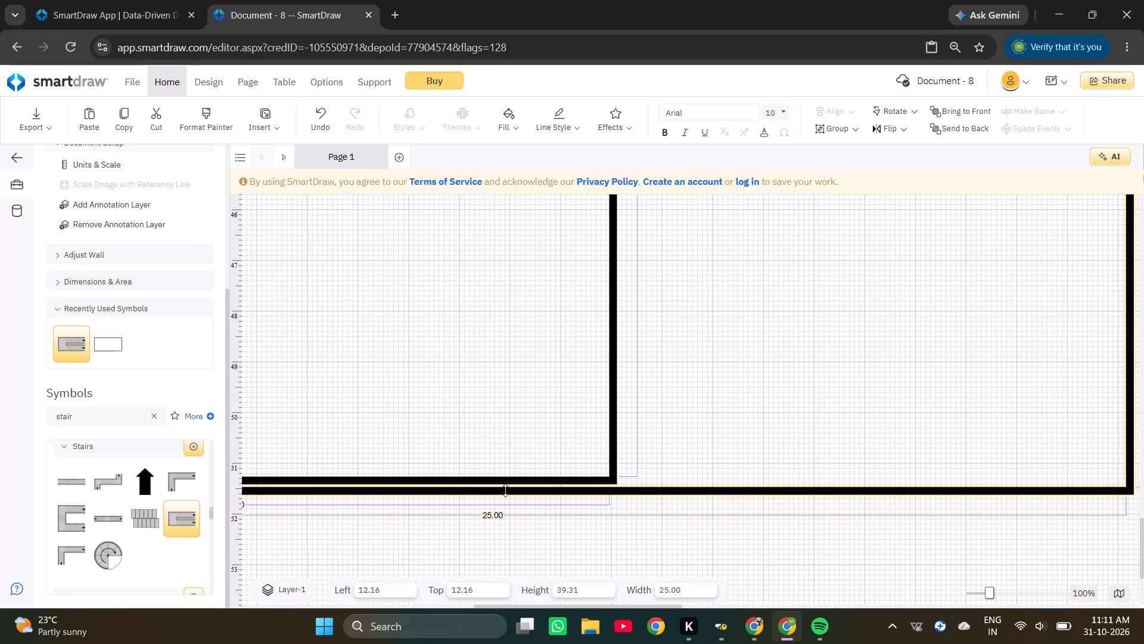
drag(505, 490, 512, 481)
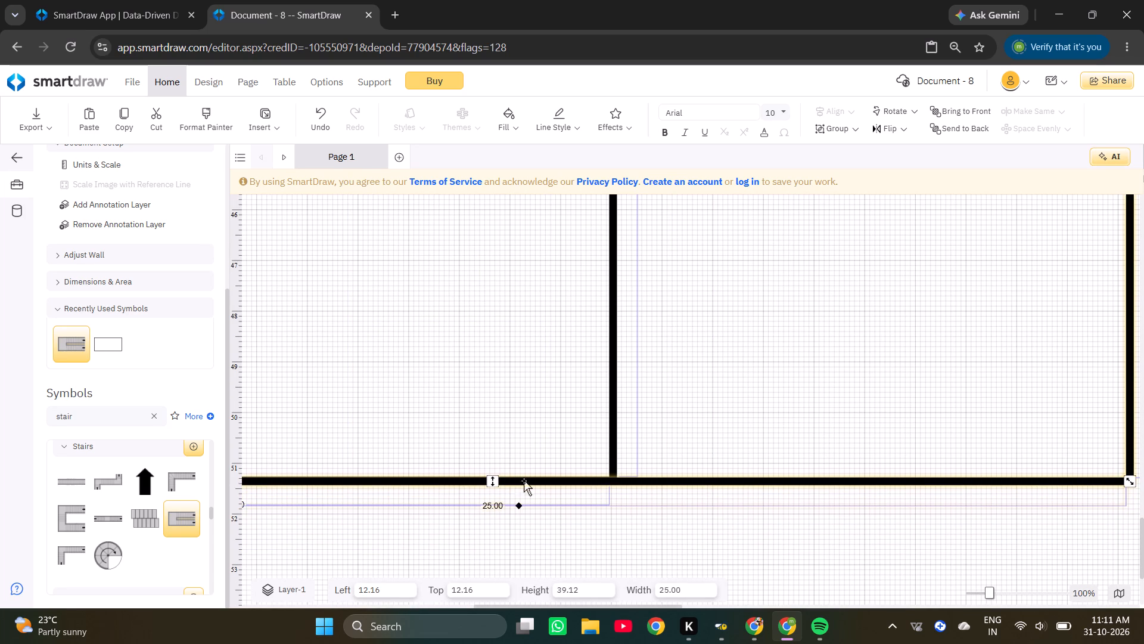
click(744, 405)
Compare the living room and the area beside it with the passage and parking in the reference image.
ctrl+scroll(745, 404, down, 7)
click(760, 458)
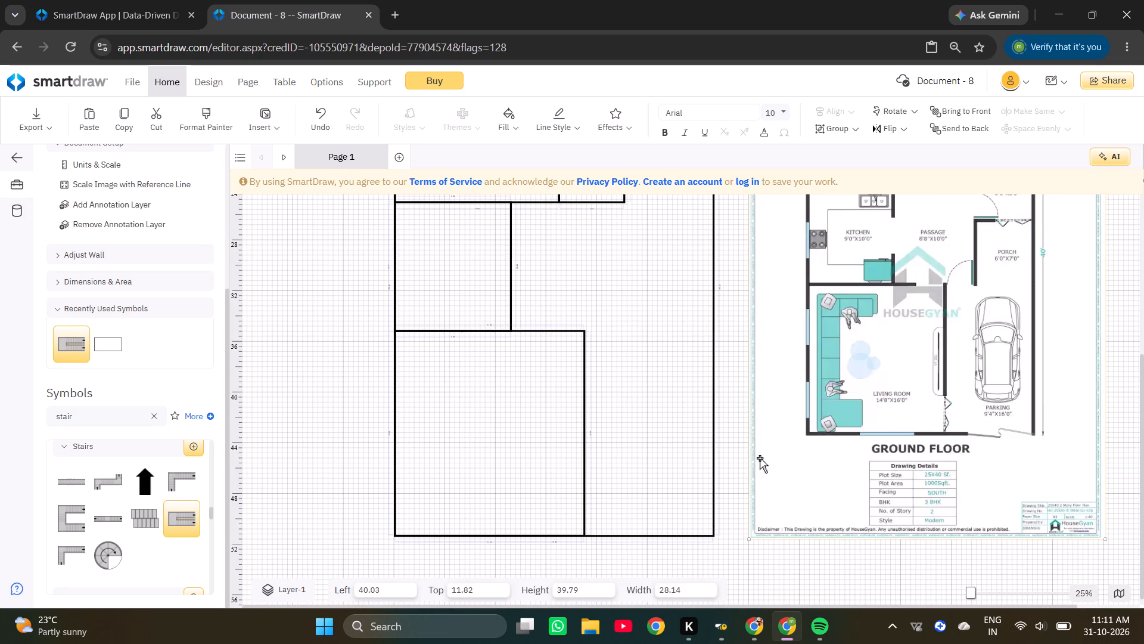
triple_click(583, 457)
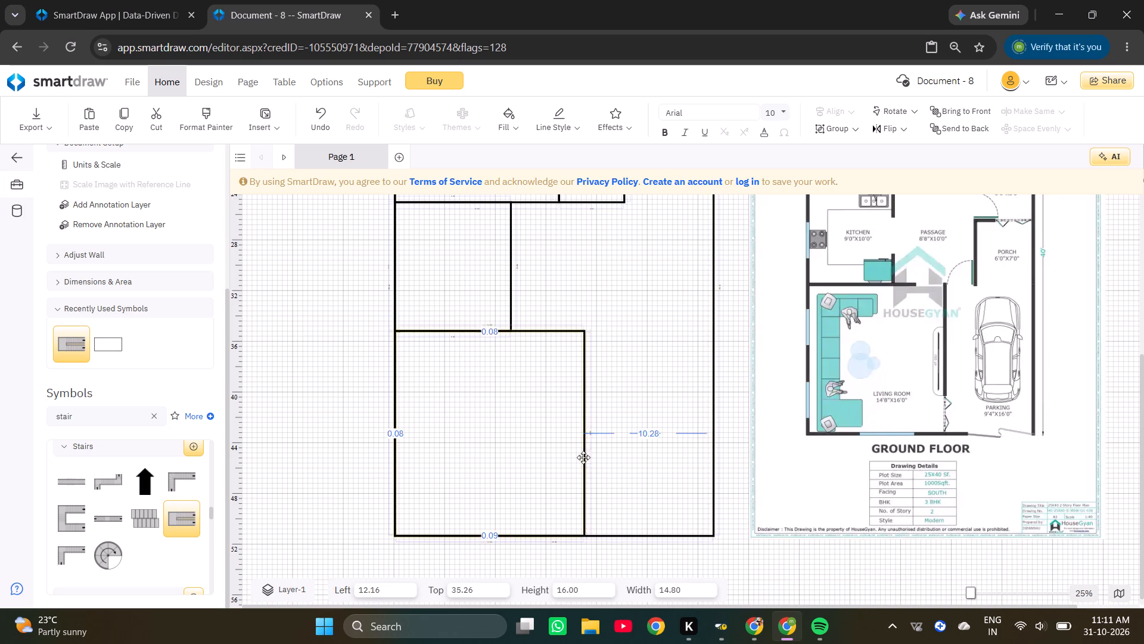
double_click(583, 457)
scroll(643, 451, up, 2)
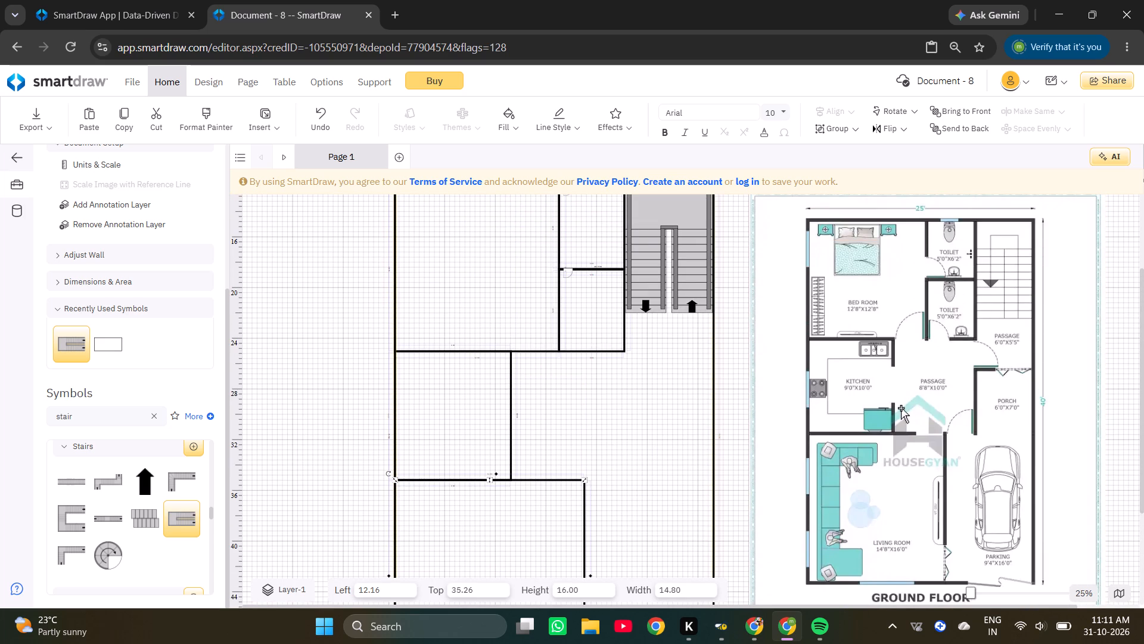
ctrl+scroll(936, 404, up, 3)
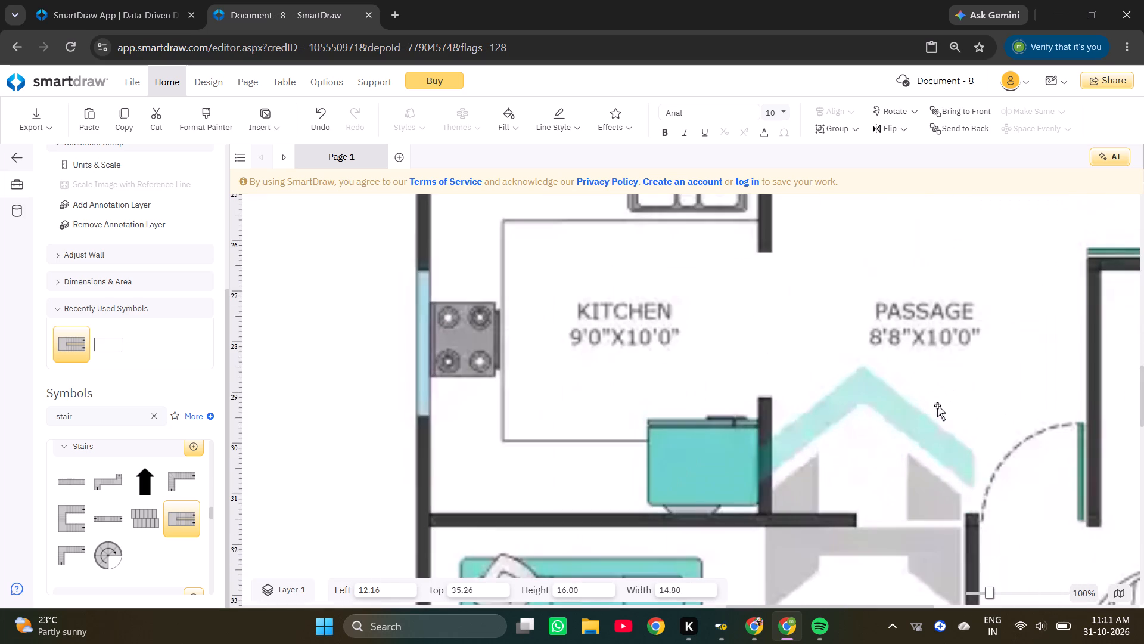
ctrl+scroll(927, 324, down, 4)
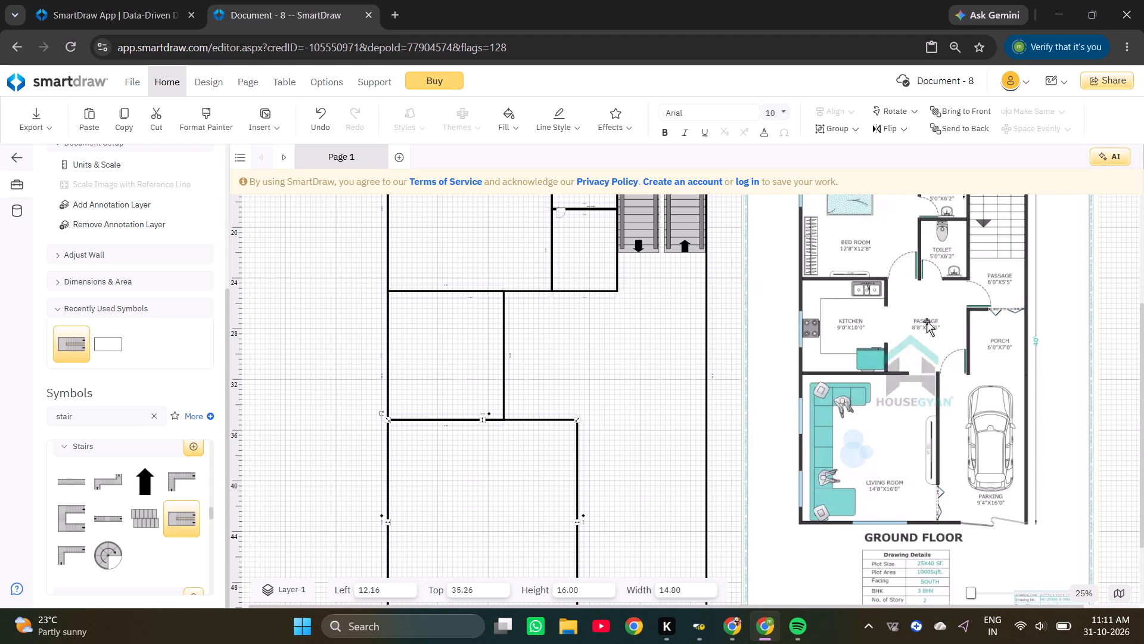
scroll(648, 318, down, 2)
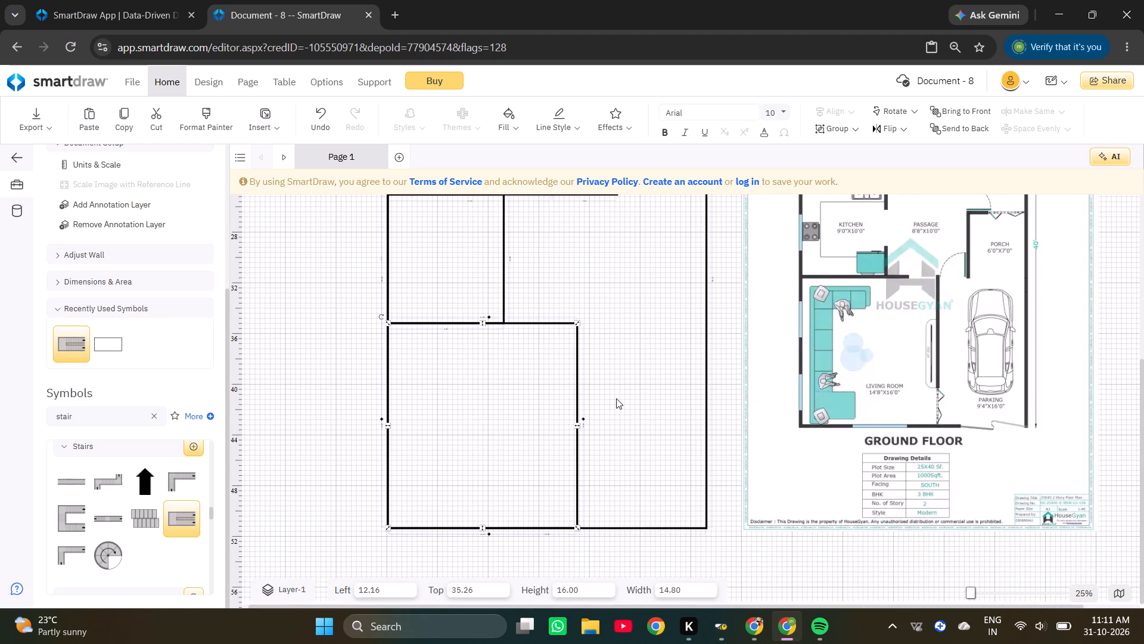
Search the symbol library for "car" and place a top-view sports car from the Cars set in the parking area beside the living room.
drag(120, 416, 0, 436)
text(car)
key(Return)
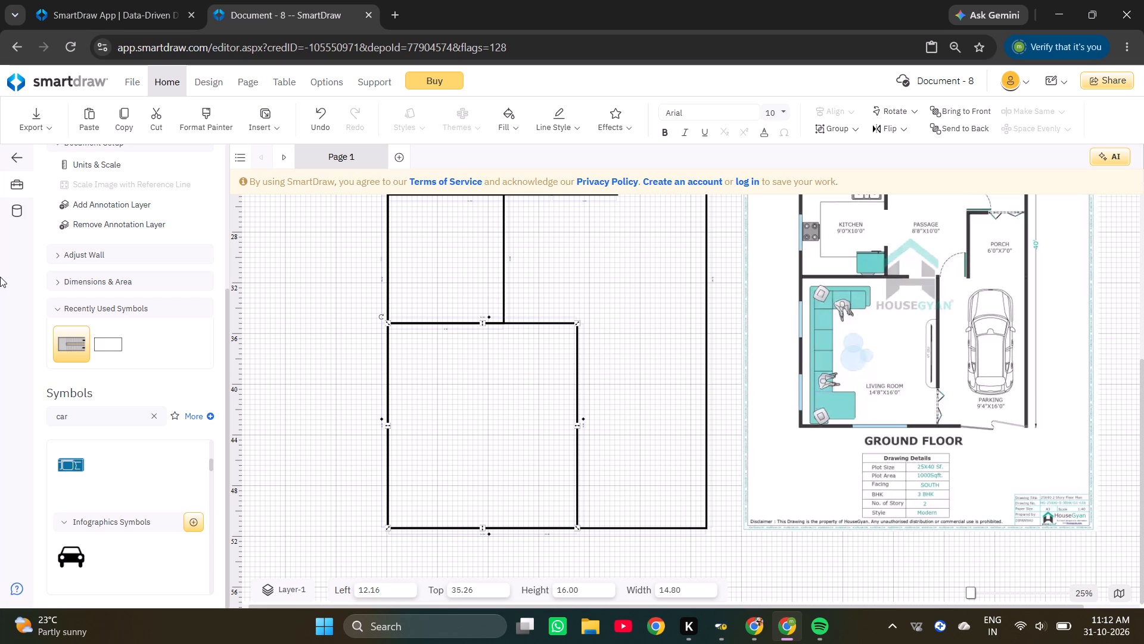
click(355, 296)
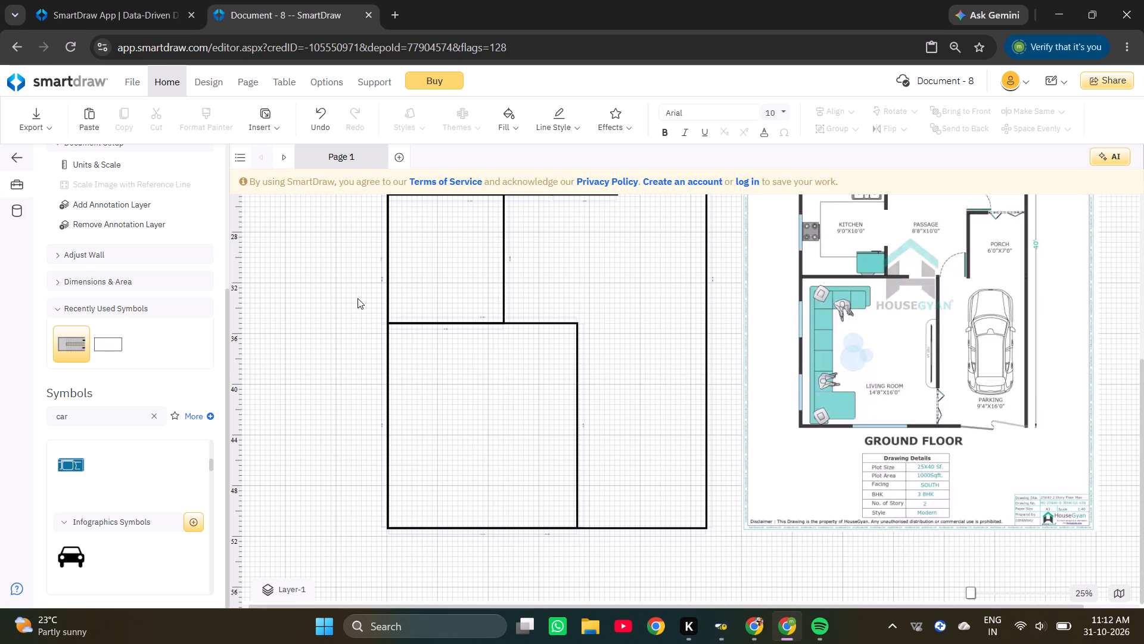
click(903, 321)
drag(903, 321, 912, 320)
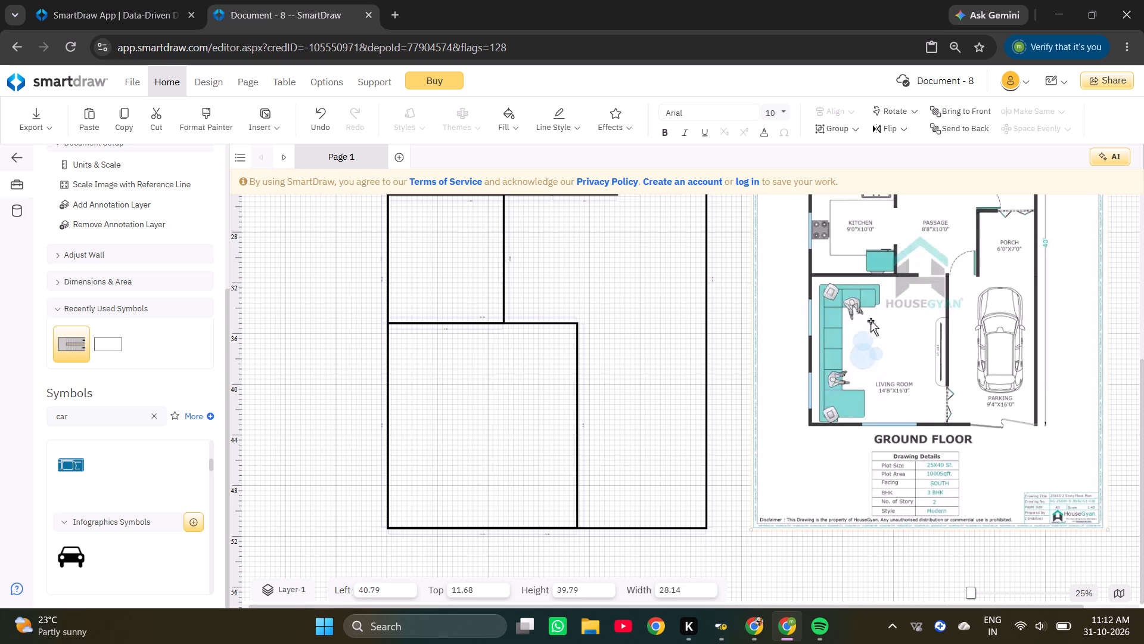
scroll(175, 531, down, 4)
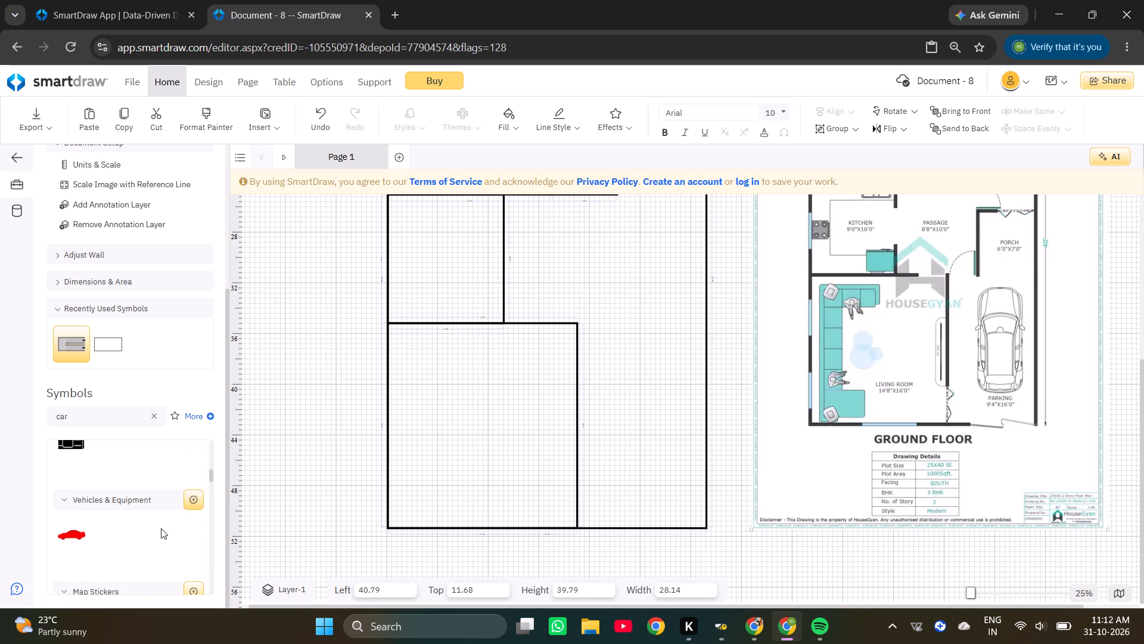
scroll(160, 528, down, 5)
scroll(103, 507, up, 1)
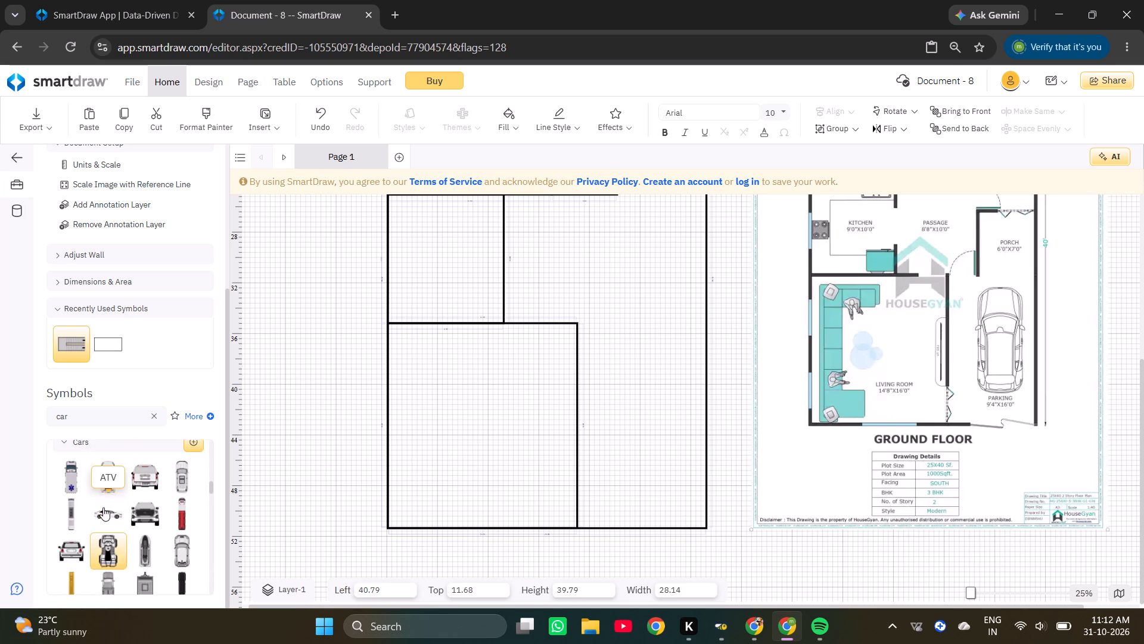
double_click(106, 514)
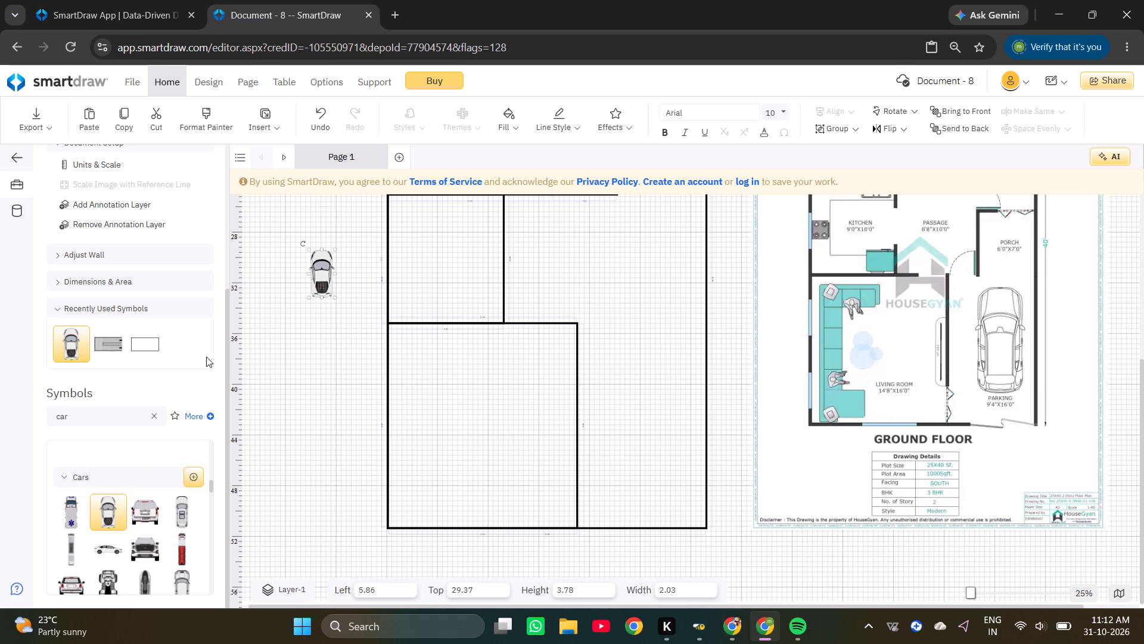
drag(312, 271, 621, 425)
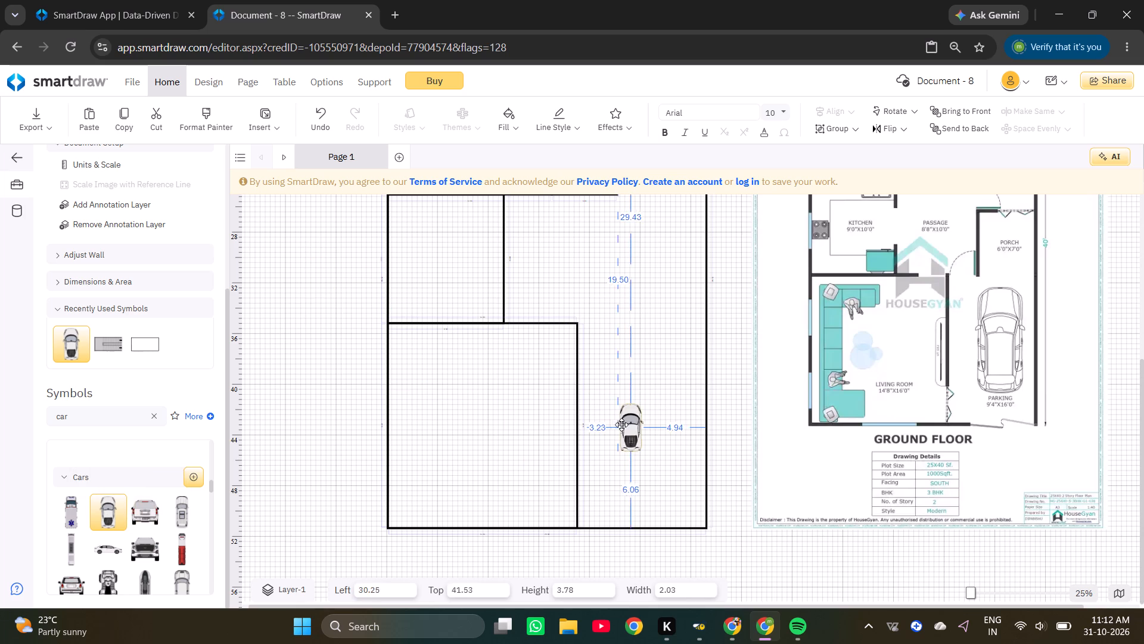
drag(621, 425, 622, 425)
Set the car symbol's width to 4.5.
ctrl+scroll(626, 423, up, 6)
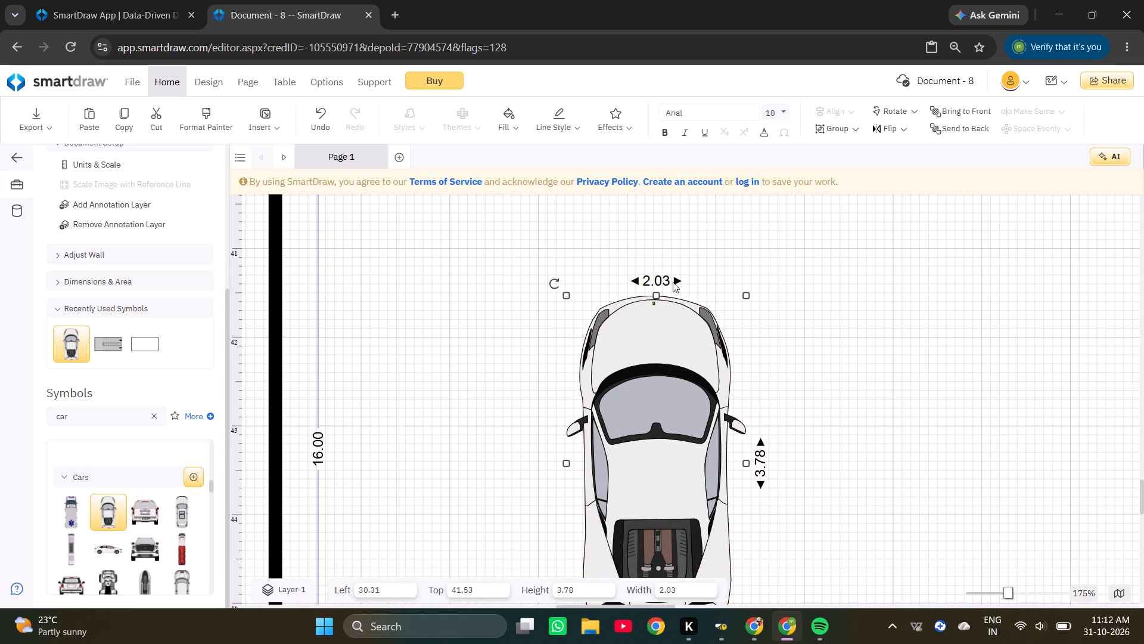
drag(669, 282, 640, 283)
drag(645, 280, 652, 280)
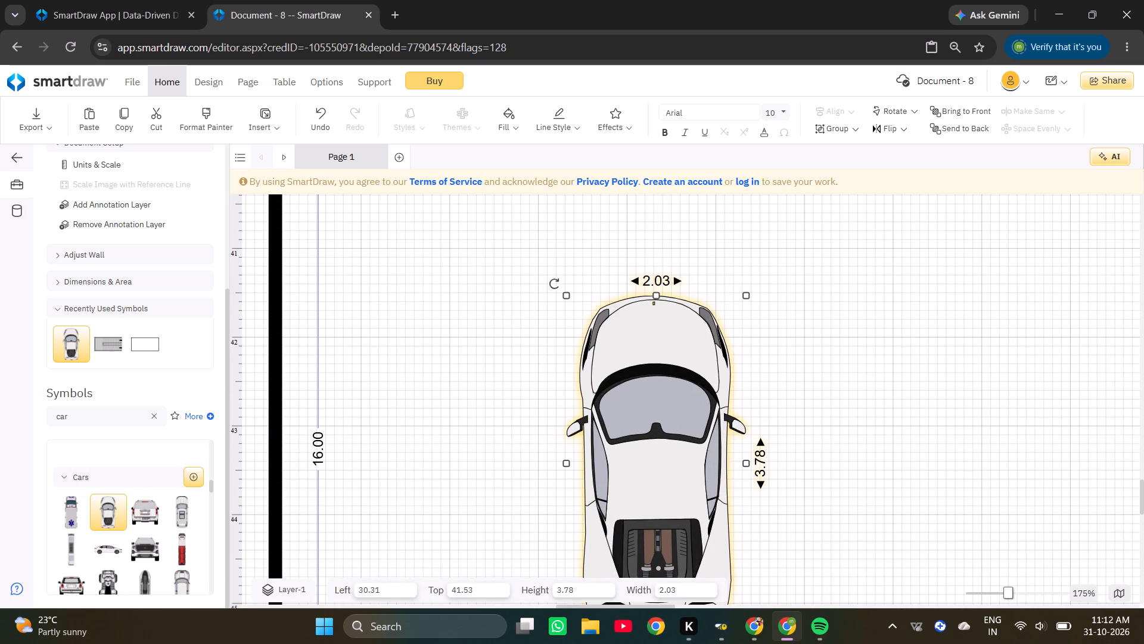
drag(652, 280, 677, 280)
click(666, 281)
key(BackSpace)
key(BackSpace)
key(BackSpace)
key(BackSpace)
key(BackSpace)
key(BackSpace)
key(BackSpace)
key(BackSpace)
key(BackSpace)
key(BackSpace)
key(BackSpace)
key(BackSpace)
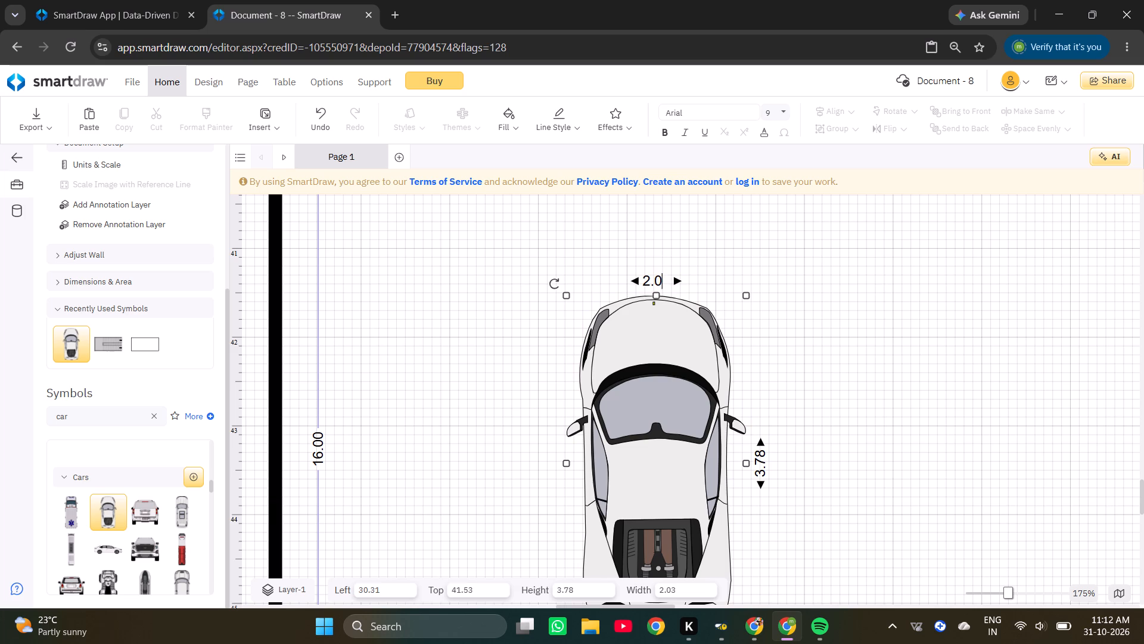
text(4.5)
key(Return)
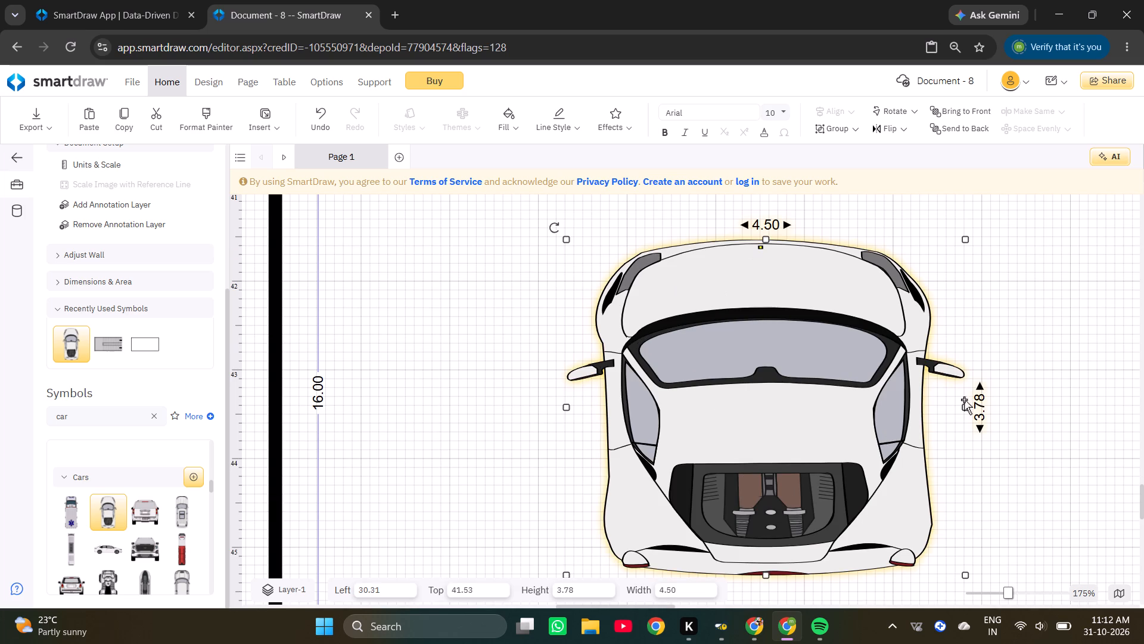
Set the car symbol's height to 9 using its side dimension.
click(980, 403)
key(Left)
key(Left)
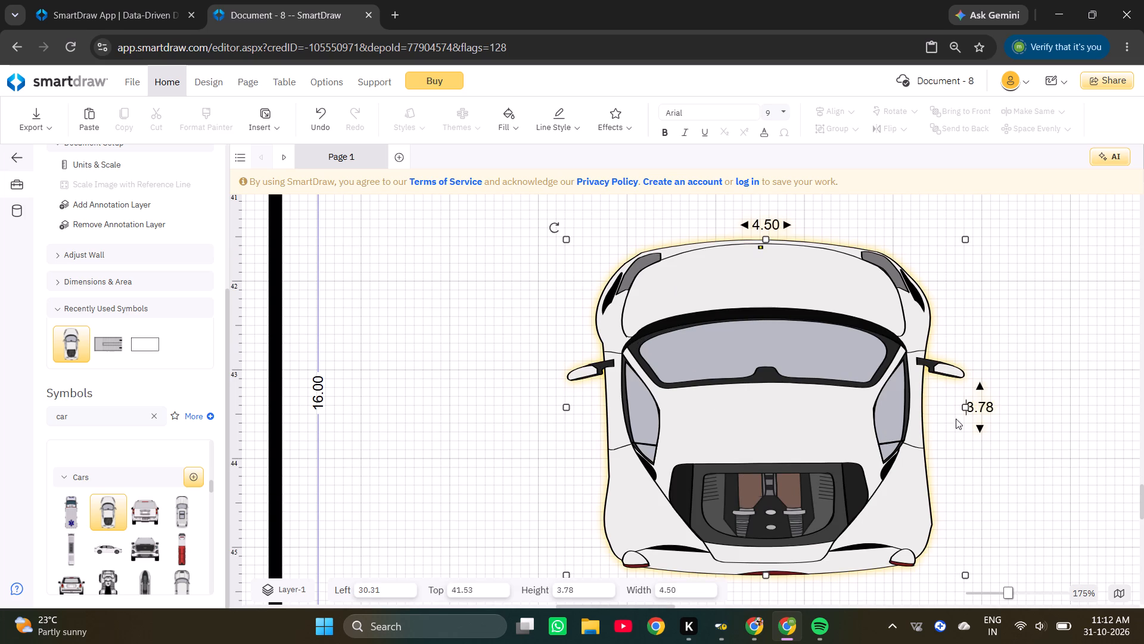
key(shift+Right)
key(shift+Right)
key(shift+Right)
key(shift+Right)
key(shift+Right)
key(shift+Right)
key(shift+Right)
key(shift+Right)
key(shift+Right)
text(10)
key(BackSpace)
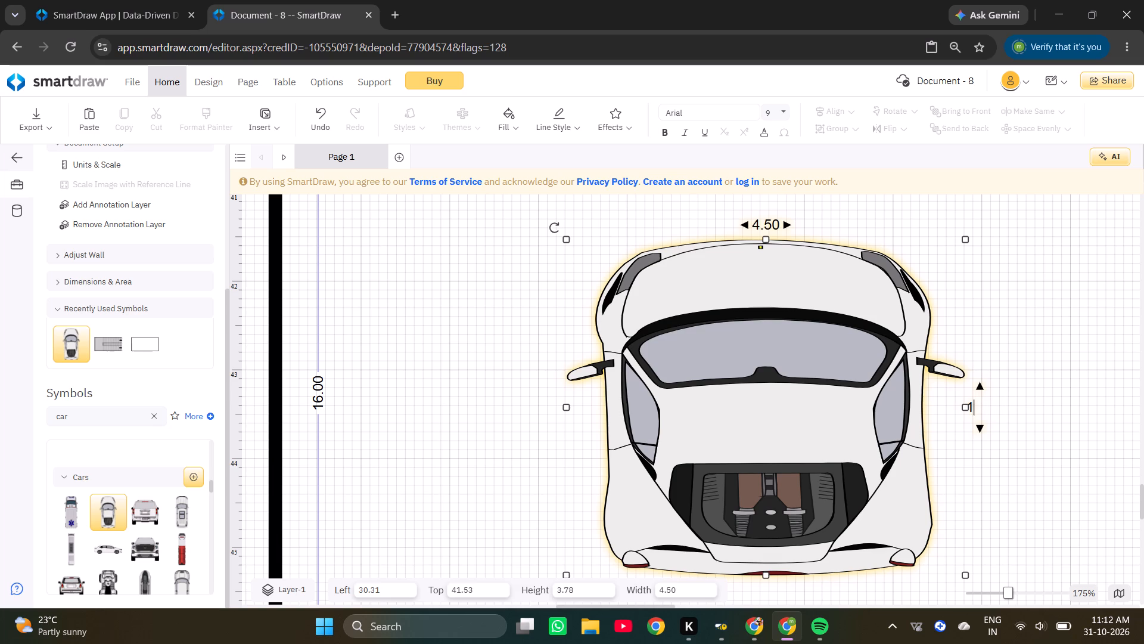
key(BackSpace)
key(9)
key(Return)
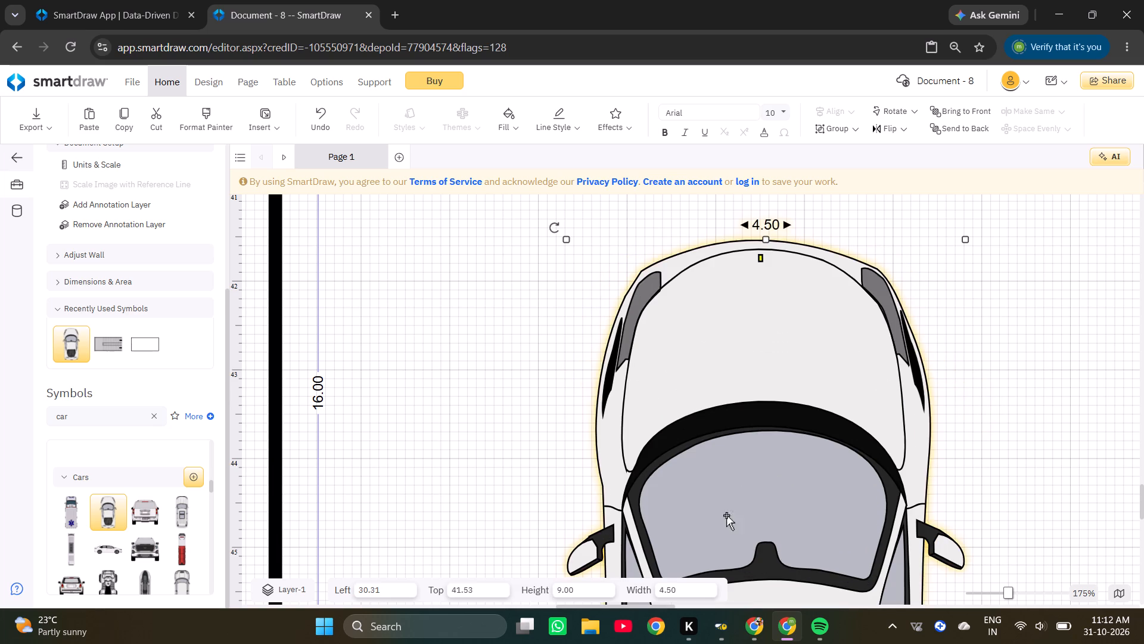
Set the car symbol's width to 5 using the dimension above it.
ctrl+scroll(748, 475, down, 8)
ctrl+scroll(679, 448, up, 4)
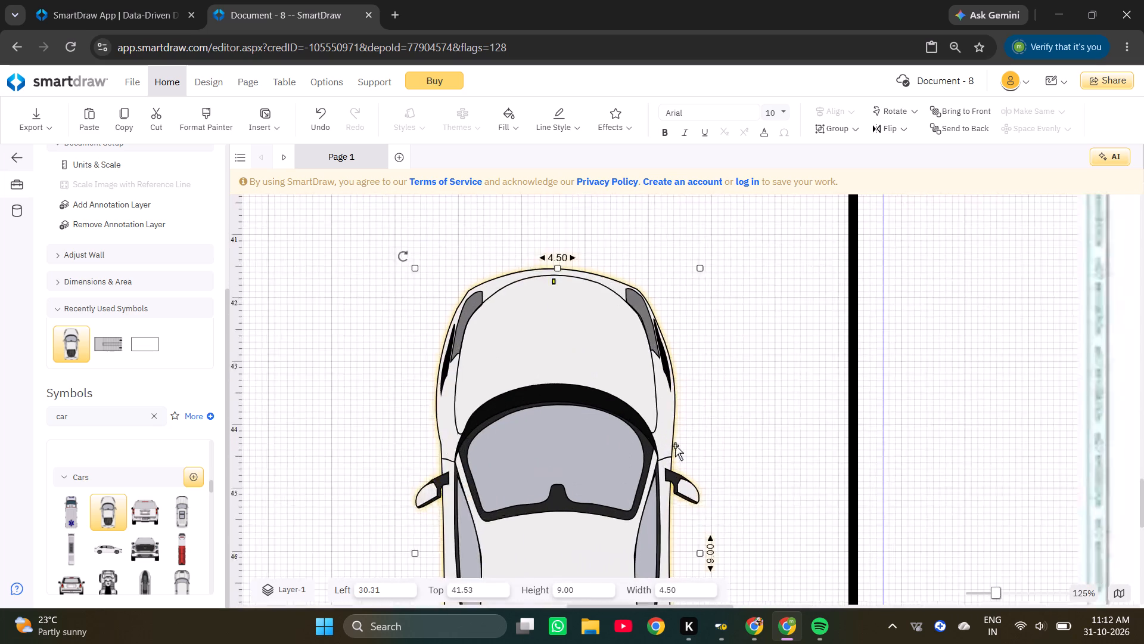
ctrl+scroll(675, 445, up, 1)
click(542, 221)
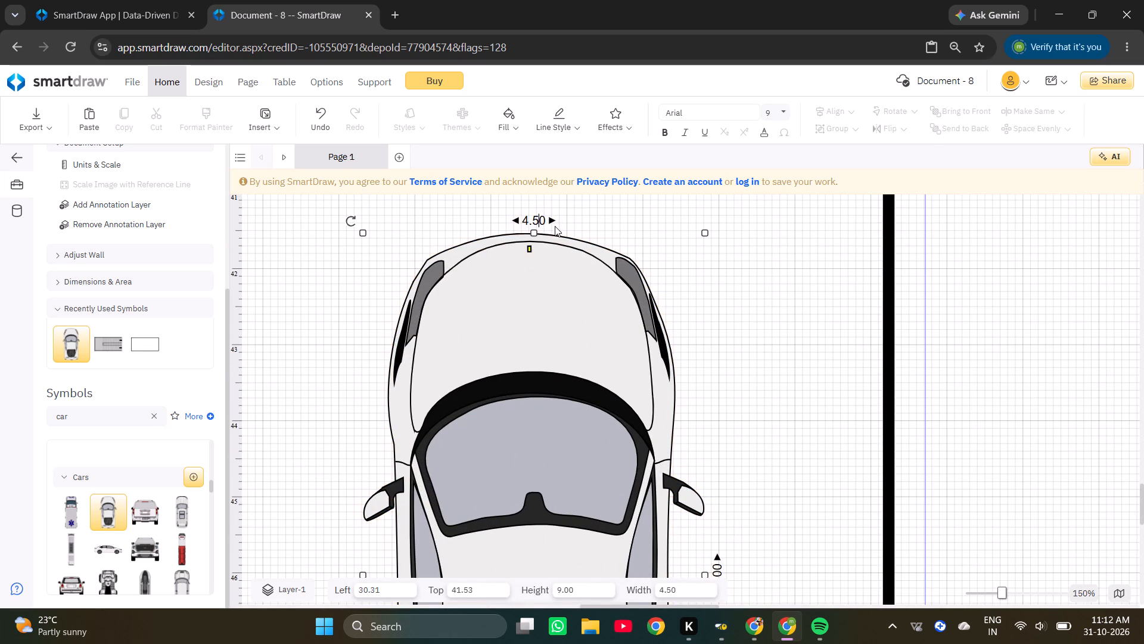
key(Right)
key(Right)
key(Right)
key(Right)
key(Right)
key(Right)
key(Right)
key(BackSpace)
key(BackSpace)
key(BackSpace)
key(BackSpace)
key(BackSpace)
key(BackSpace)
key(BackSpace)
key(BackSpace)
key(BackSpace)
key(BackSpace)
key(5)
key(Return)
Move the car up within the parking area so its rear sits about 2.00 above the bottom outer wall.
scroll(571, 334, down, 6)
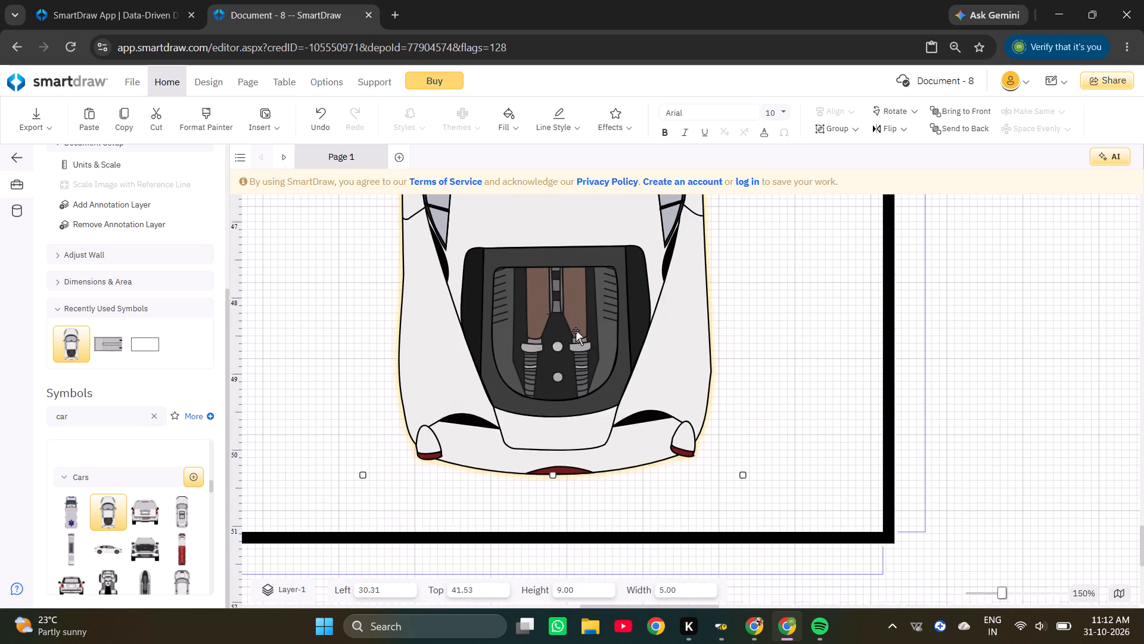
ctrl+scroll(592, 338, down, 4)
scroll(593, 333, up, 1)
drag(580, 424, 571, 412)
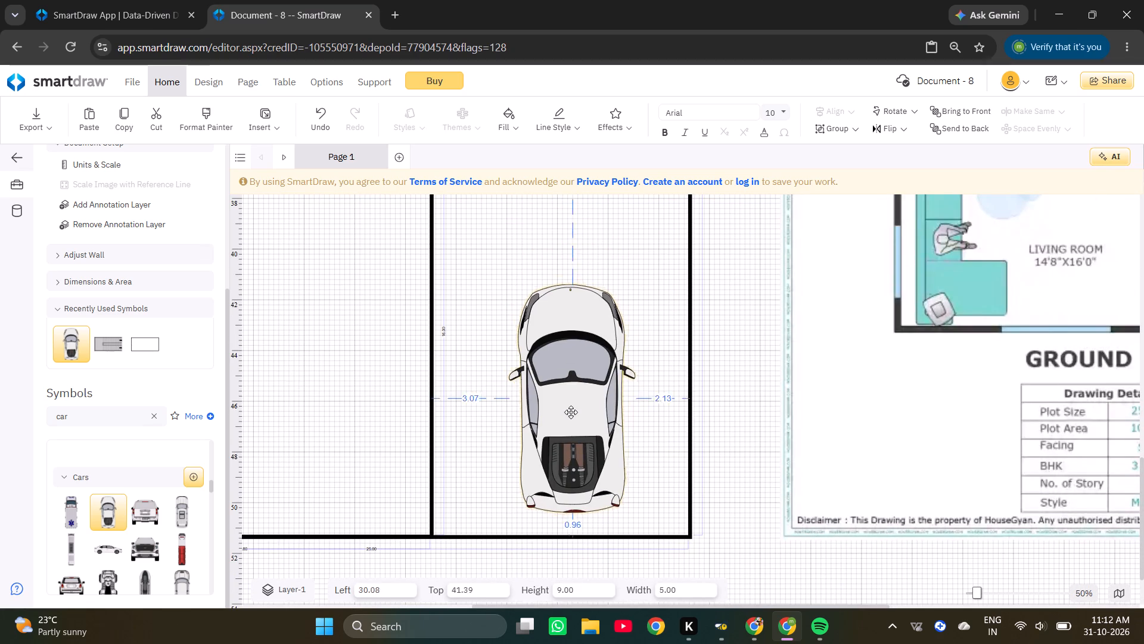
drag(571, 412, 565, 395)
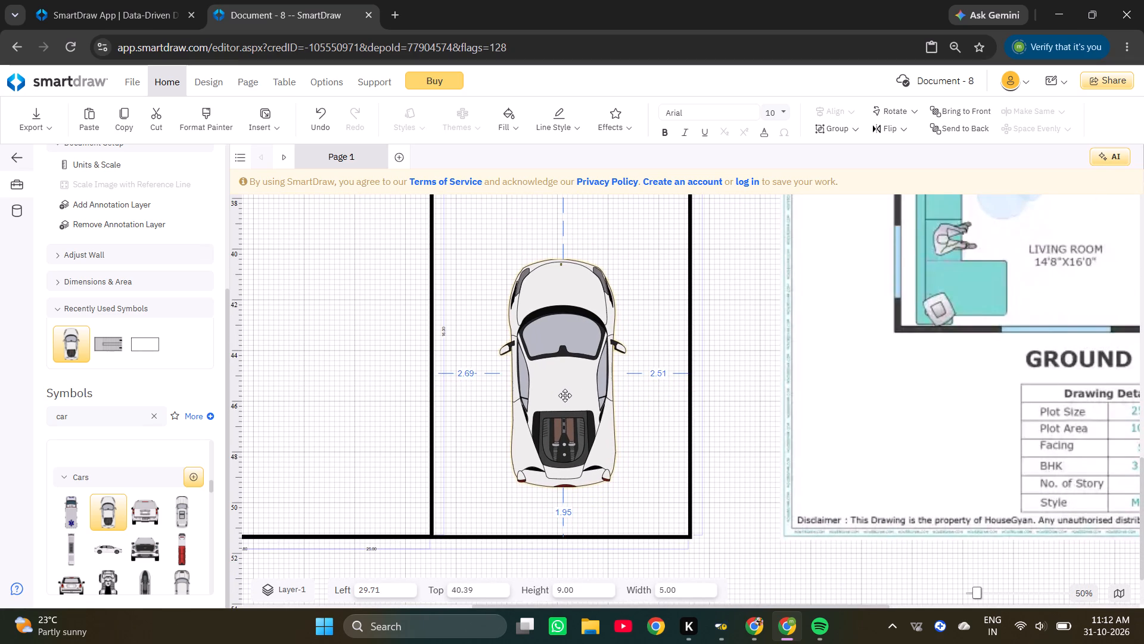
drag(565, 395, 564, 395)
double_click(564, 395)
key(Up)
key(Up)
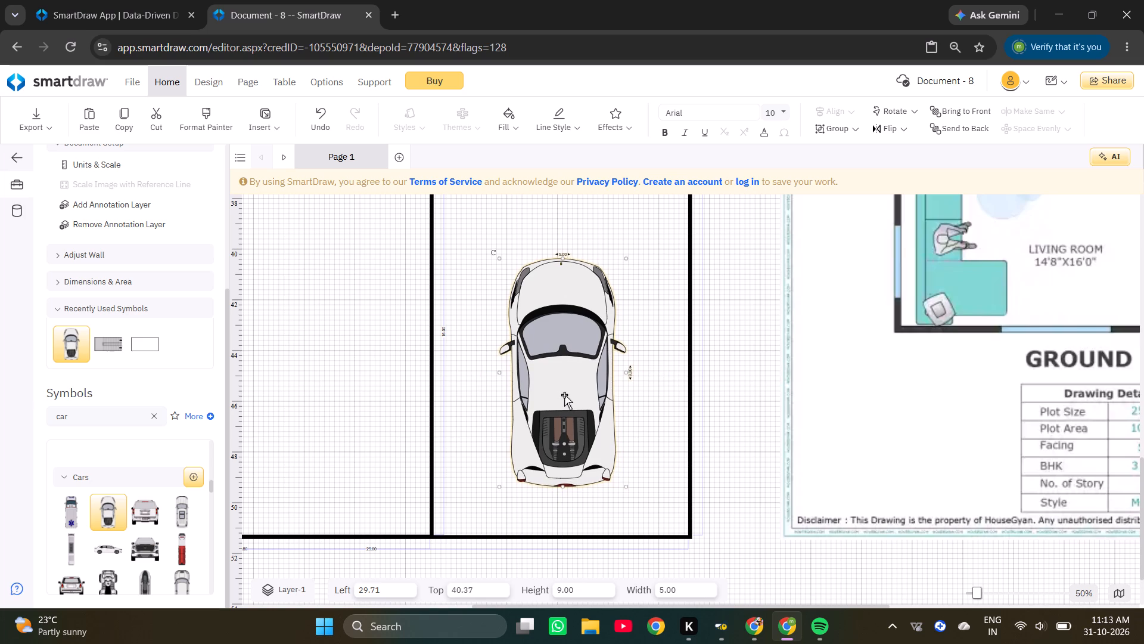
click(564, 395)
key(Up)
click(564, 395)
click(564, 395)
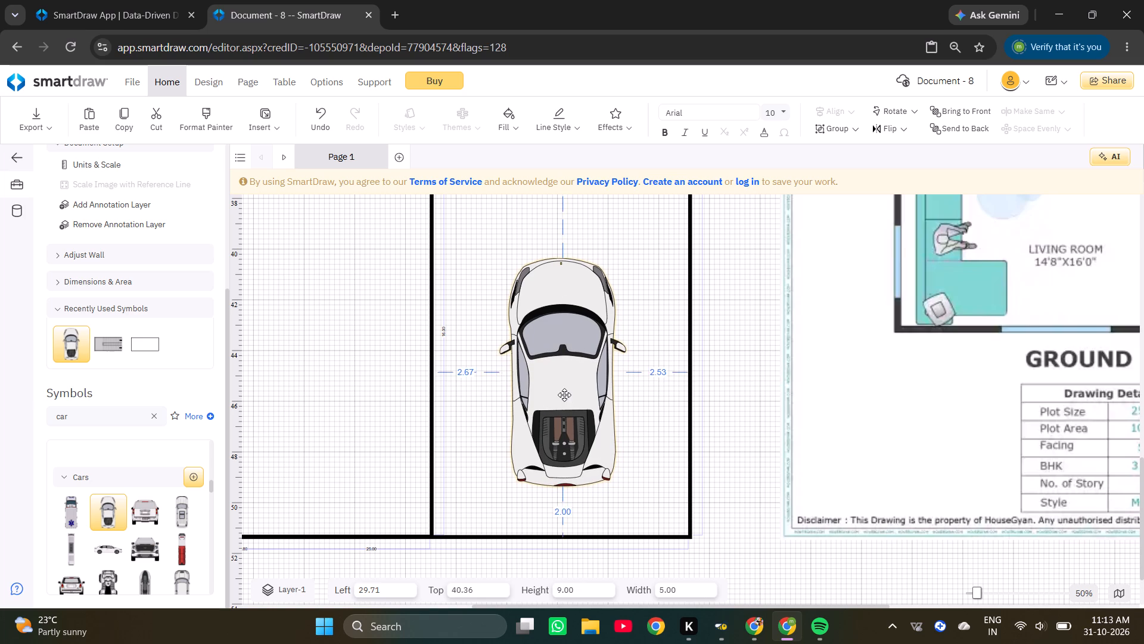
key(Up)
click(564, 395)
click(564, 395)
key(Down)
triple_click(564, 395)
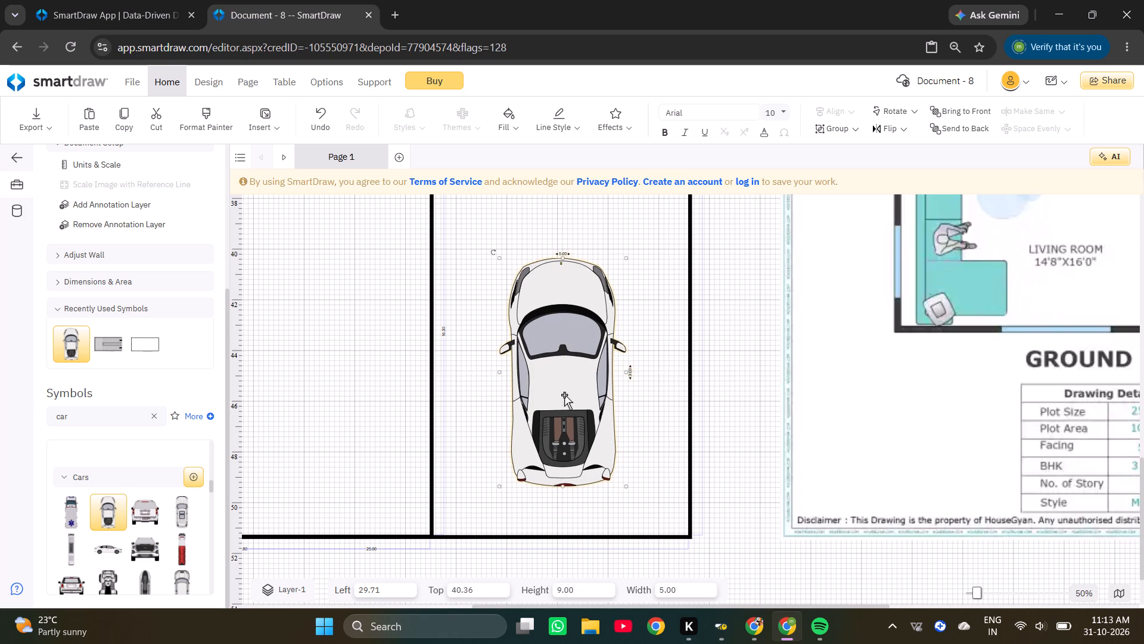
Nudge the car sideways to centre it between the living room wall and the outer wall, about 2.6 from each.
triple_click(564, 395)
key(Left)
key(Left)
key(Left)
key(Left)
key(Left)
key(Left)
key(Left)
key(Left)
key(Left)
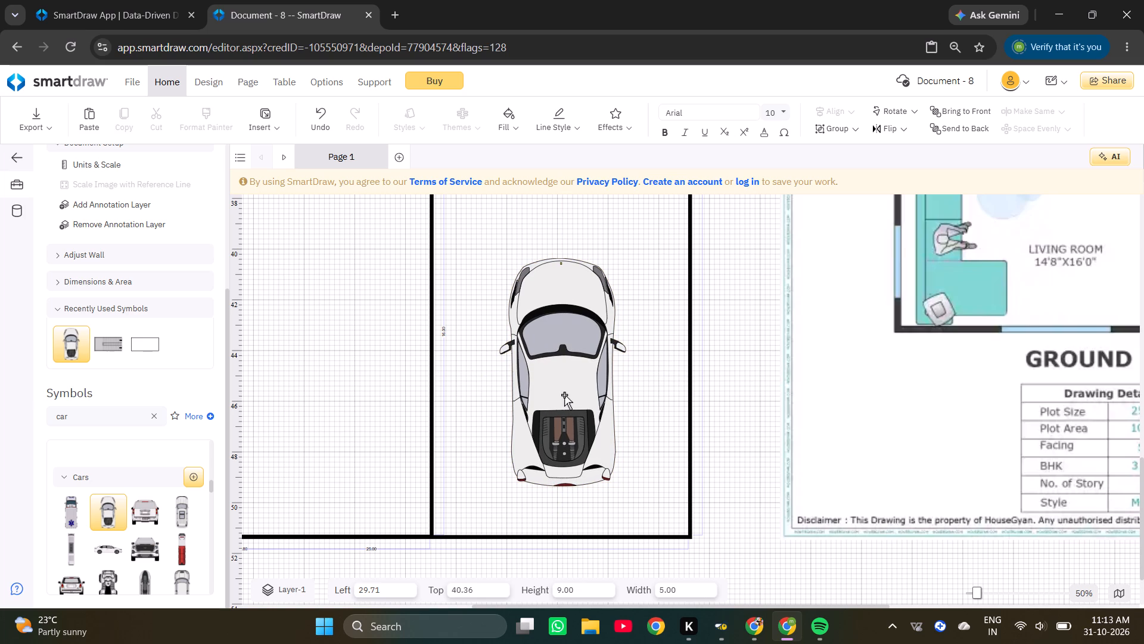
click(562, 394)
key(Left)
key(Left)
key(Left)
key(Left)
key(Left)
triple_click(561, 394)
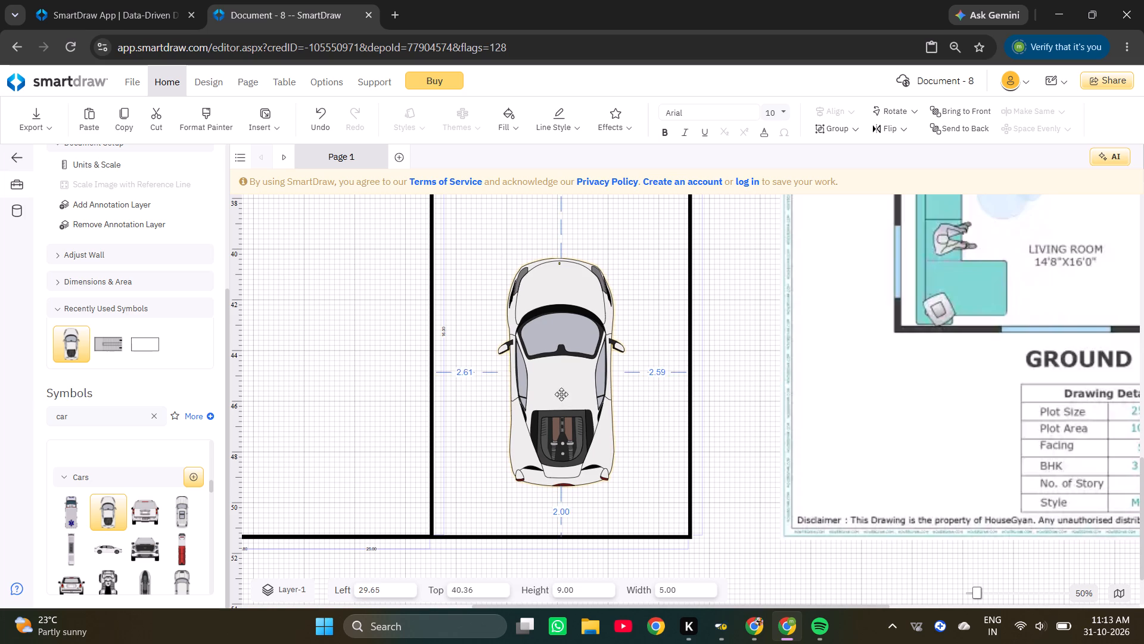
key(Left)
key(Left)
click(561, 394)
key(Right)
double_click(561, 394)
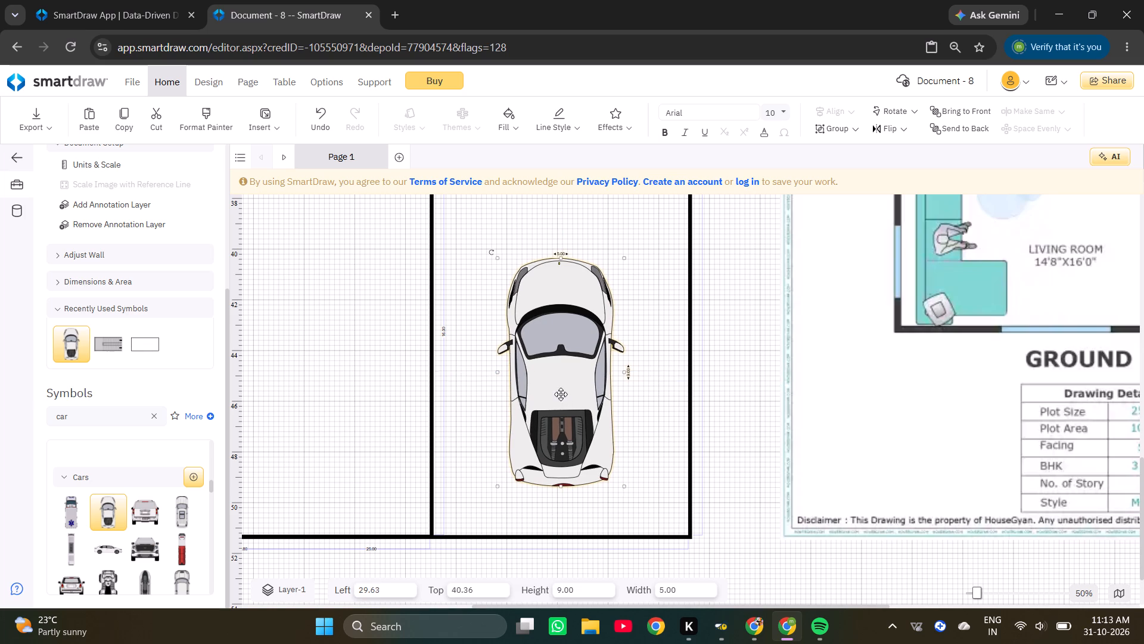
click(561, 394)
scroll(561, 394, up, 2)
click(575, 340)
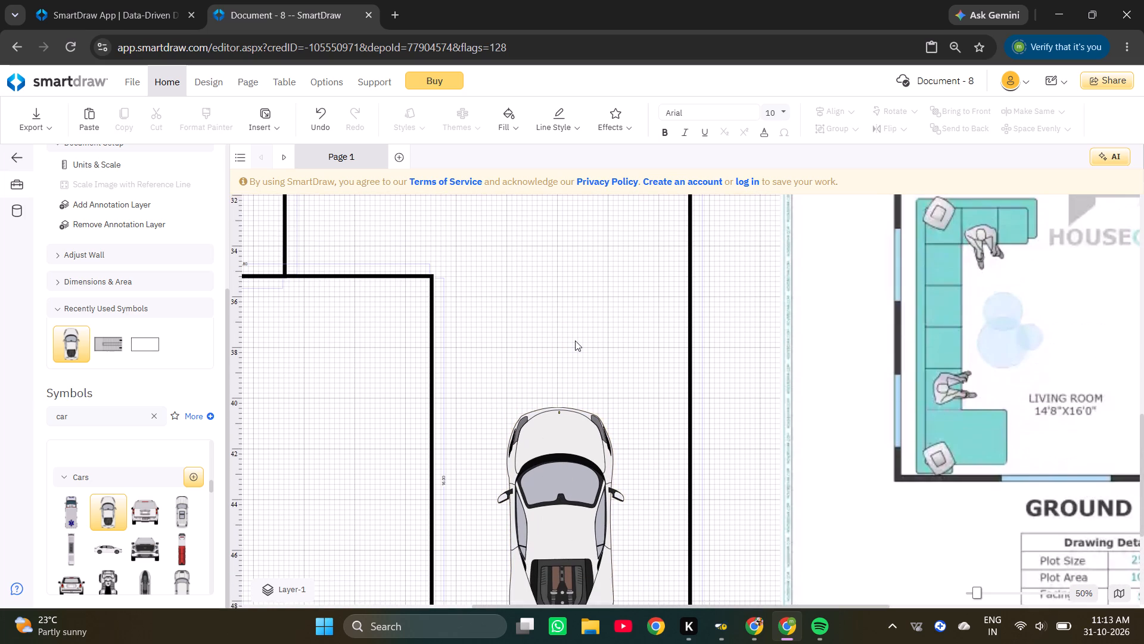
Compare the drawn passage, porch and parking area around the car with the reference image.
scroll(580, 347, down, 3)
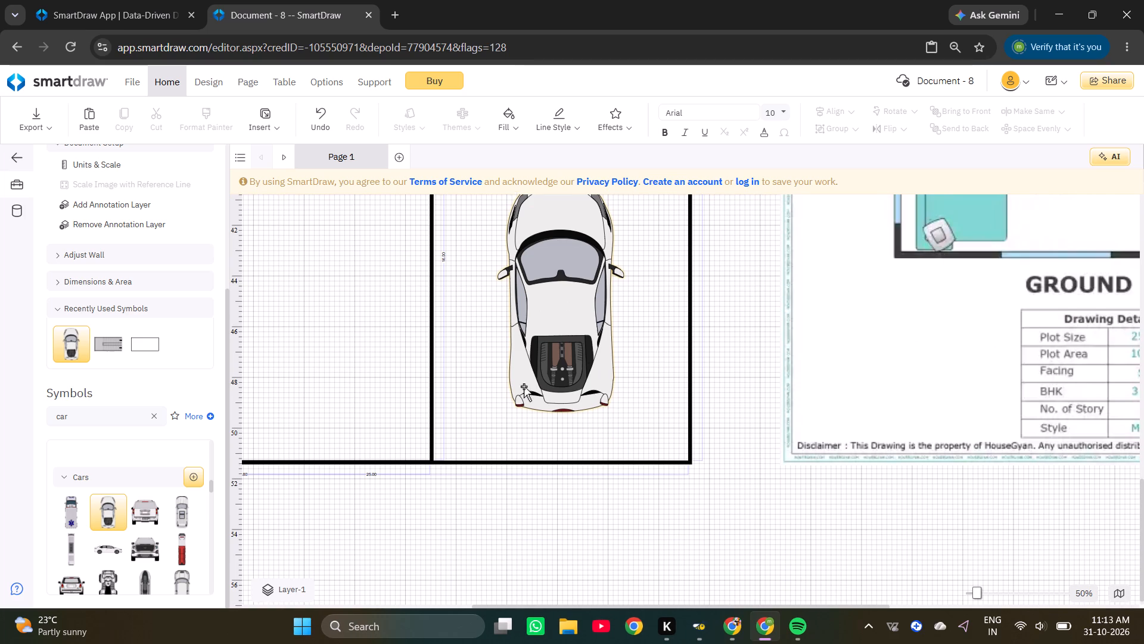
scroll(619, 357, down, 7)
scroll(537, 338, up, 2)
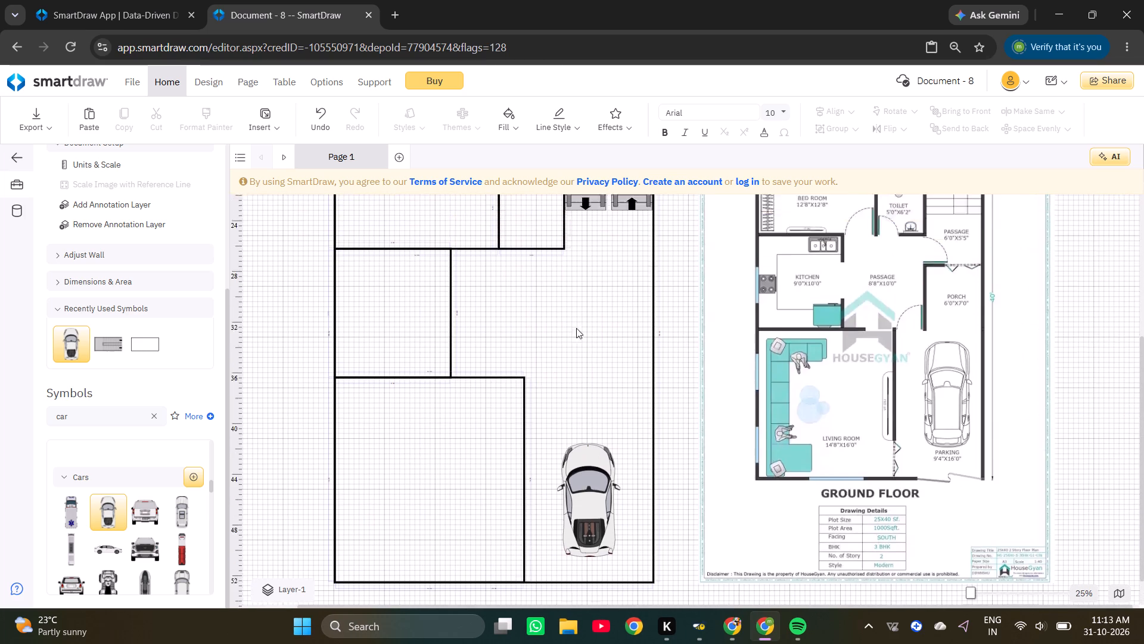
scroll(690, 326, down, 1)
scroll(1043, 304, up, 2)
scroll(789, 385, down, 3)
scroll(781, 388, up, 3)
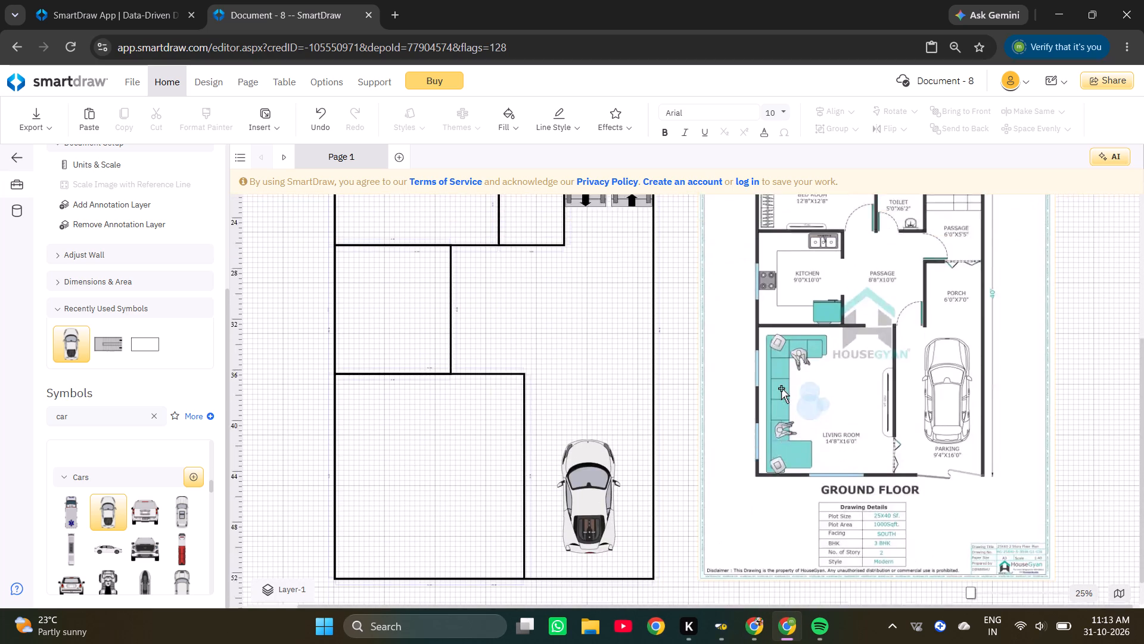
scroll(786, 393, down, 2)
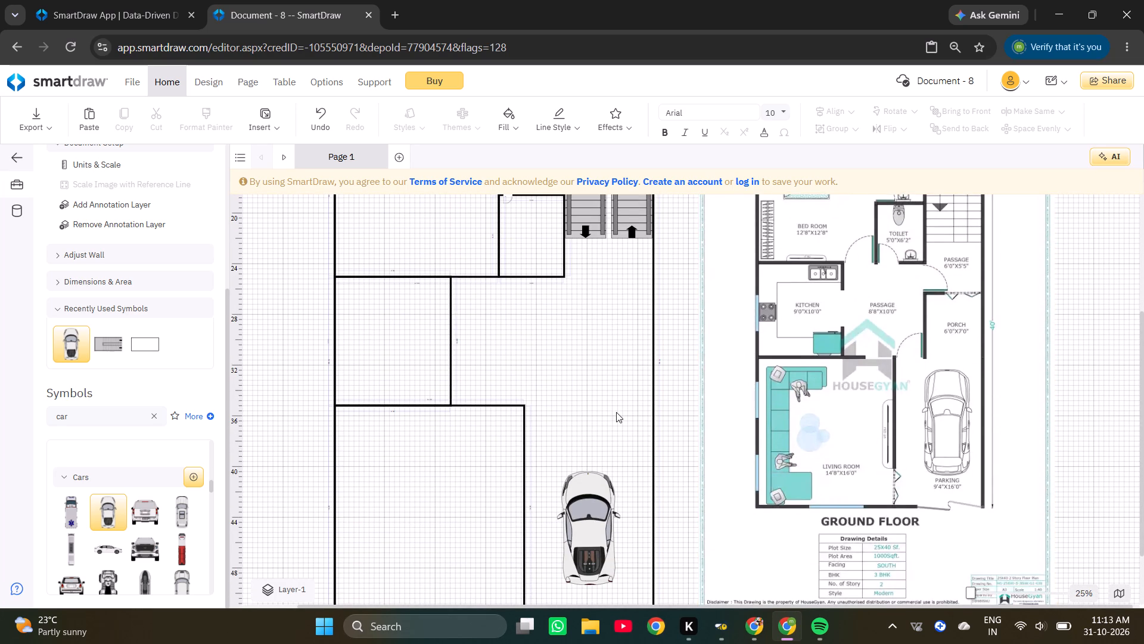
scroll(607, 409, down, 2)
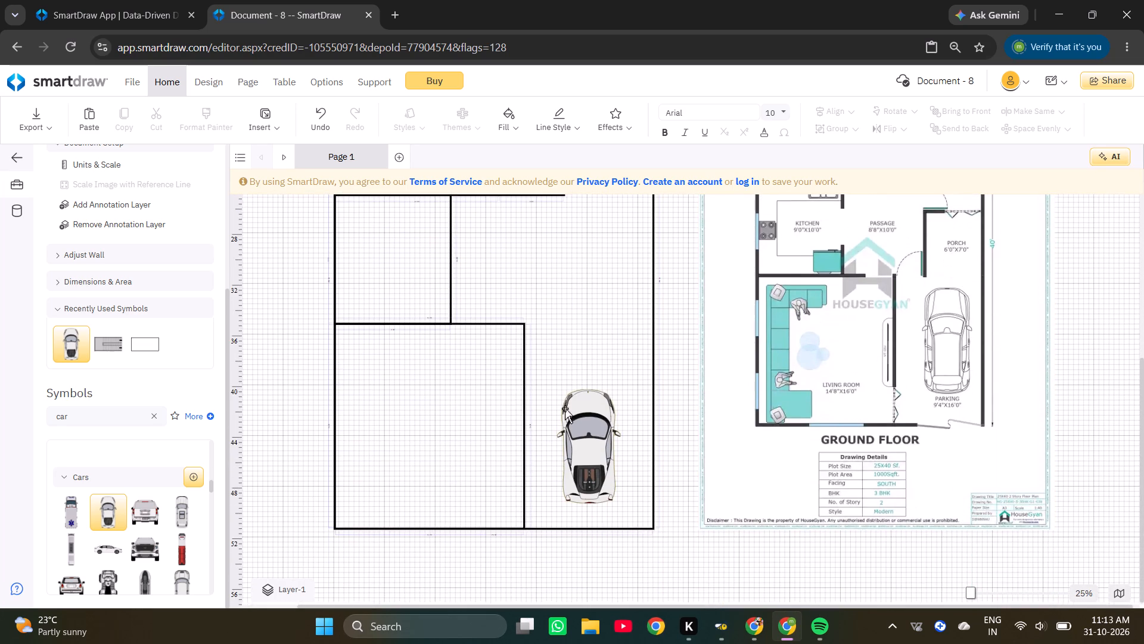
scroll(565, 407, down, 2)
scroll(579, 387, up, 4)
scroll(583, 385, down, 2)
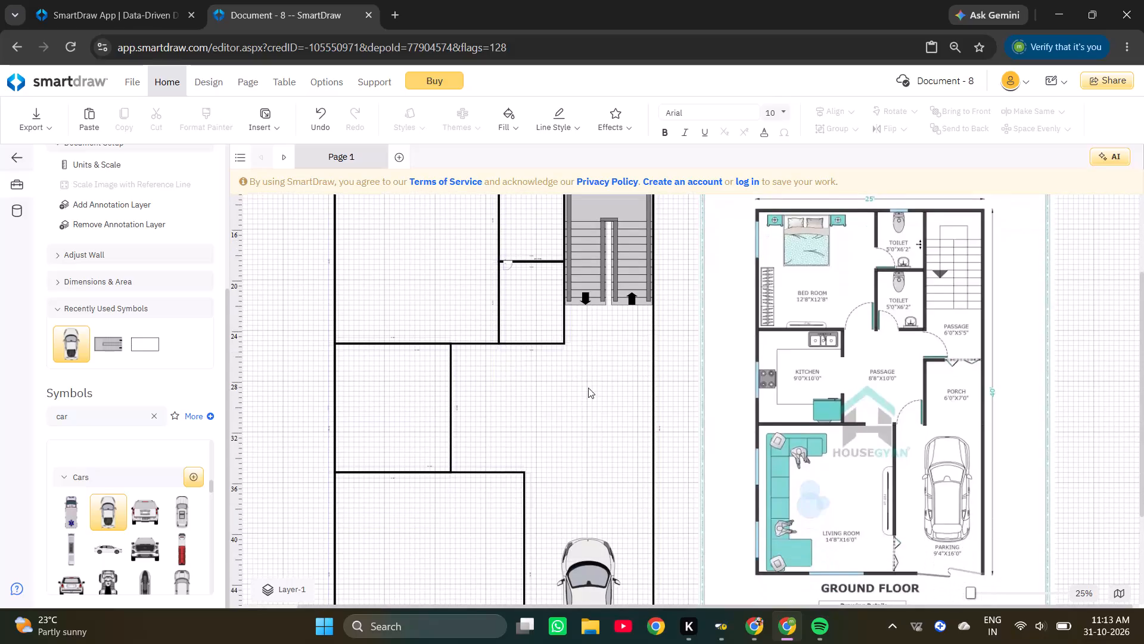
scroll(589, 377, down, 3)
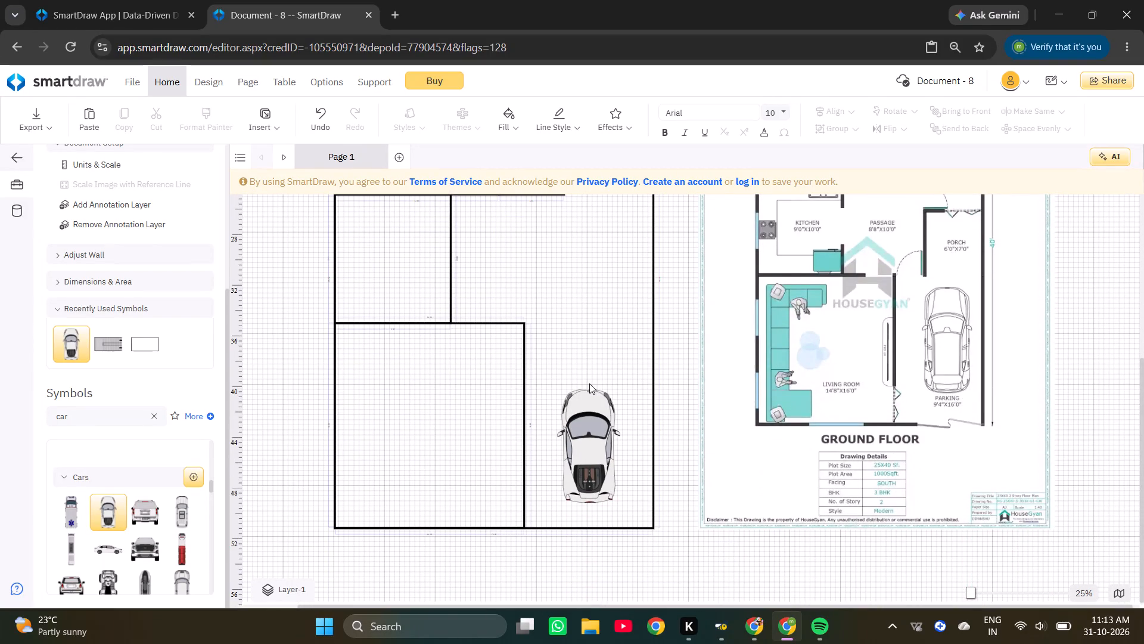
scroll(584, 394, up, 3)
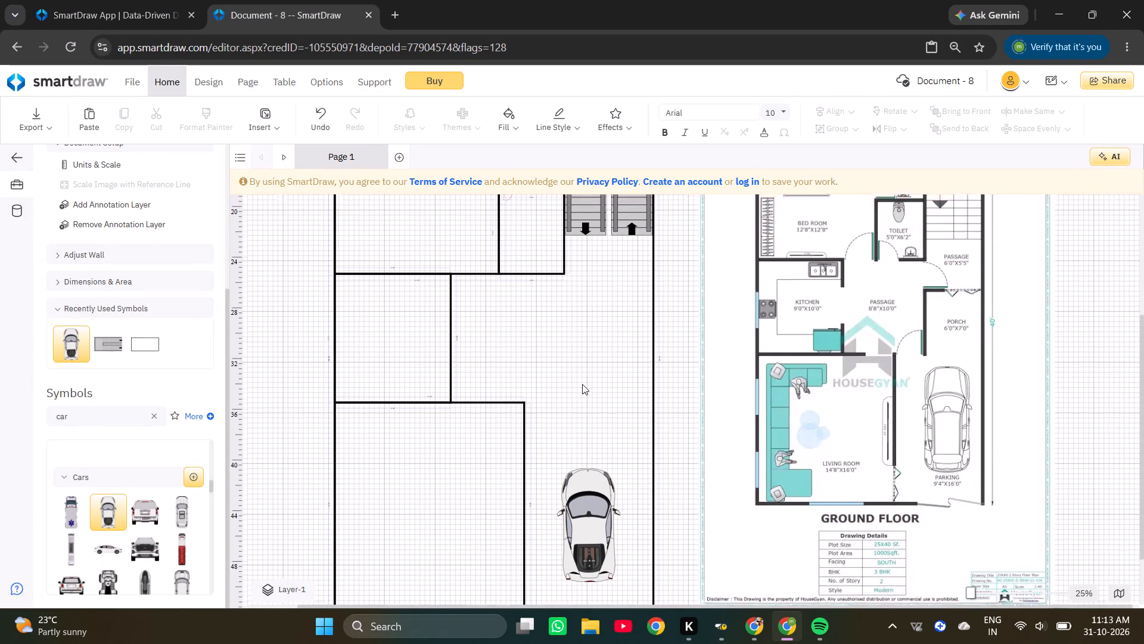
Add a double bed symbol from the Beds library and place it inside the bedroom.
scroll(582, 384, up, 4)
scroll(582, 382, down, 7)
scroll(834, 273, up, 5)
click(828, 364)
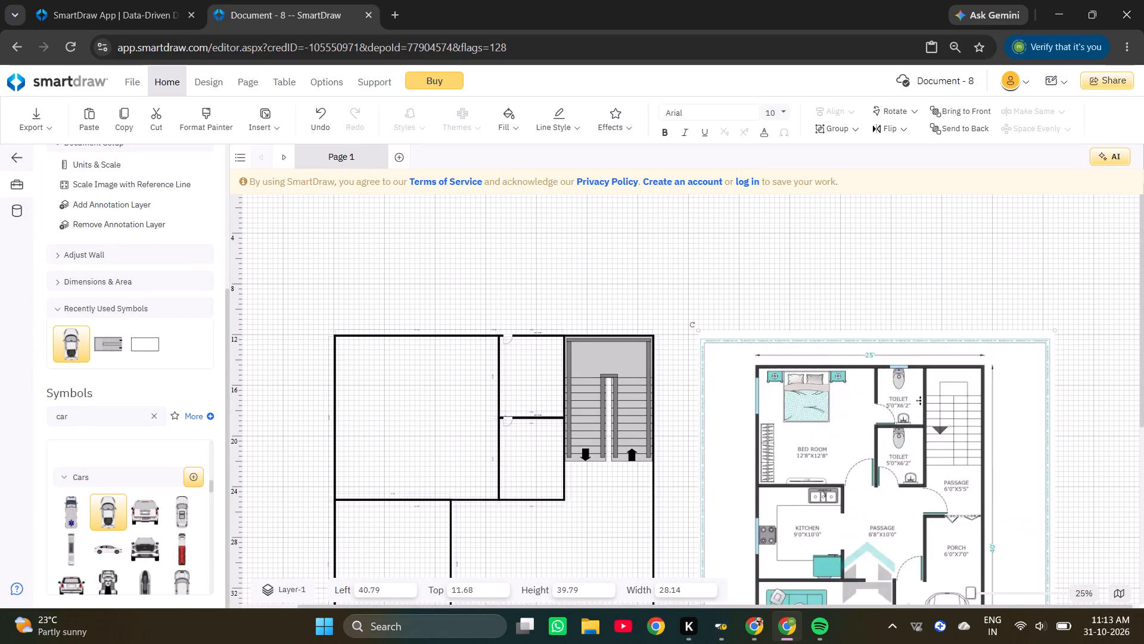
click(145, 420)
scroll(150, 432, down, 1)
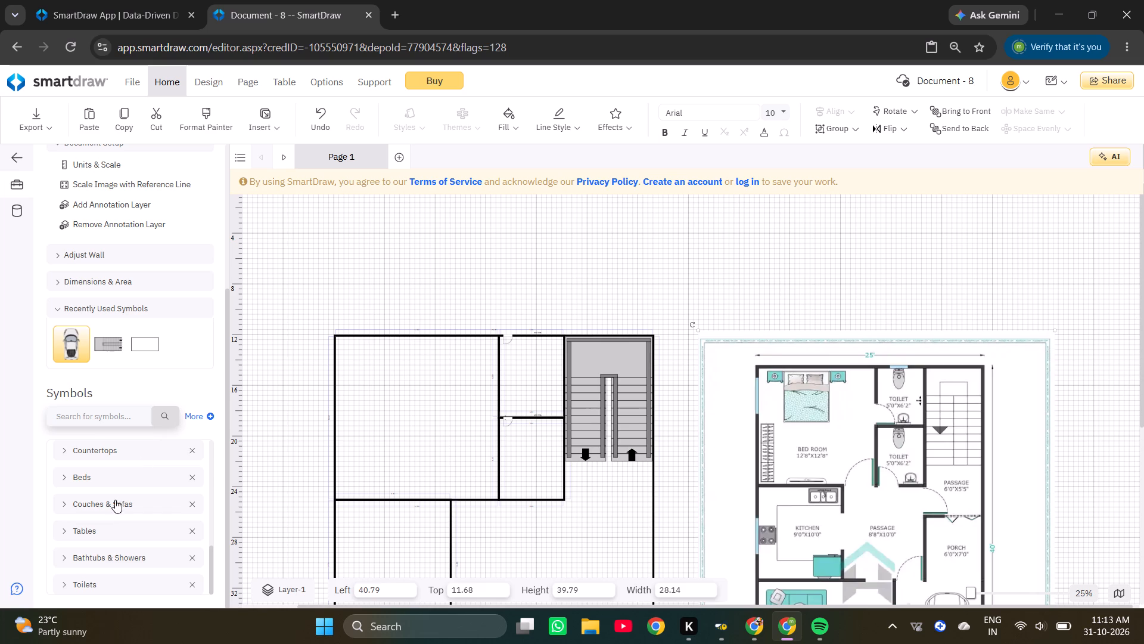
click(102, 477)
click(78, 479)
scroll(106, 480, down, 1)
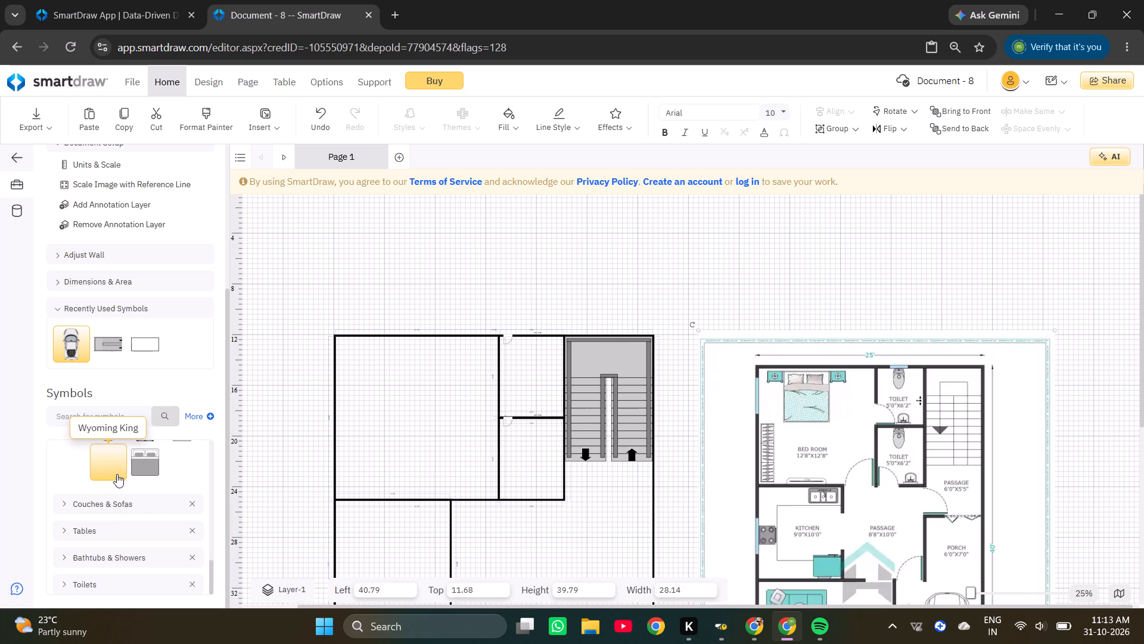
scroll(124, 481, up, 2)
double_click(72, 579)
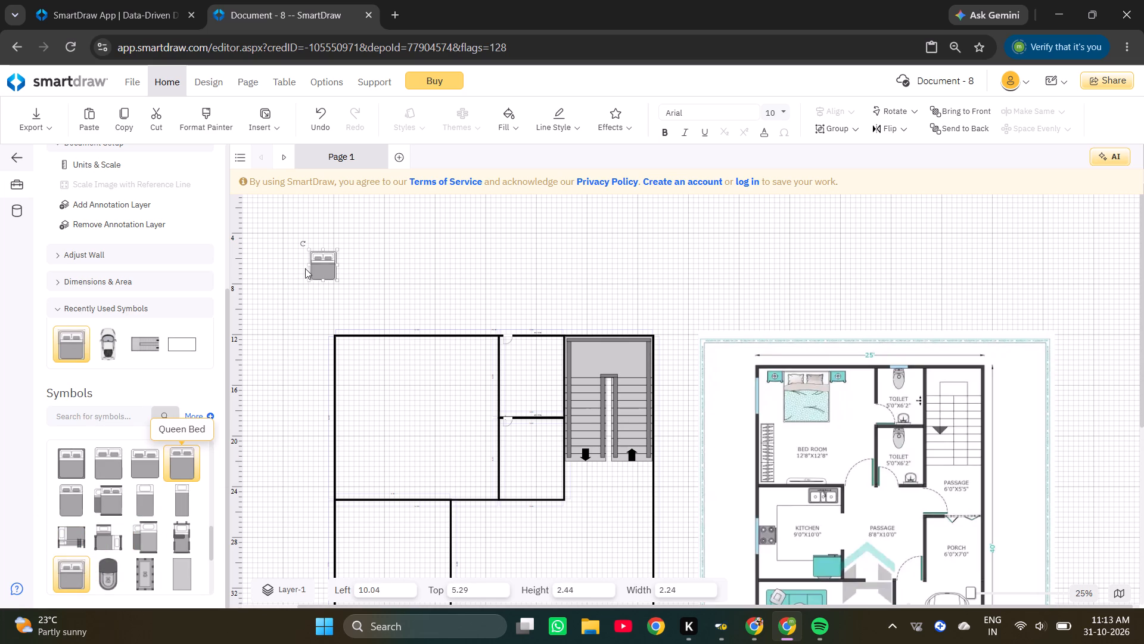
drag(323, 264, 420, 410)
Move the upper toilet's door onto the bedroom–toilet wall and the lower toilet's door onto its bottom wall.
scroll(506, 460, down, 1)
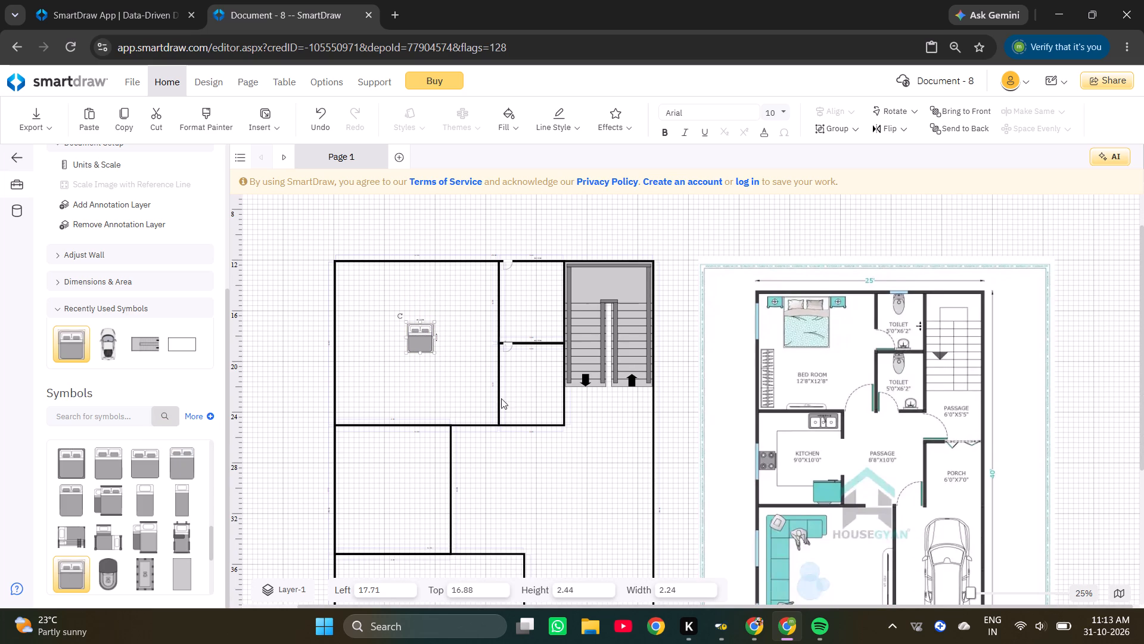
drag(506, 264, 498, 274)
drag(508, 348, 533, 429)
Set the opening width of the upper toilet's door to 2.5.
ctrl+scroll(507, 270, up, 8)
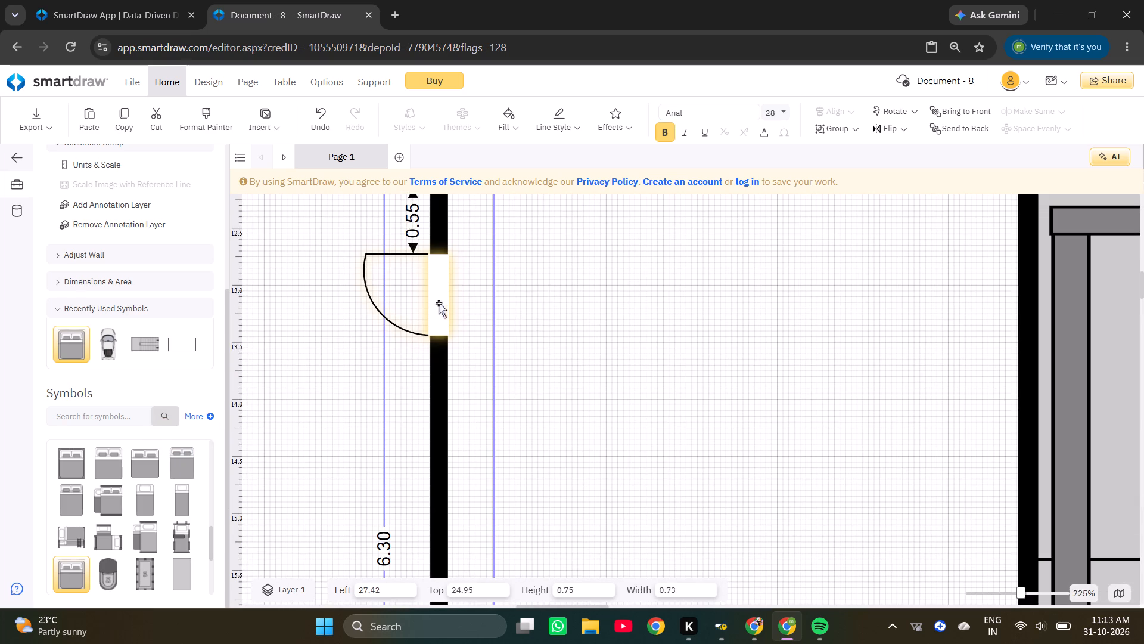
click(380, 275)
click(473, 296)
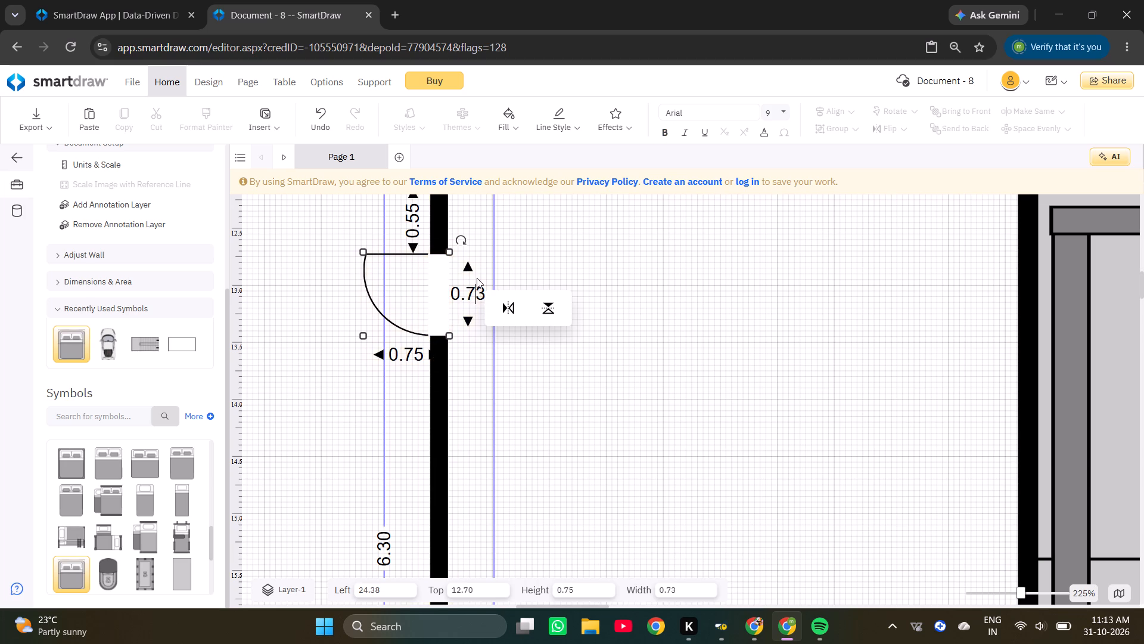
key(Right)
key(BackSpace)
key(BackSpace)
key(BackSpace)
key(BackSpace)
key(BackSpace)
key(BackSpace)
key(BackSpace)
key(BackSpace)
key(BackSpace)
key(BackSpace)
text(2.5)
key(Return)
Shift the upper toilet's door just below the top outer wall and flip it horizontally to swing into the toilet.
ctrl+scroll(508, 242, down, 5)
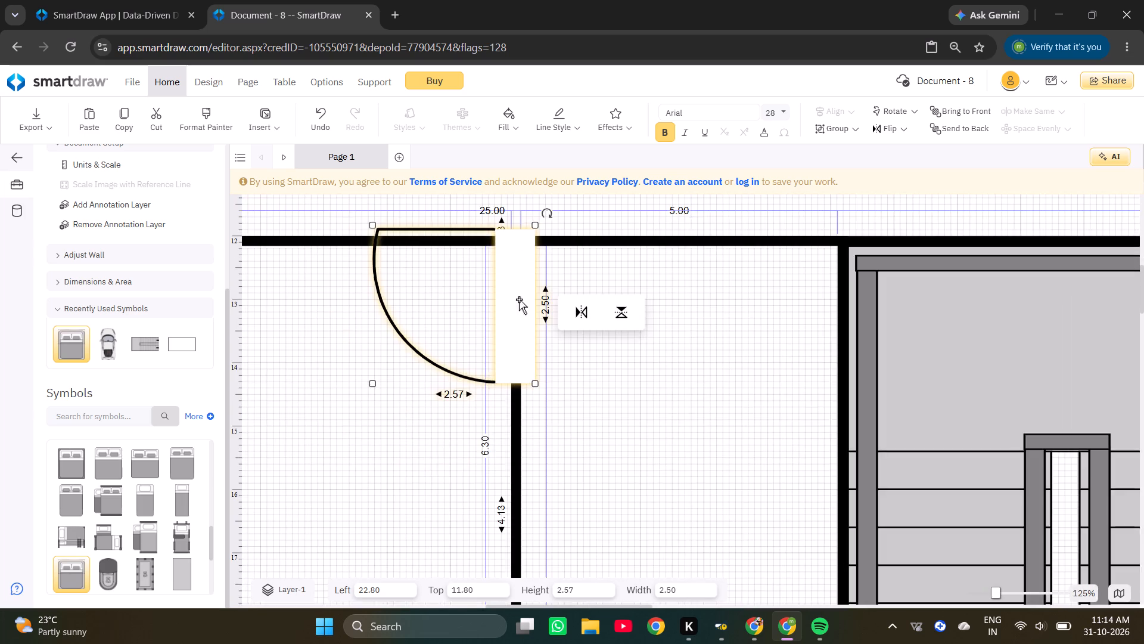
drag(519, 299, 522, 323)
drag(523, 321, 524, 315)
ctrl+scroll(524, 316, down, 4)
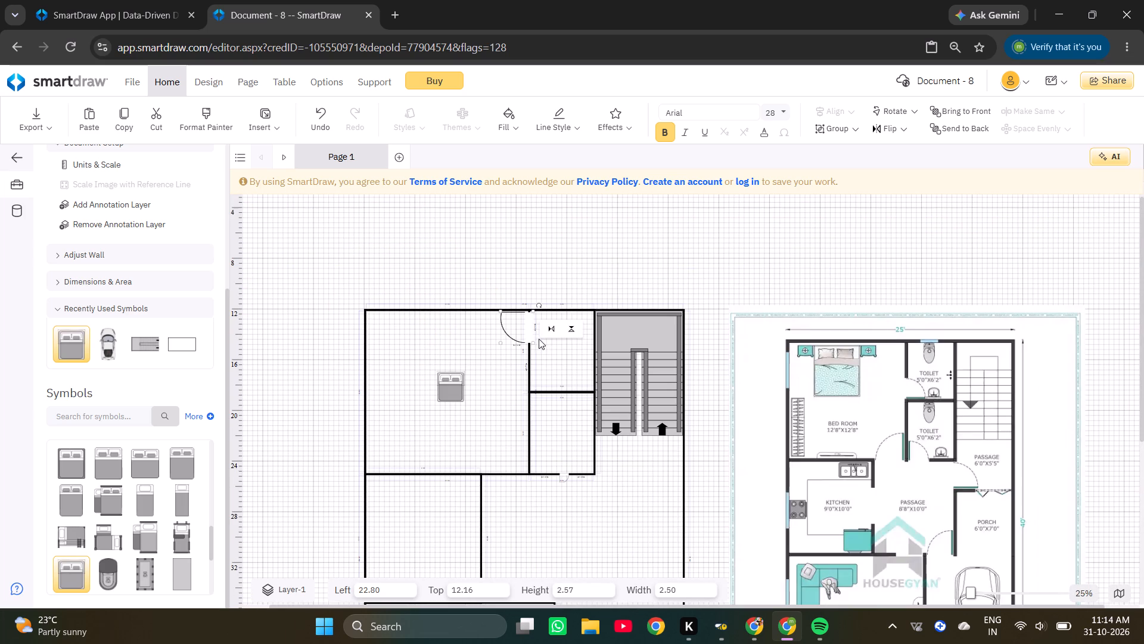
ctrl+scroll(539, 339, down, 1)
click(553, 325)
ctrl+scroll(542, 329, up, 1)
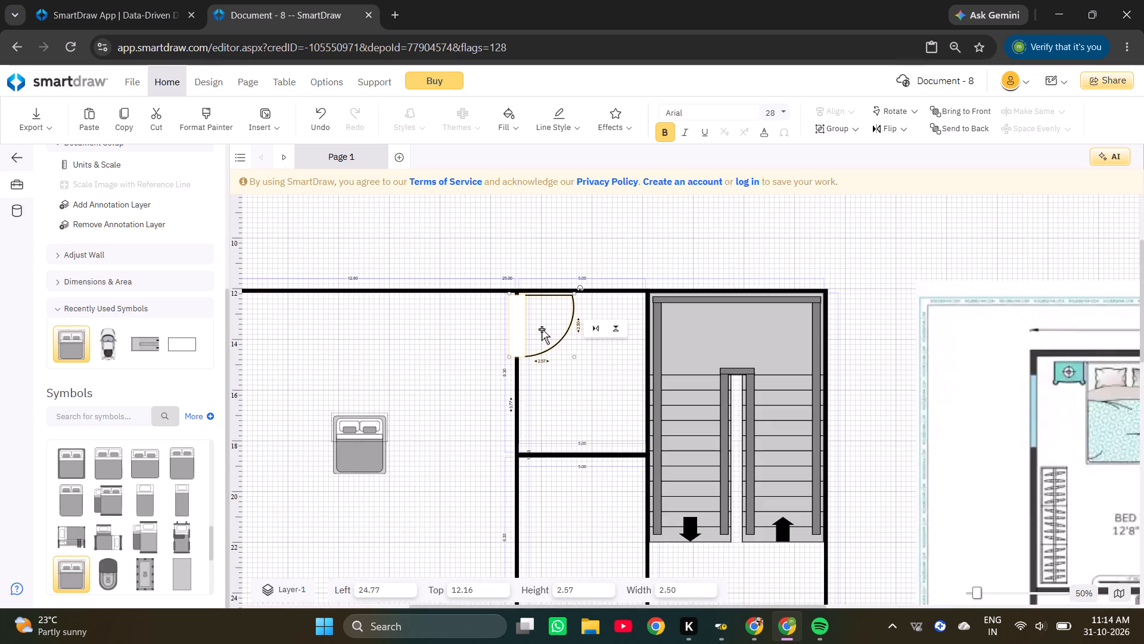
Set the opening width of the door in the lower toilet's bottom wall to 2.50.
ctrl+scroll(535, 328, up, 3)
ctrl+scroll(514, 319, down, 6)
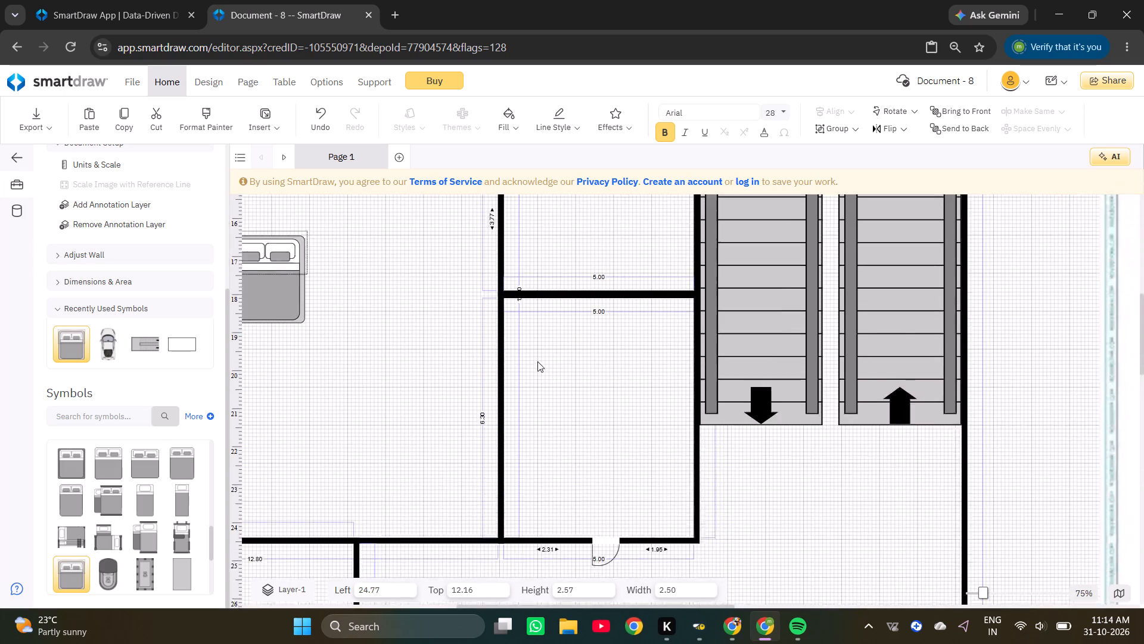
ctrl+scroll(583, 469, up, 5)
click(635, 457)
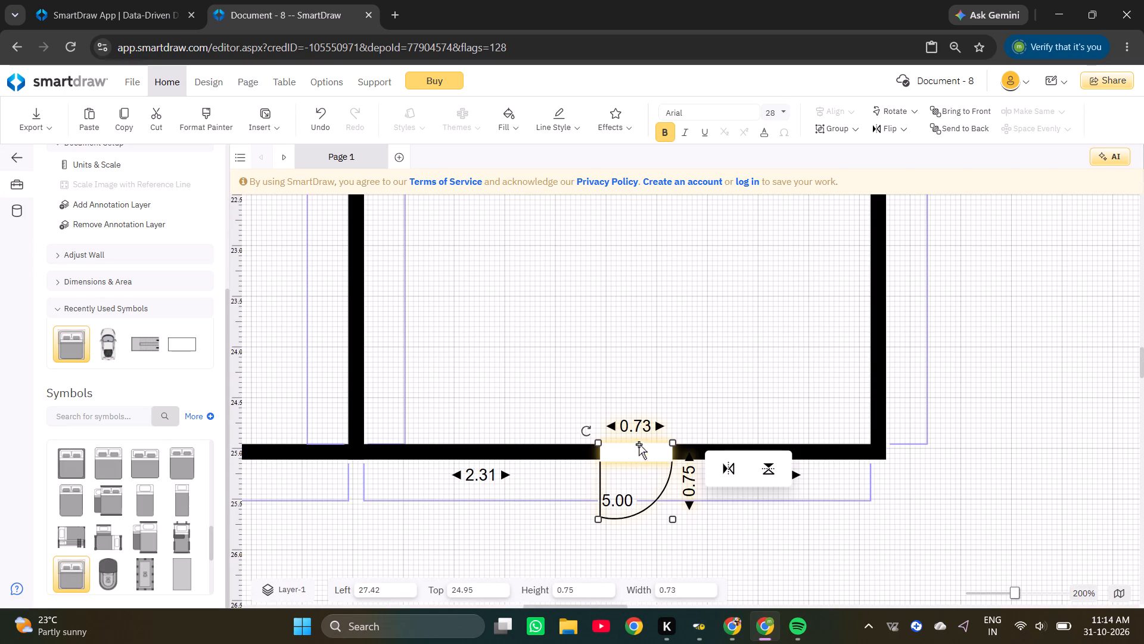
click(644, 427)
key(Right)
key(Right)
key(Right)
key(Right)
key(Right)
key(Right)
key(Right)
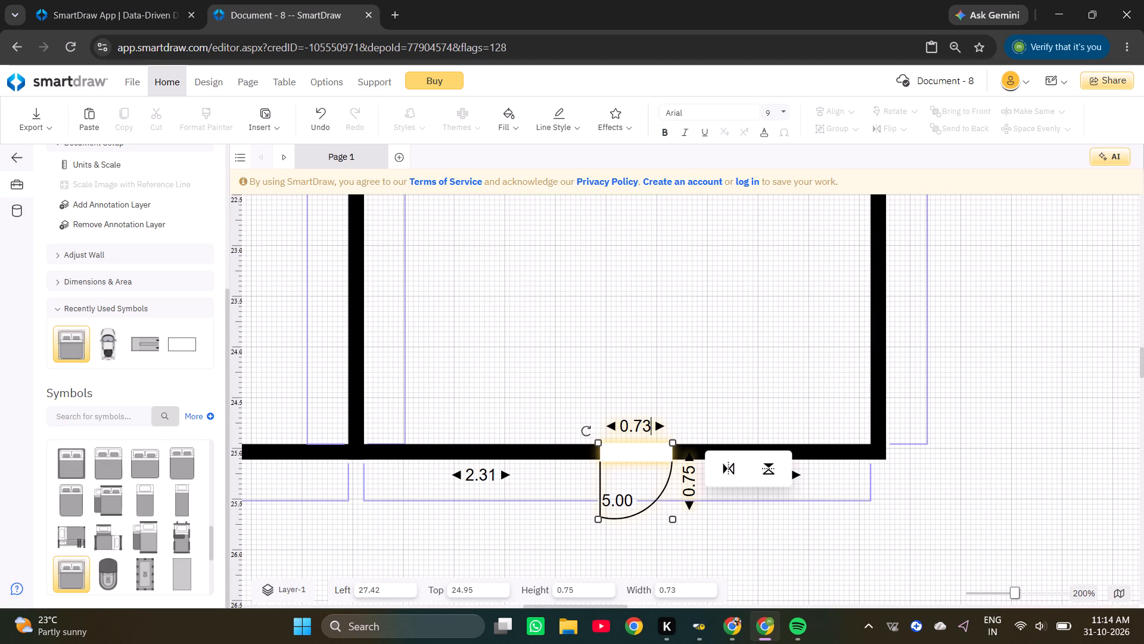
key(BackSpace)
key(BackSpace)
key(BackSpace)
key(BackSpace)
key(BackSpace)
key(BackSpace)
key(BackSpace)
key(BackSpace)
key(BackSpace)
key(BackSpace)
key(BackSpace)
key(BackSpace)
key(BackSpace)
text(2.50)
key(Return)
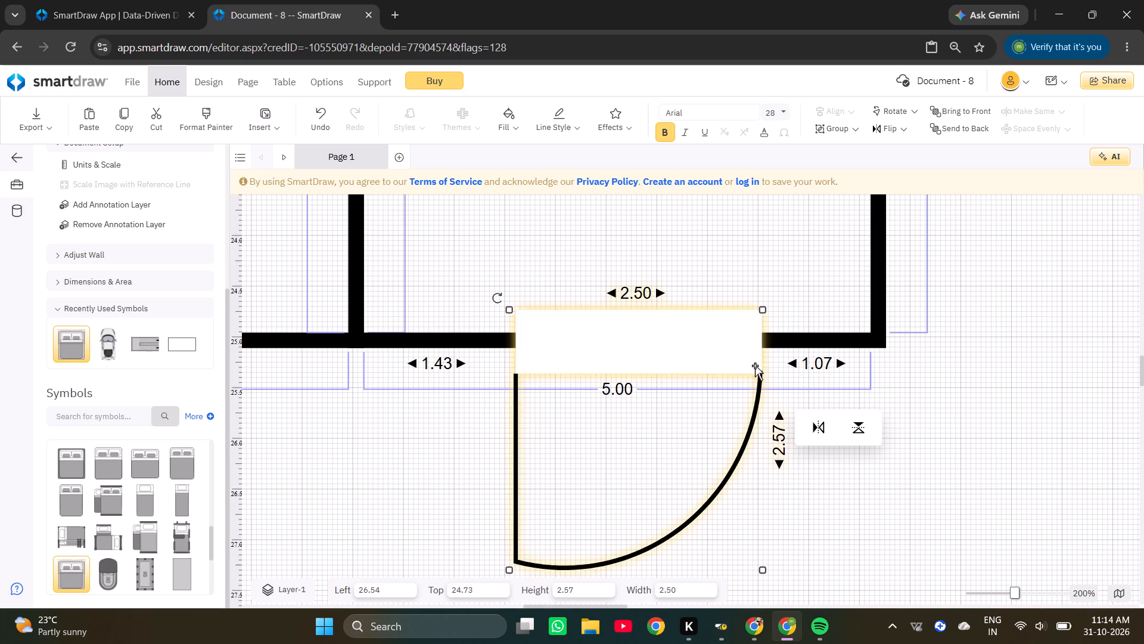
Flip the lower toilet's door vertically to swing into the toilet.
click(860, 436)
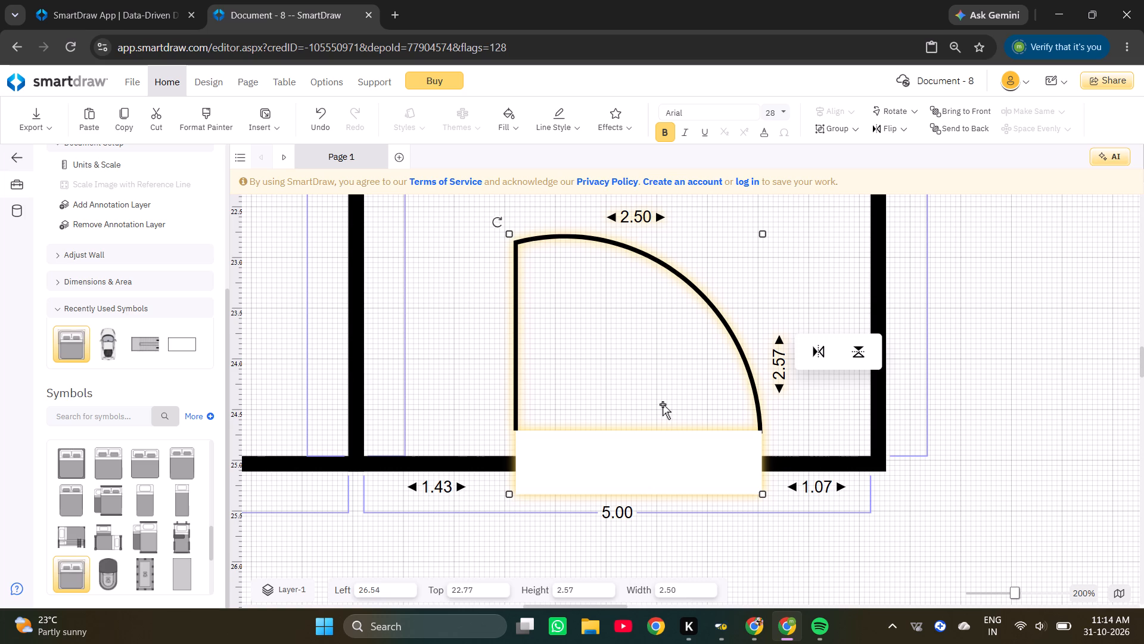
Set the bed symbol's width to 5.24 using its width dimension.
ctrl+scroll(657, 385, down, 7)
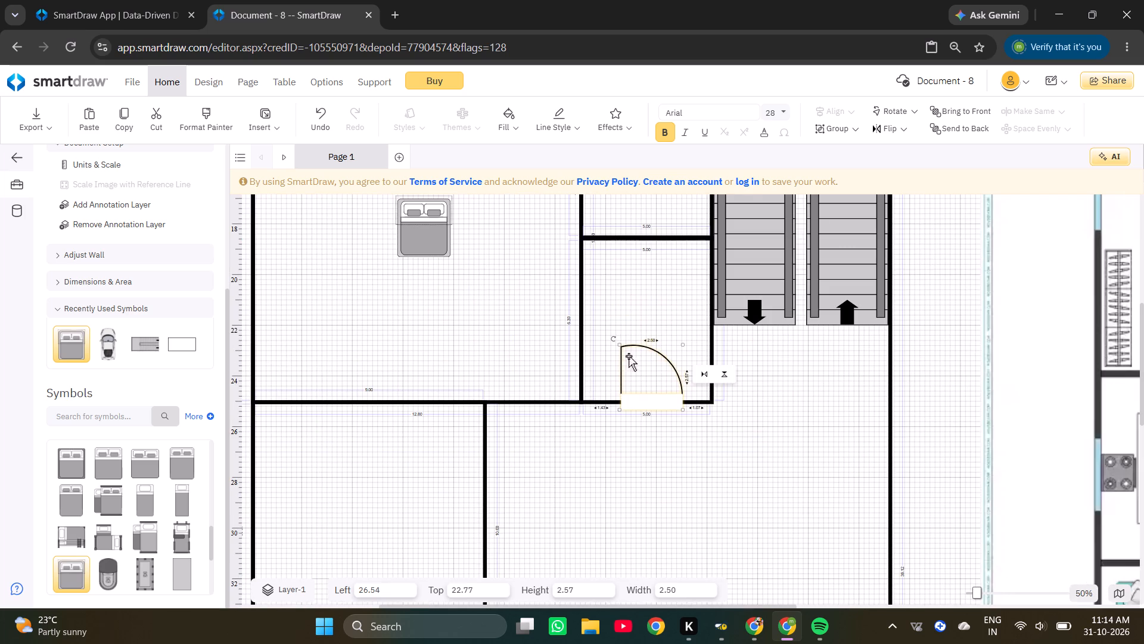
ctrl+scroll(648, 332, down, 1)
ctrl+scroll(649, 336, up, 1)
ctrl+scroll(590, 347, down, 2)
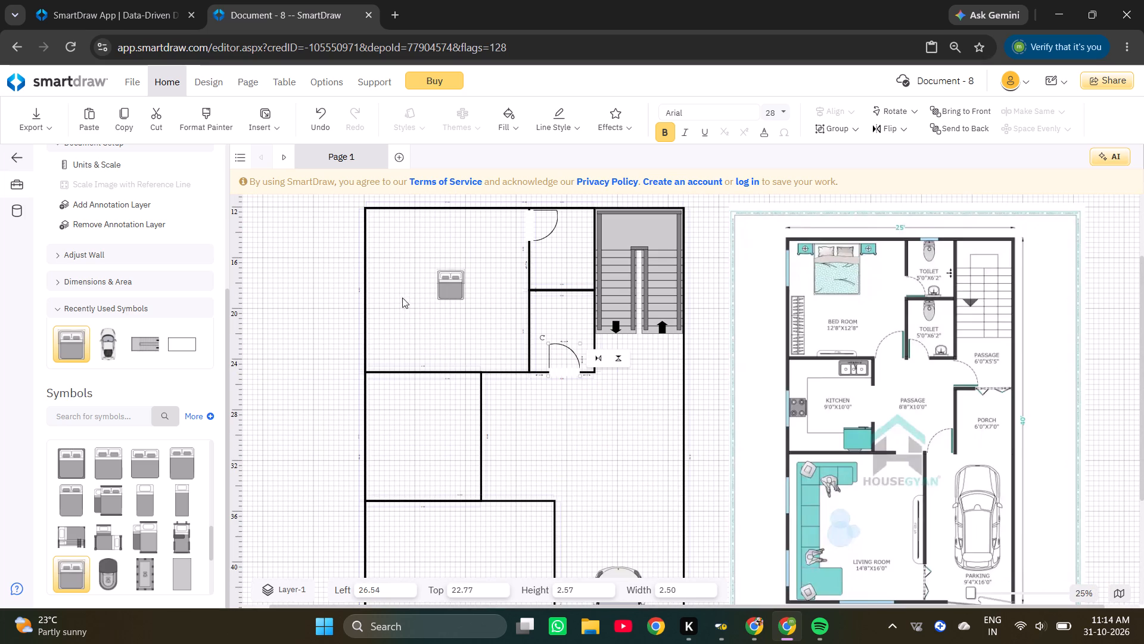
ctrl+scroll(457, 271, up, 4)
click(434, 294)
click(436, 246)
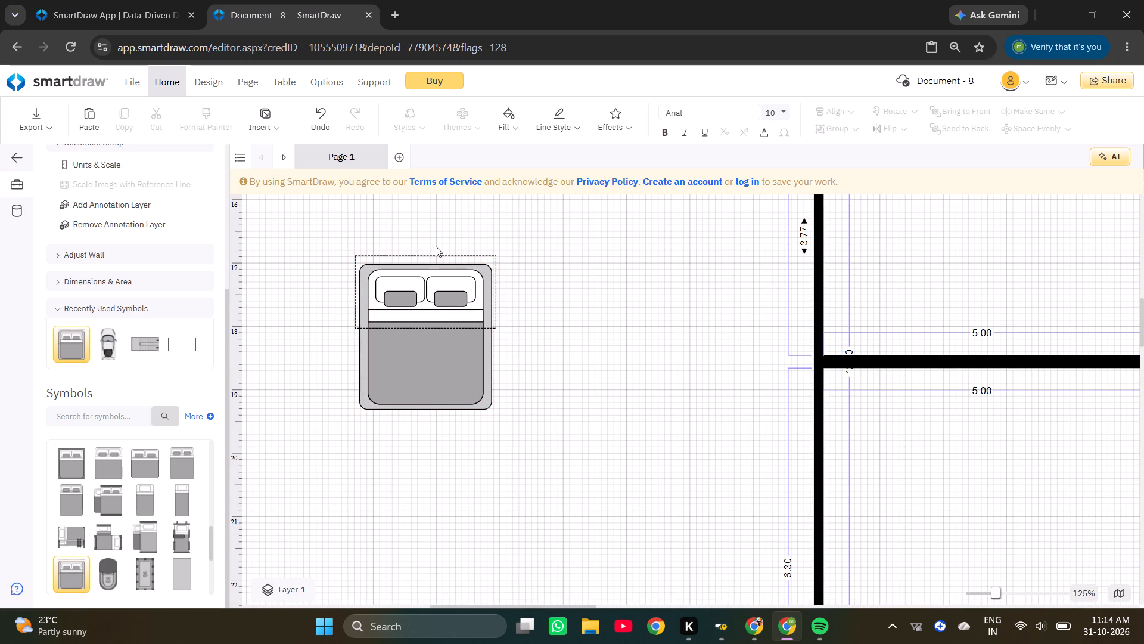
click(429, 302)
click(426, 250)
click(423, 247)
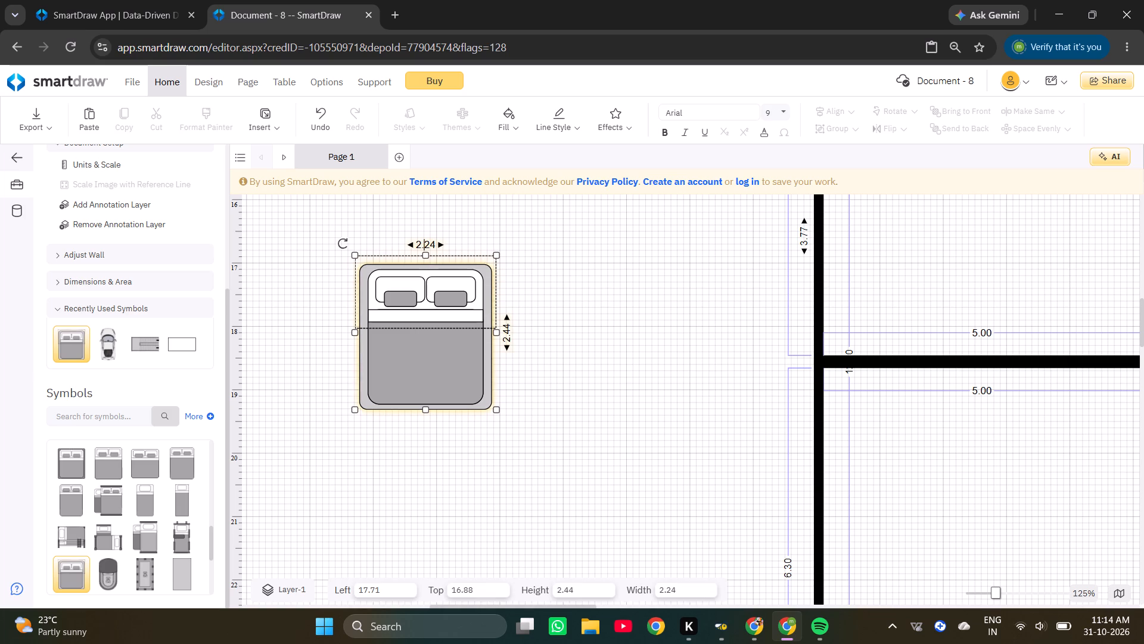
key(Left)
key(Right)
key(Left)
key(BackSpace)
key(5)
key(Return)
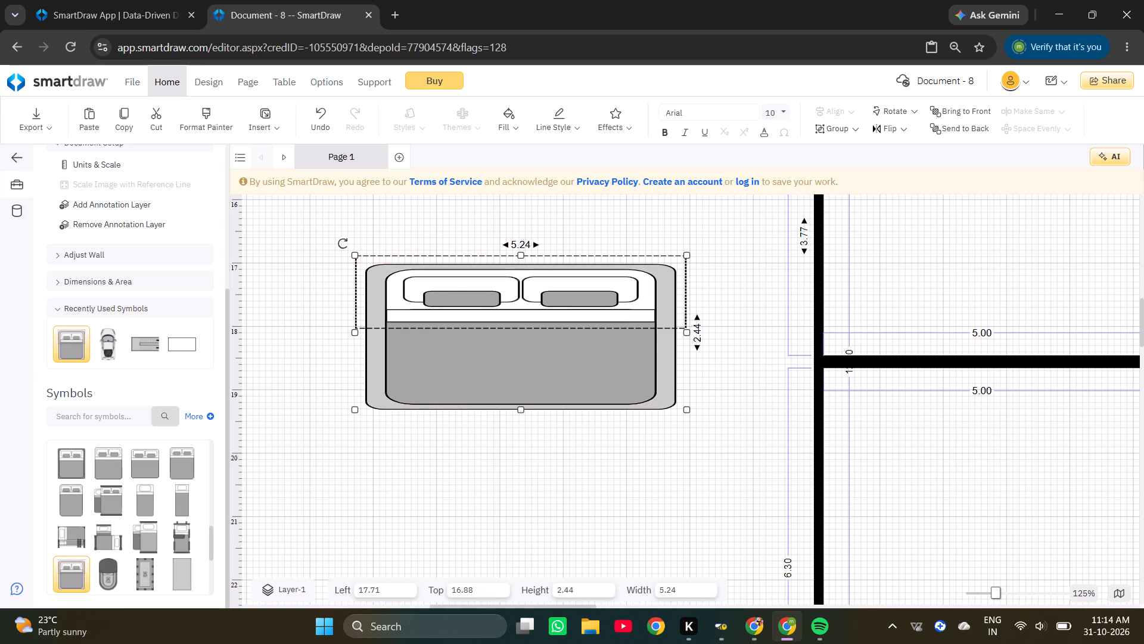
Set the bed symbol's height to 6.44 using the dimension beside it.
click(697, 343)
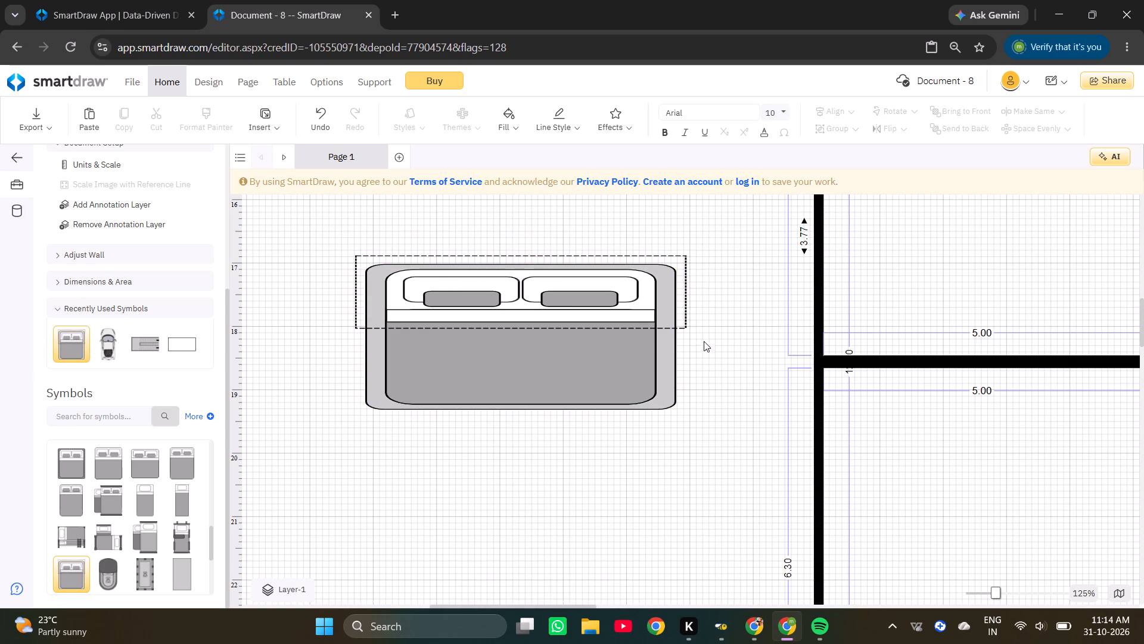
click(664, 306)
click(697, 329)
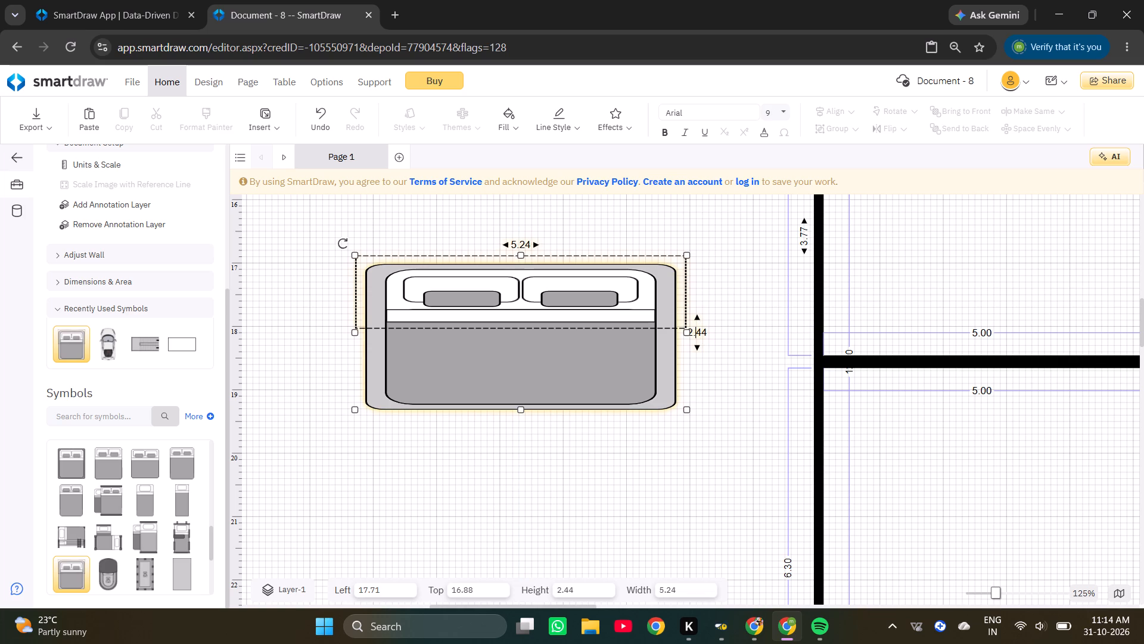
click(695, 334)
key(Left)
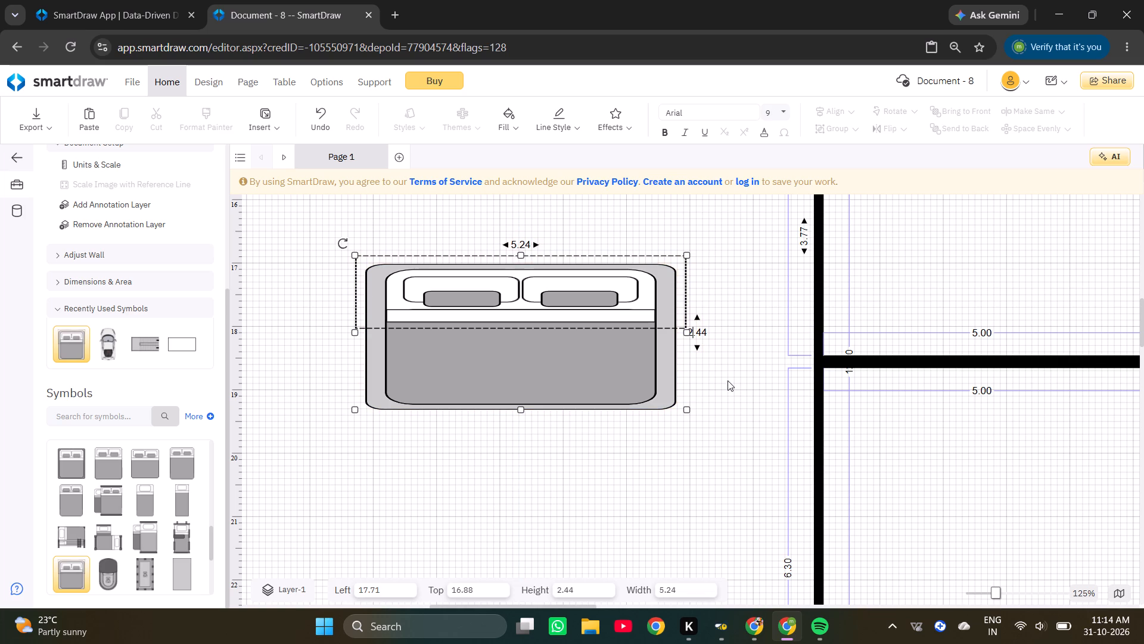
key(BackSpace)
key(6)
key(Return)
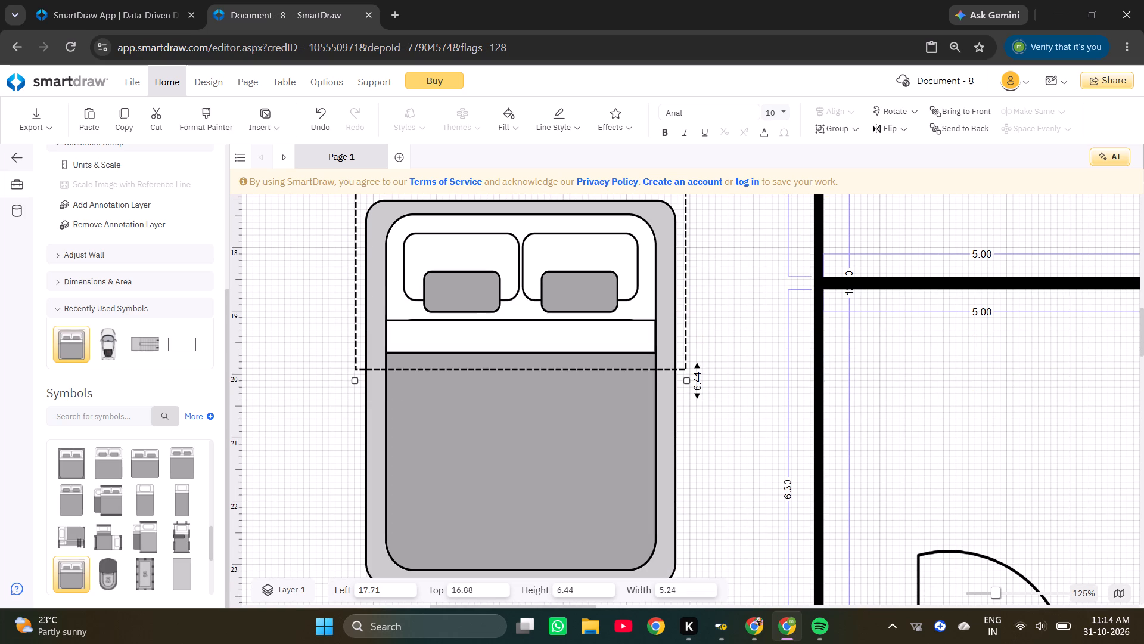
Set the bed symbol's width to 5.50.
ctrl+scroll(723, 349, down, 1)
ctrl+scroll(702, 358, up, 3)
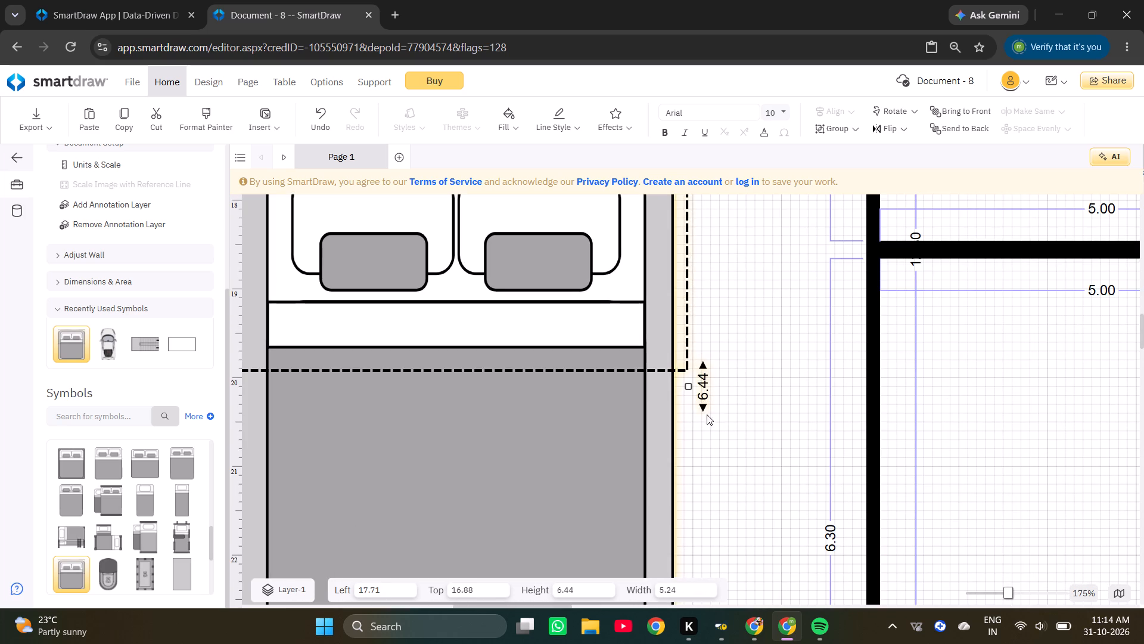
ctrl+scroll(640, 376, down, 6)
ctrl+scroll(508, 335, up, 4)
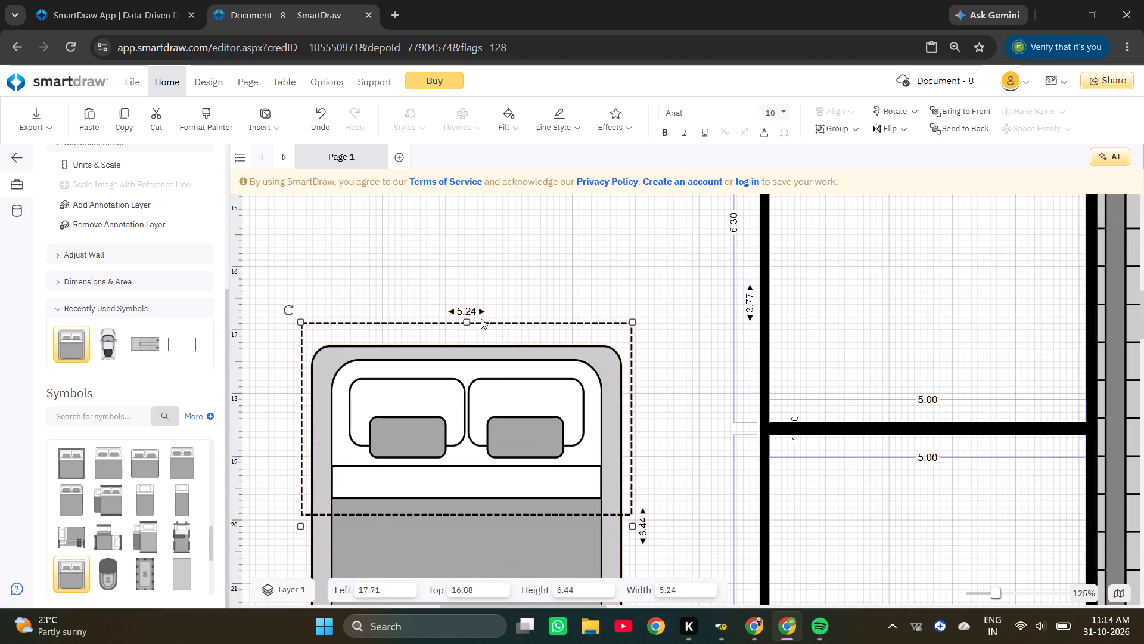
drag(467, 311, 481, 315)
click(473, 308)
key(Right)
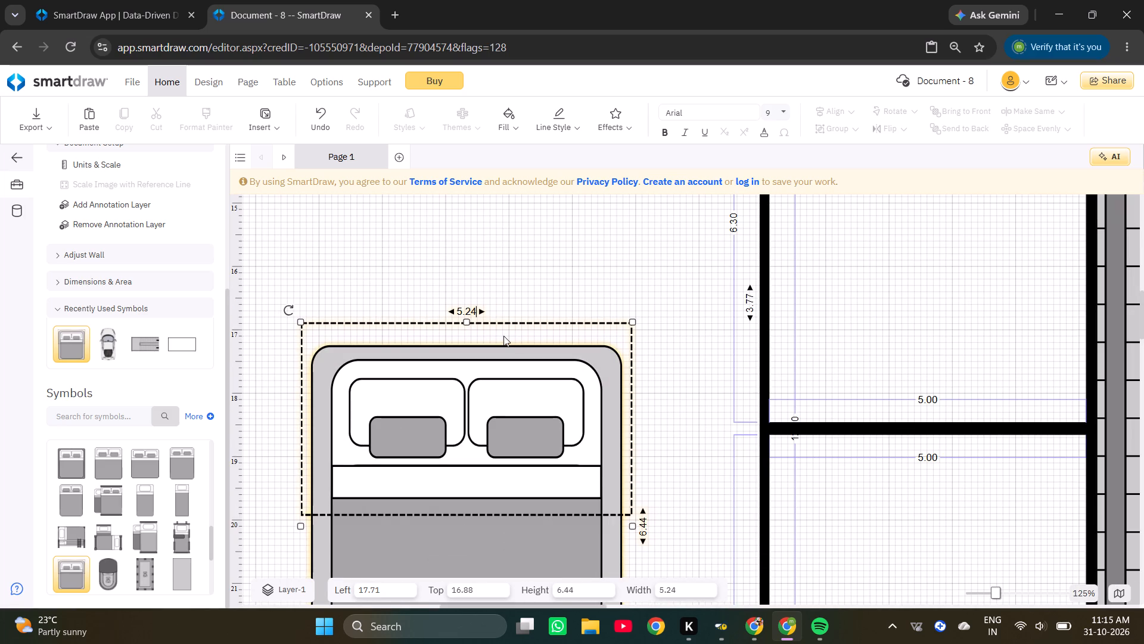
key(BackSpace)
key(BackSpace)
text(50)
key(Return)
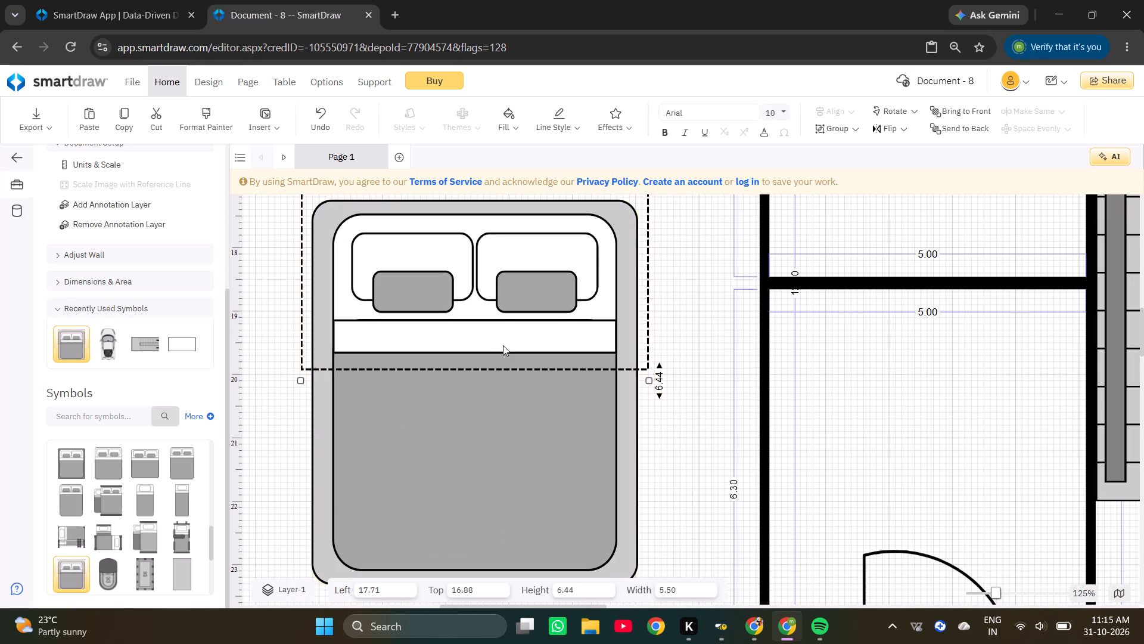
Move the bed up against the bedroom's top wall, headboard first, at about left 15.31 and top 12.47.
ctrl+scroll(520, 250, down, 6)
scroll(509, 287, up, 2)
drag(496, 415, 457, 369)
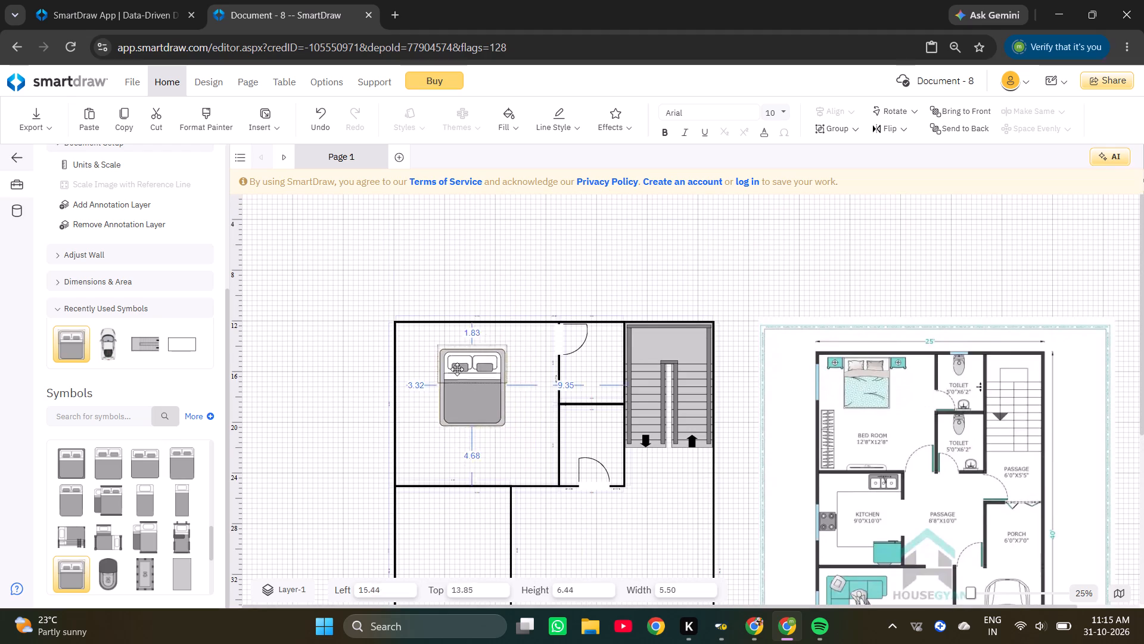
drag(457, 369, 467, 359)
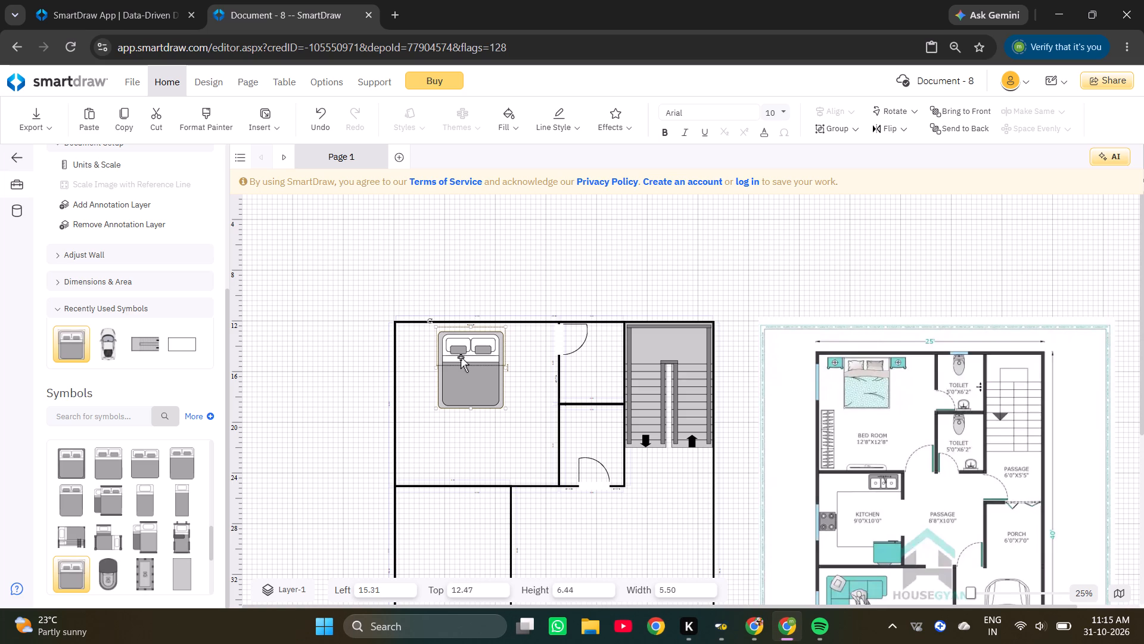
ctrl+scroll(574, 392, down, 3)
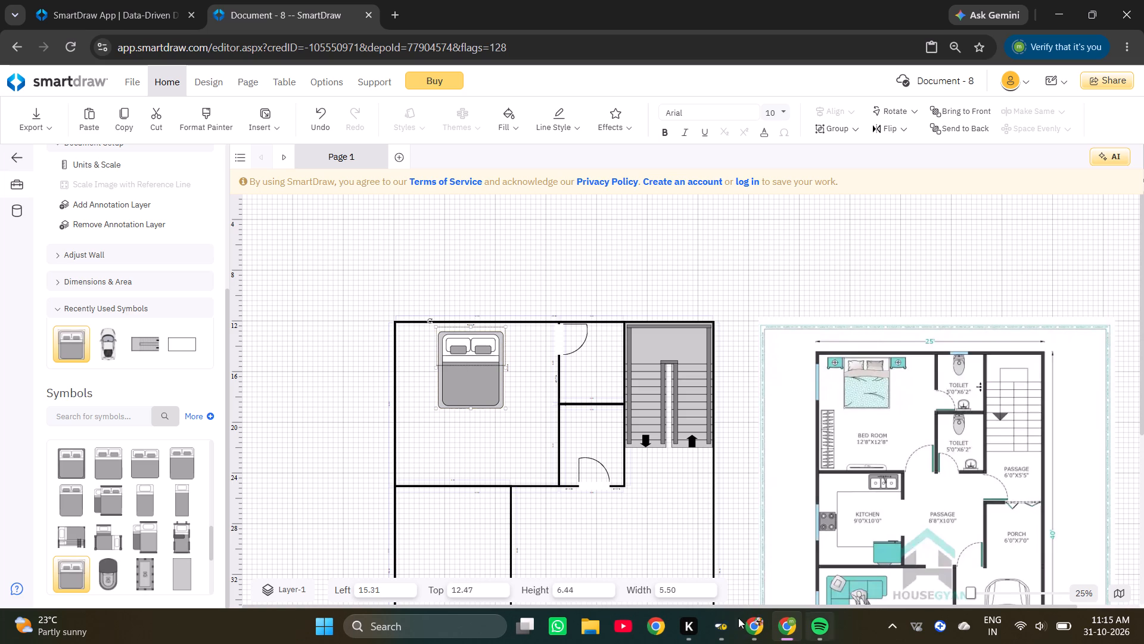
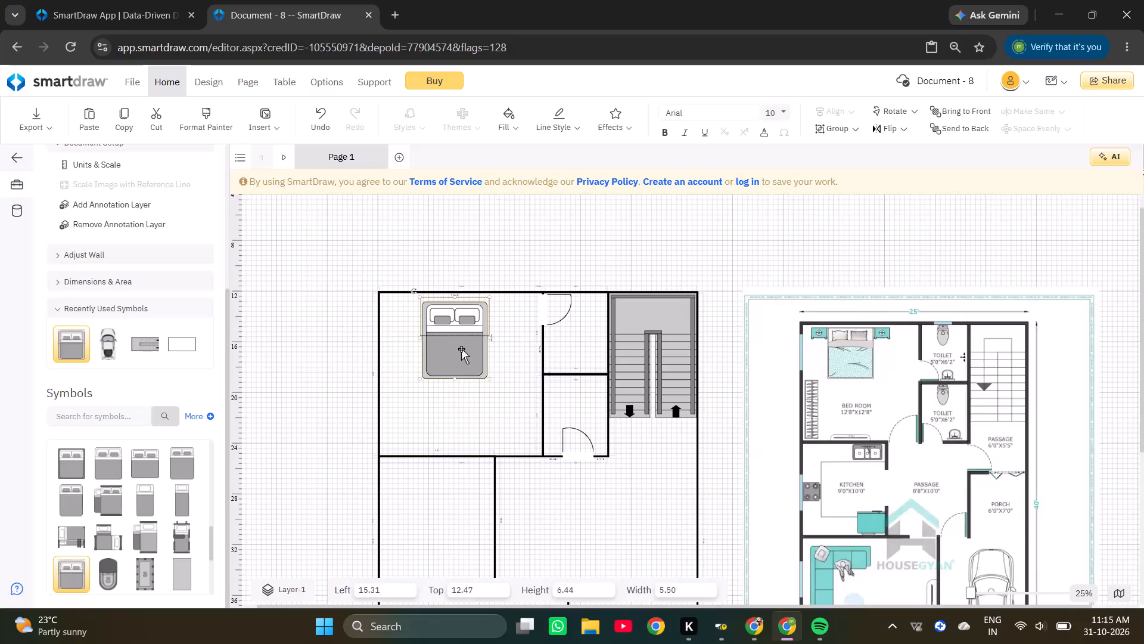
Nudge the bed sideways to a left position of about 15.81, centring it between the bedroom's side walls.
click(461, 349)
double_click(461, 349)
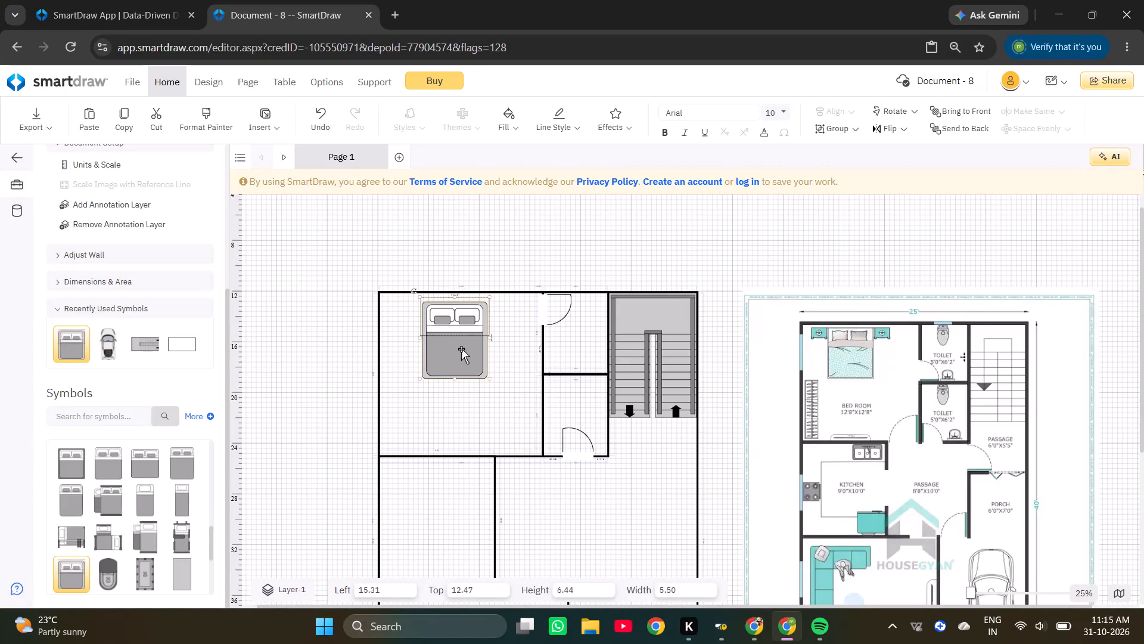
key(Right)
key(Right)
key(Right)
key(Right)
key(Right)
key(Right)
key(Right)
key(Right)
key(Right)
key(Right)
key(Right)
key(Right)
key(Right)
key(Right)
key(Right)
key(Right)
triple_click(462, 348)
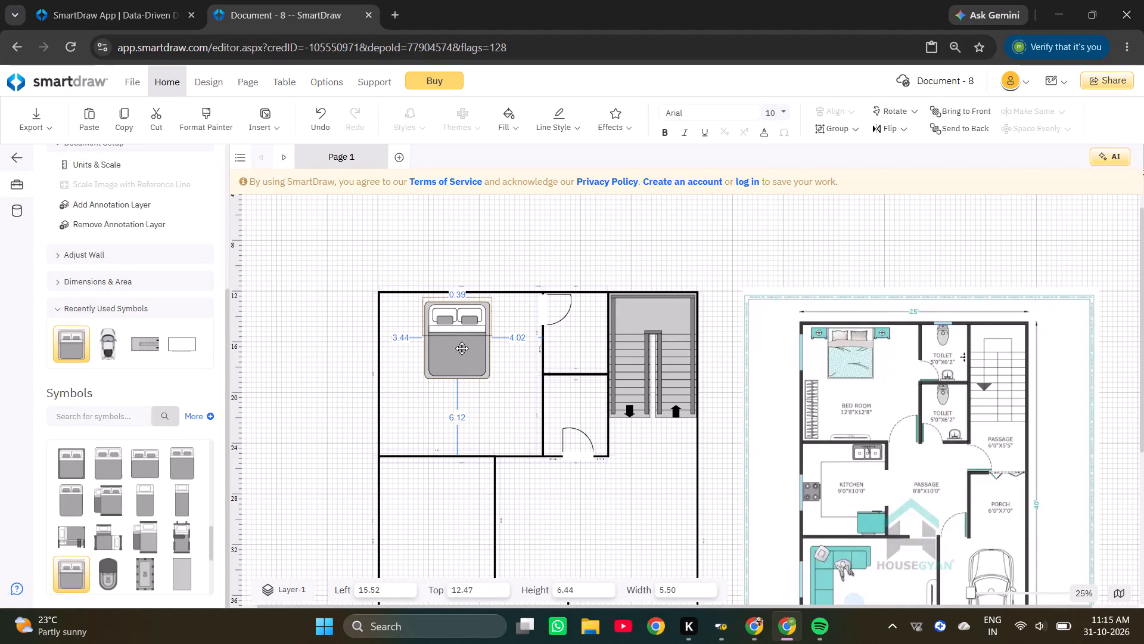
key(Right)
key(Right)
key(Right)
key(Right)
key(Right)
key(Right)
key(Right)
key(Right)
key(Right)
key(Right)
key(Right)
key(Right)
key(Right)
key(Right)
key(Right)
key(Right)
key(Right)
key(Right)
key(Right)
key(Right)
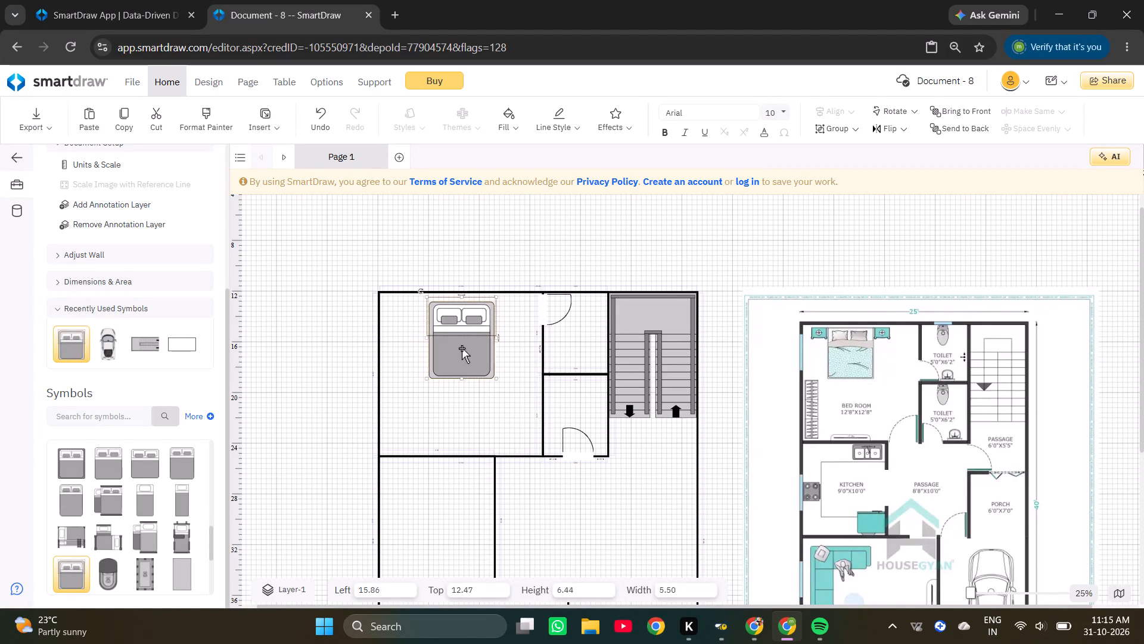
click(462, 348)
key(Right)
click(462, 348)
key(Left)
key(Left)
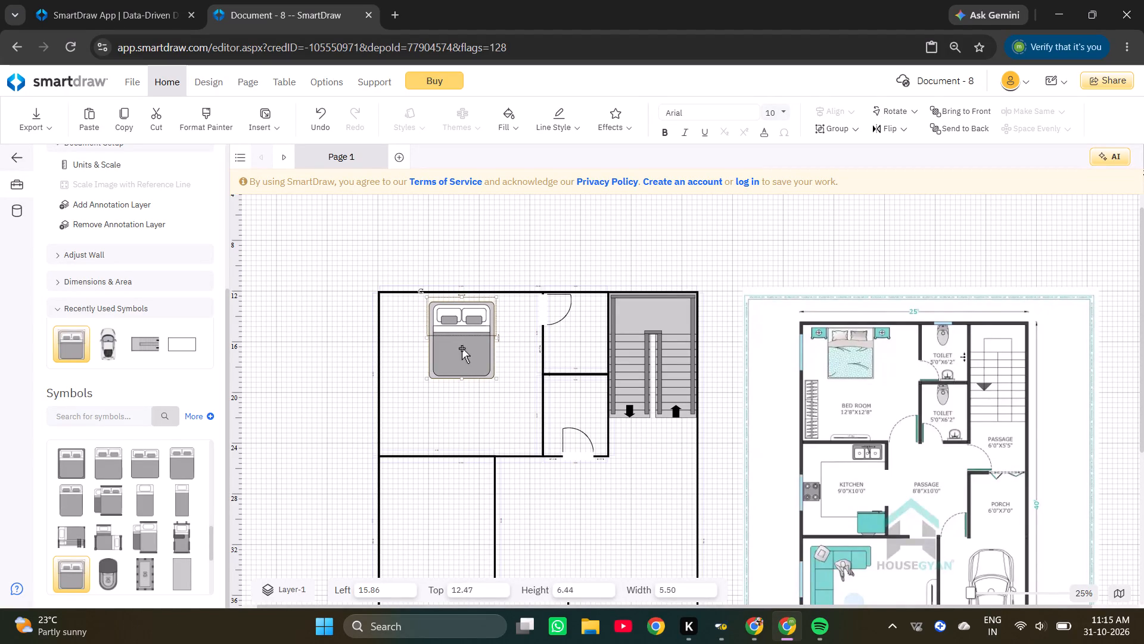
key(Left)
key(Left)
Nudge the bed up to a top position of about 12.08 so its headboard meets the bedroom's top wall.
click(462, 348)
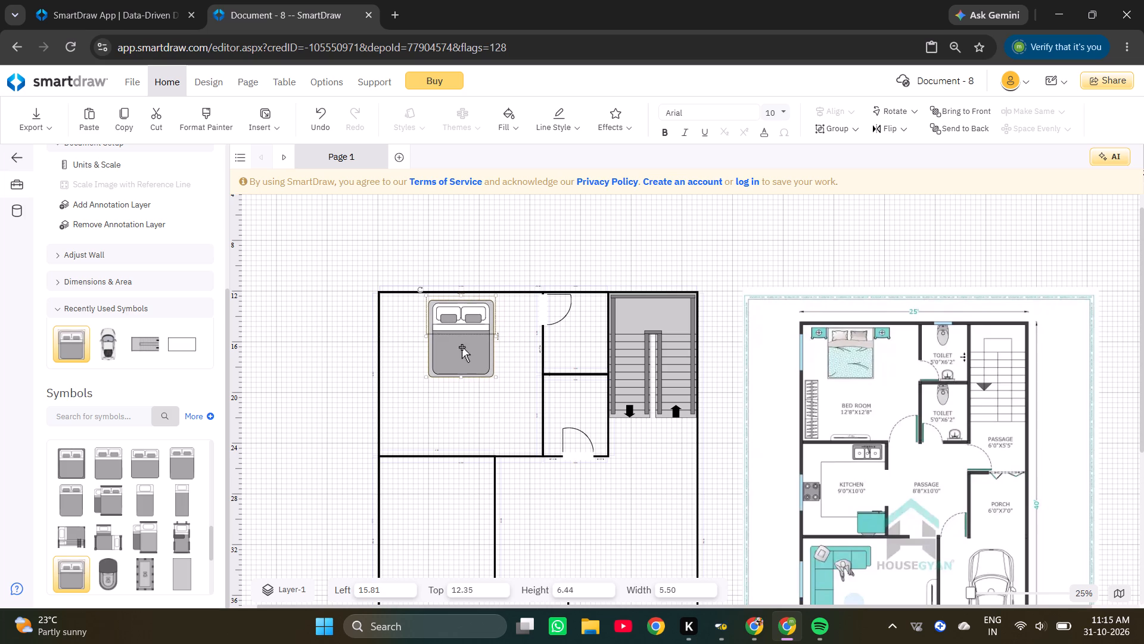
key(Up)
key(Up)
key(Up)
key(Up)
key(Up)
key(Up)
key(Up)
key(Up)
key(Up)
key(Up)
double_click(462, 346)
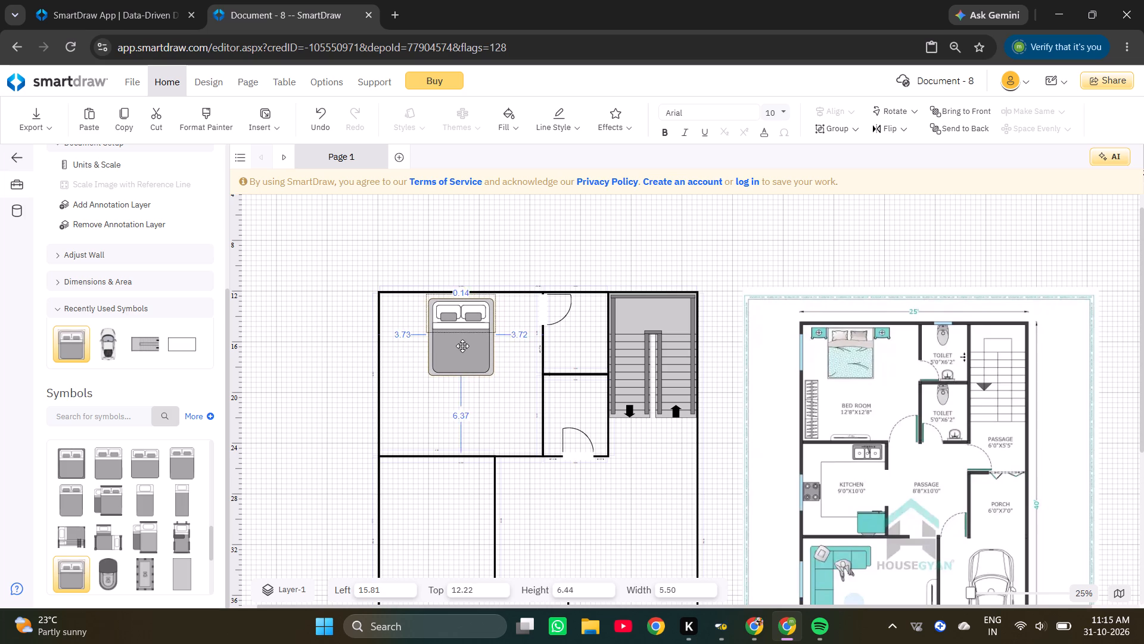
key(Up)
key(Up)
key(Up)
click(462, 346)
key(Up)
key(Up)
key(Up)
click(462, 345)
key(Up)
click(462, 345)
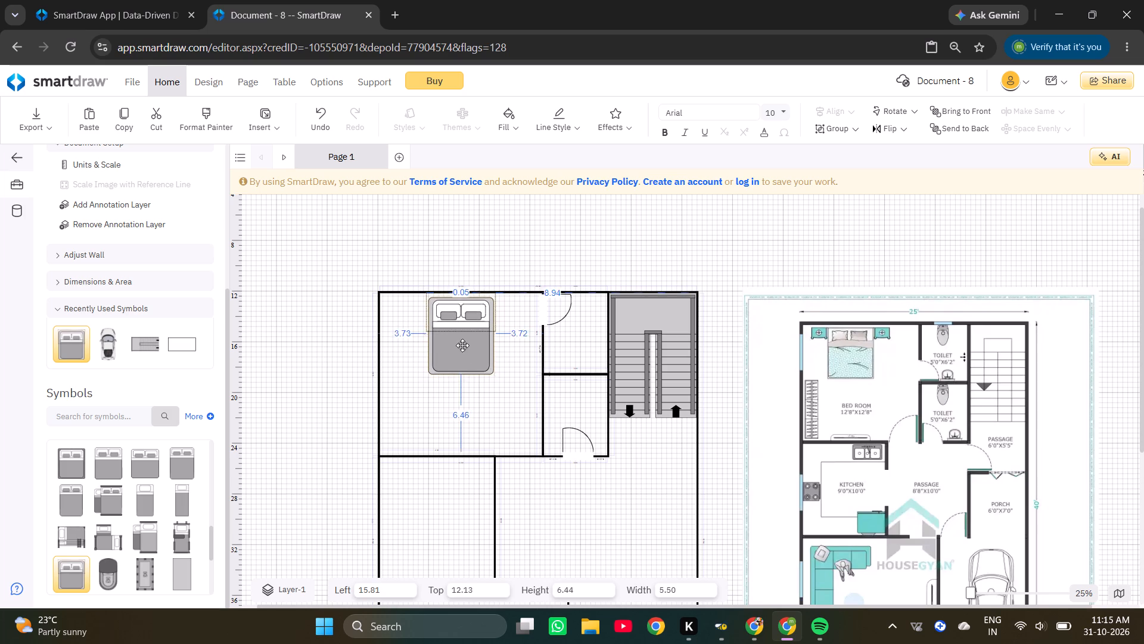
key(Up)
key(Up)
key(Up)
click(462, 345)
key(Up)
click(462, 345)
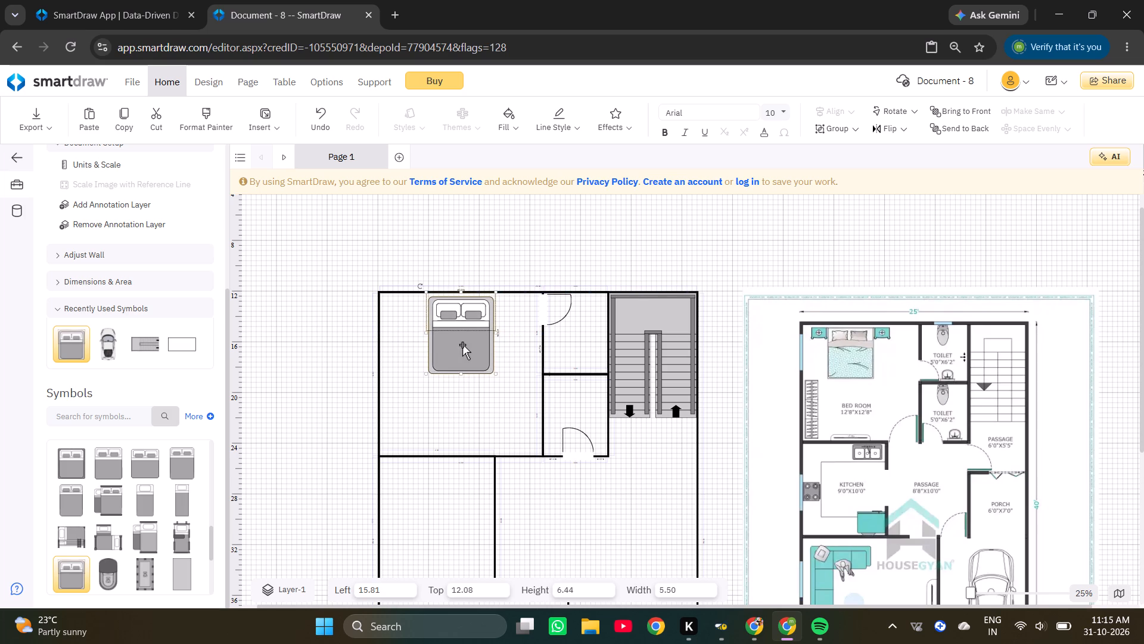
click(429, 360)
Examine the kitchen, living room and parking areas of the reference plan against the drawn floor plan.
scroll(477, 391, down, 2)
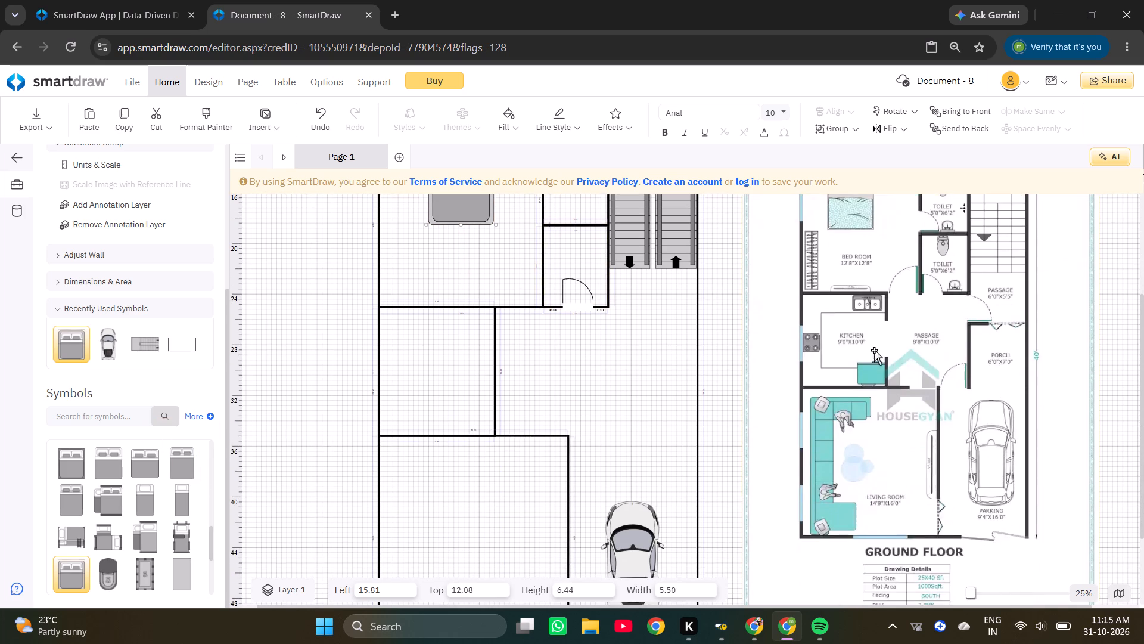
scroll(856, 452, down, 2)
scroll(866, 419, up, 2)
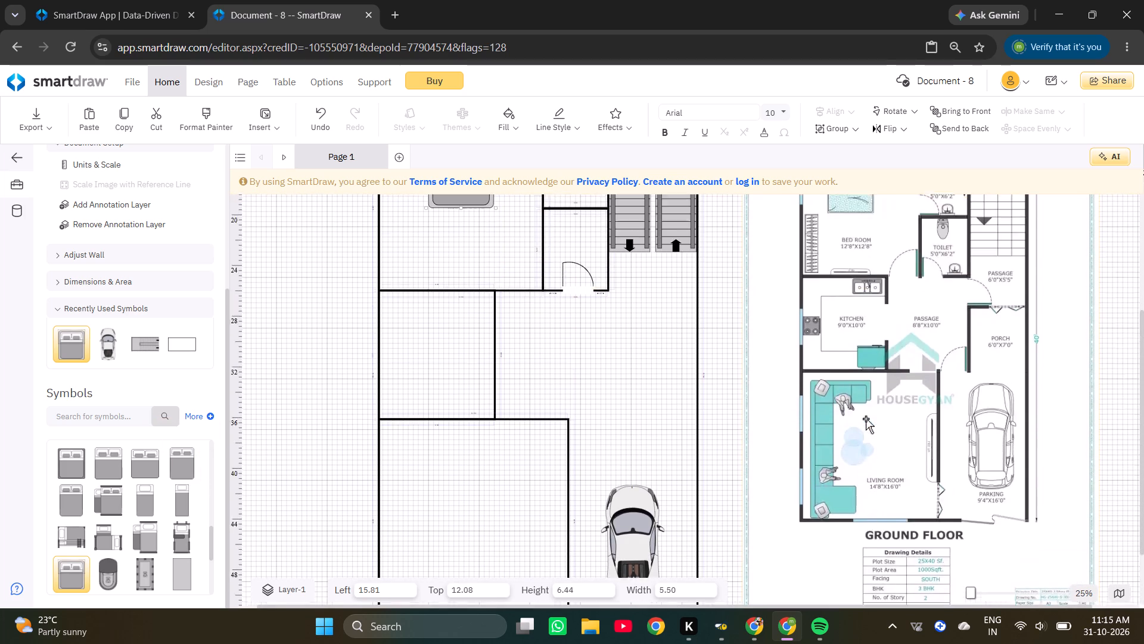
scroll(866, 419, down, 2)
scroll(866, 419, up, 2)
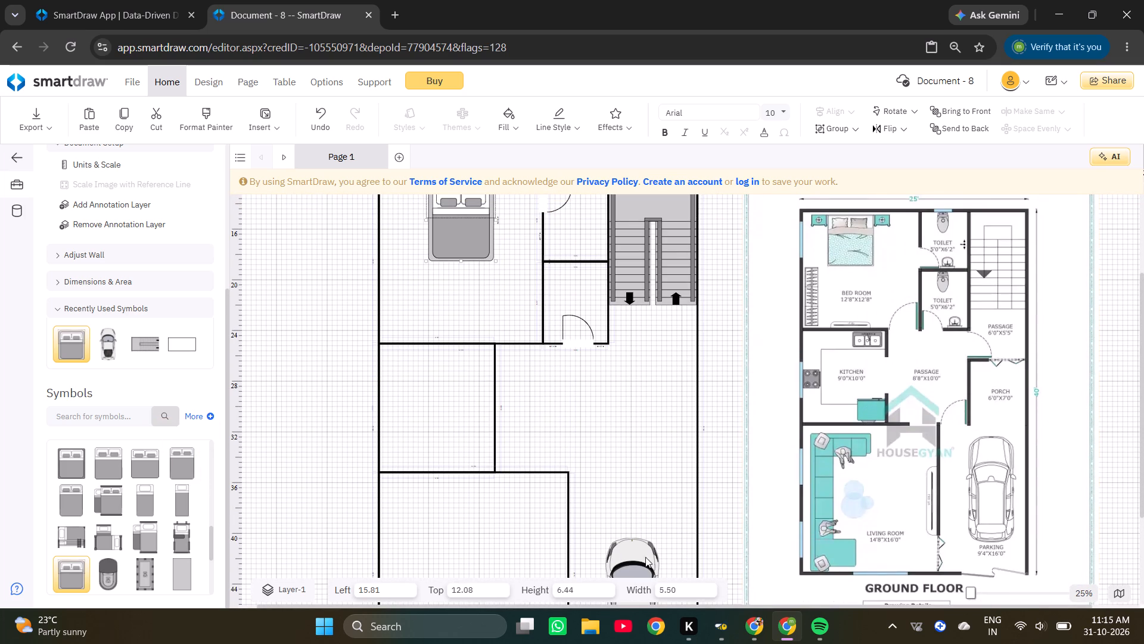
click(449, 544)
scroll(449, 506, down, 3)
Browse the symbol library, collapsing the Beds category and looking through Bathtubs & Showers.
click(122, 417)
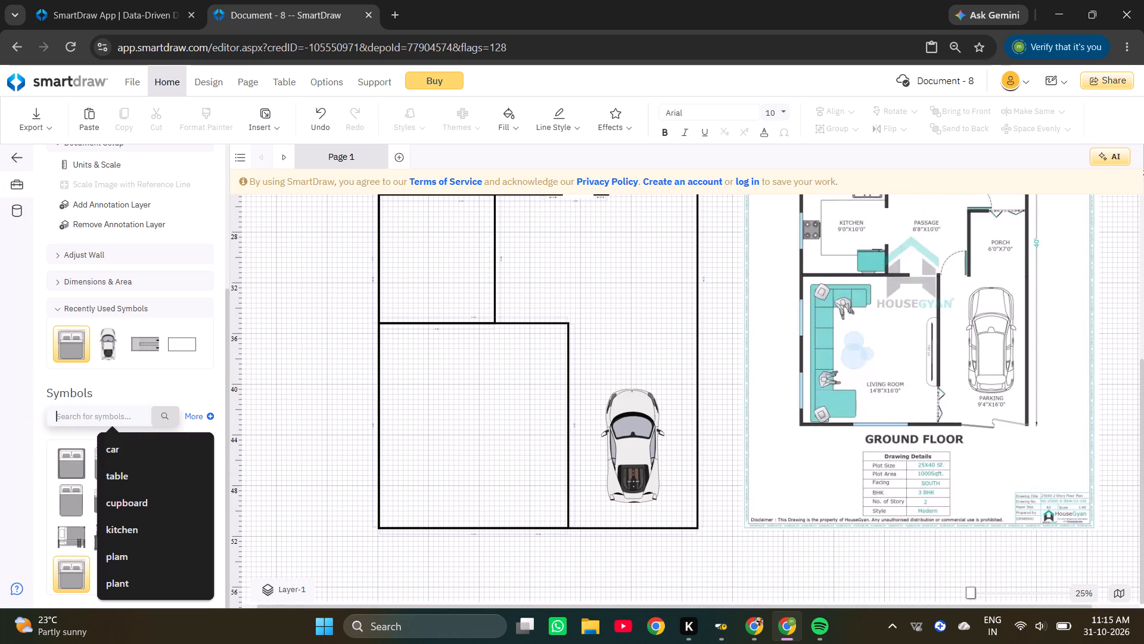
click(305, 385)
scroll(42, 488, up, 2)
scroll(145, 457, down, 6)
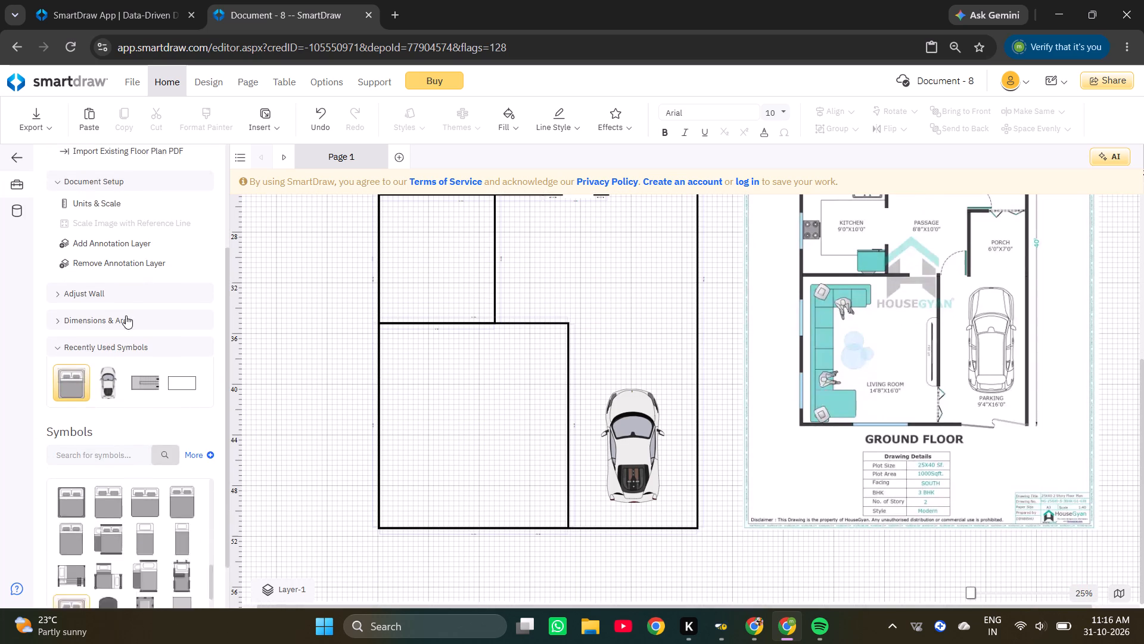
scroll(79, 493, up, 1)
click(69, 509)
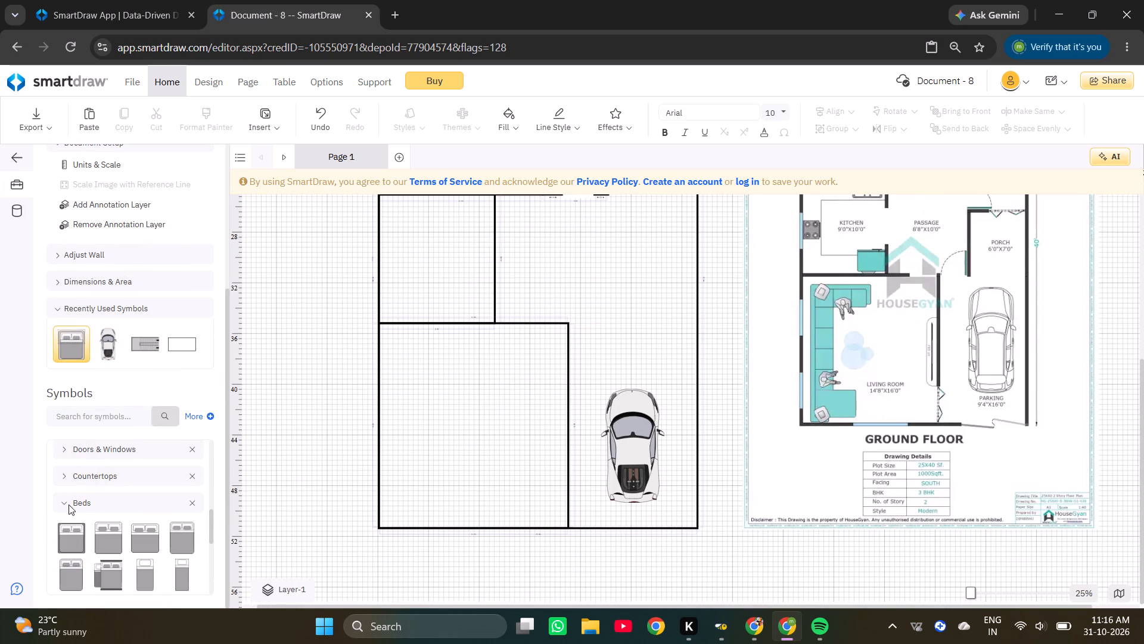
click(69, 504)
click(67, 501)
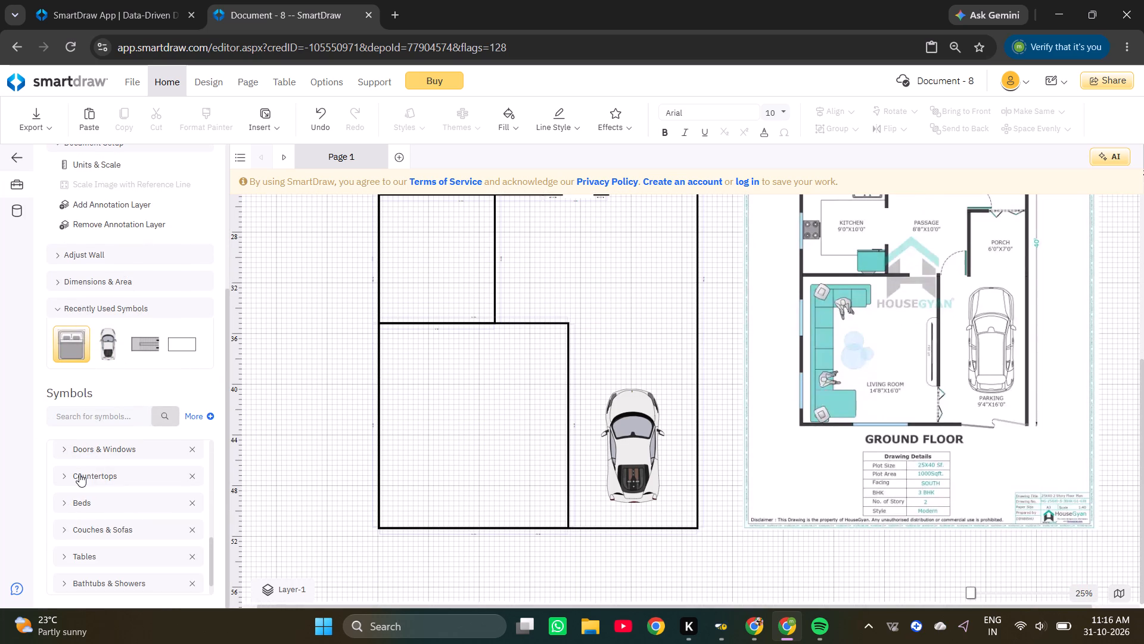
click(79, 473)
click(79, 473)
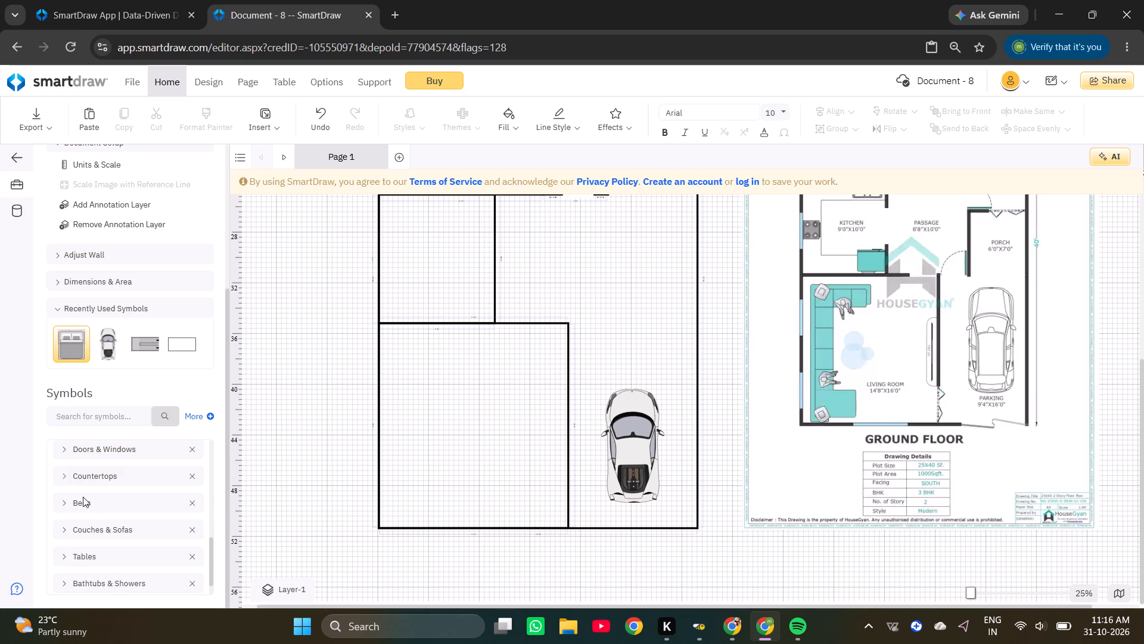
click(108, 584)
scroll(128, 527, down, 3)
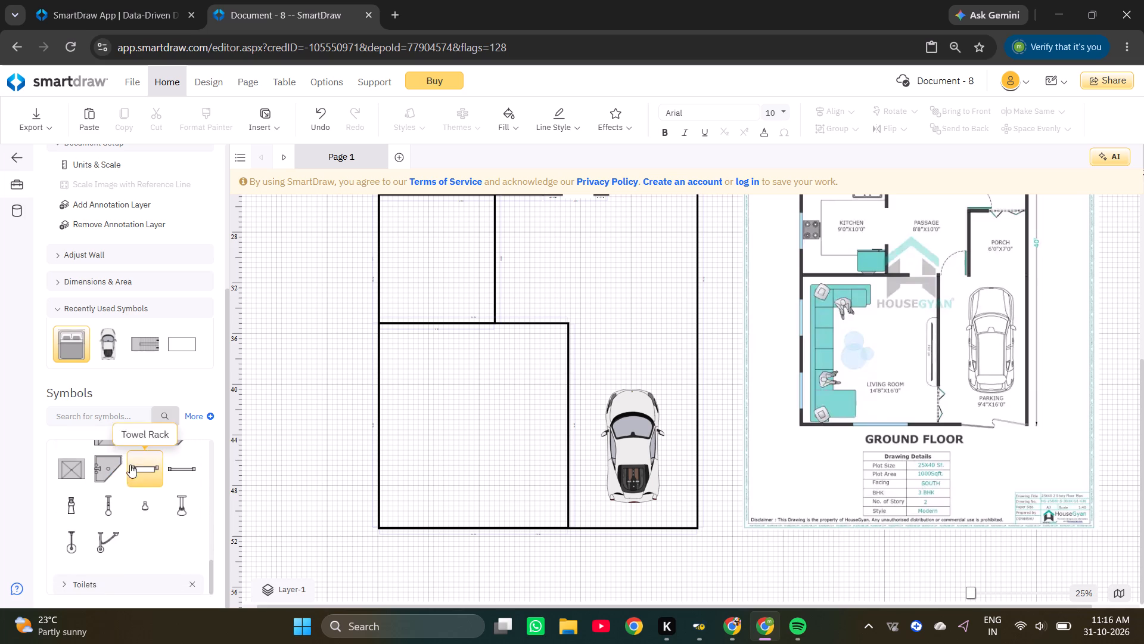
scroll(146, 518, up, 1)
scroll(88, 500, up, 2)
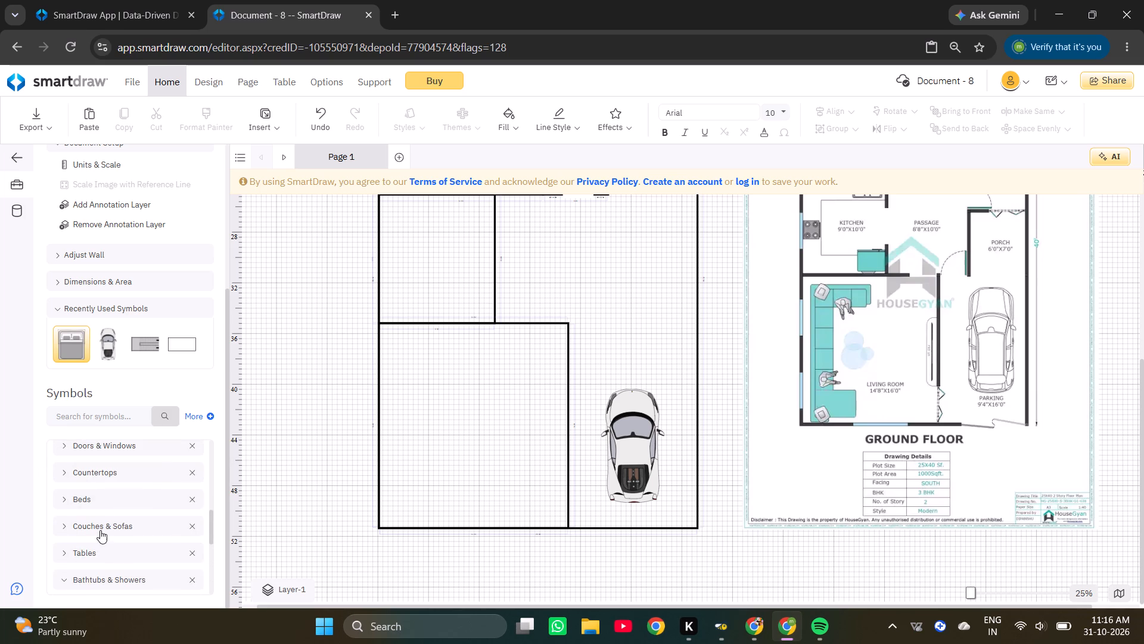
click(77, 589)
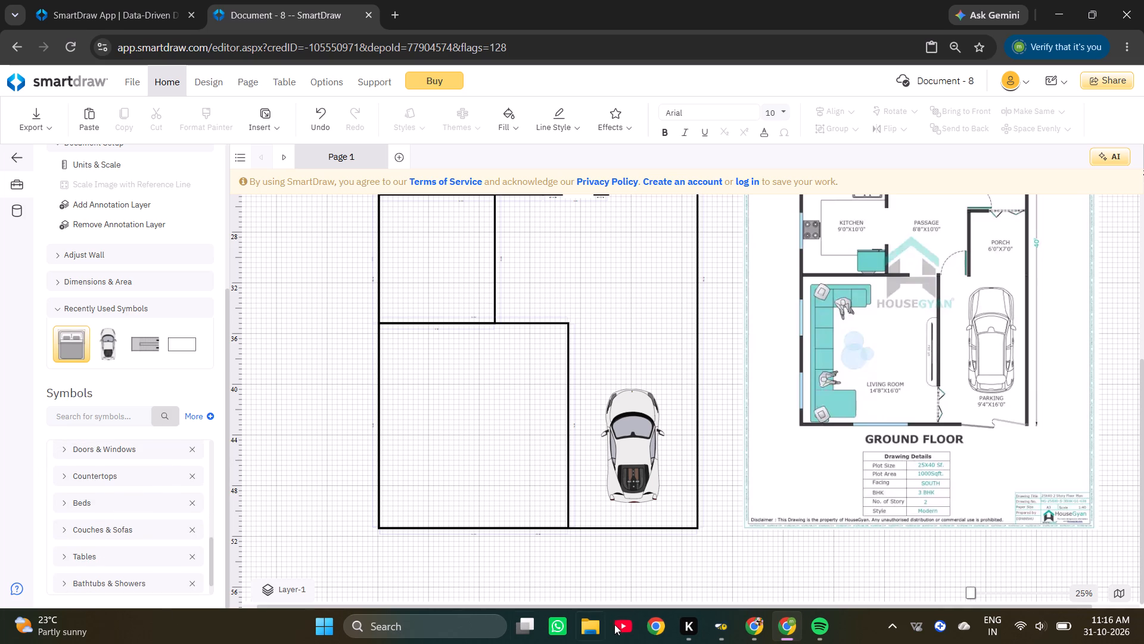
Switch to Honeygain, try to refresh its device overview, and return to the SmartDraw floor plan.
click(717, 632)
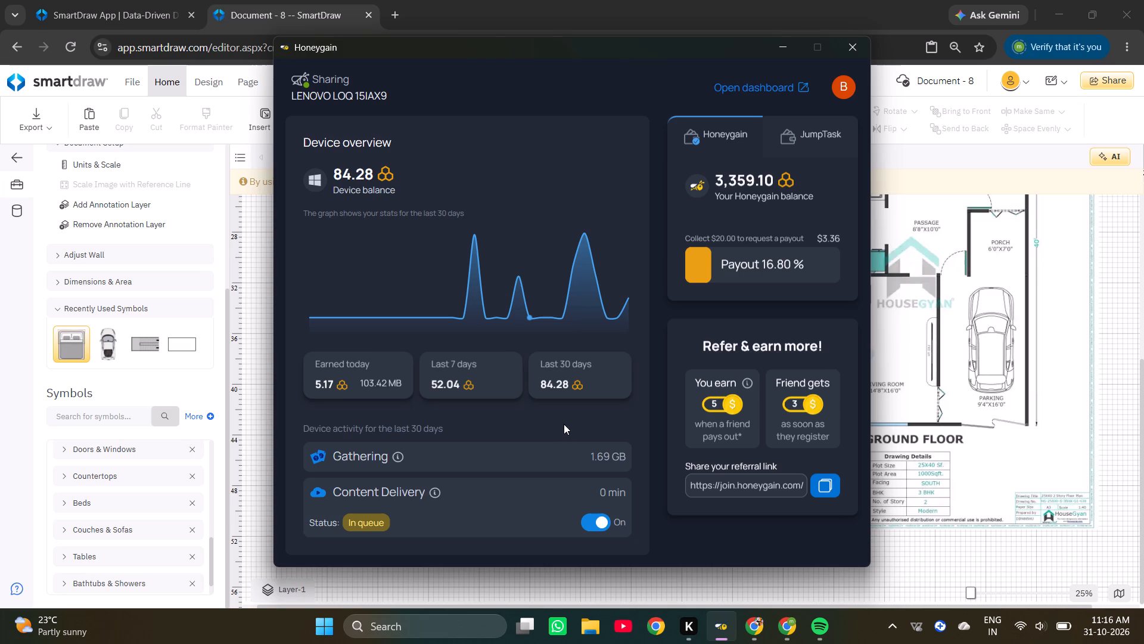
click(458, 230)
key(F5)
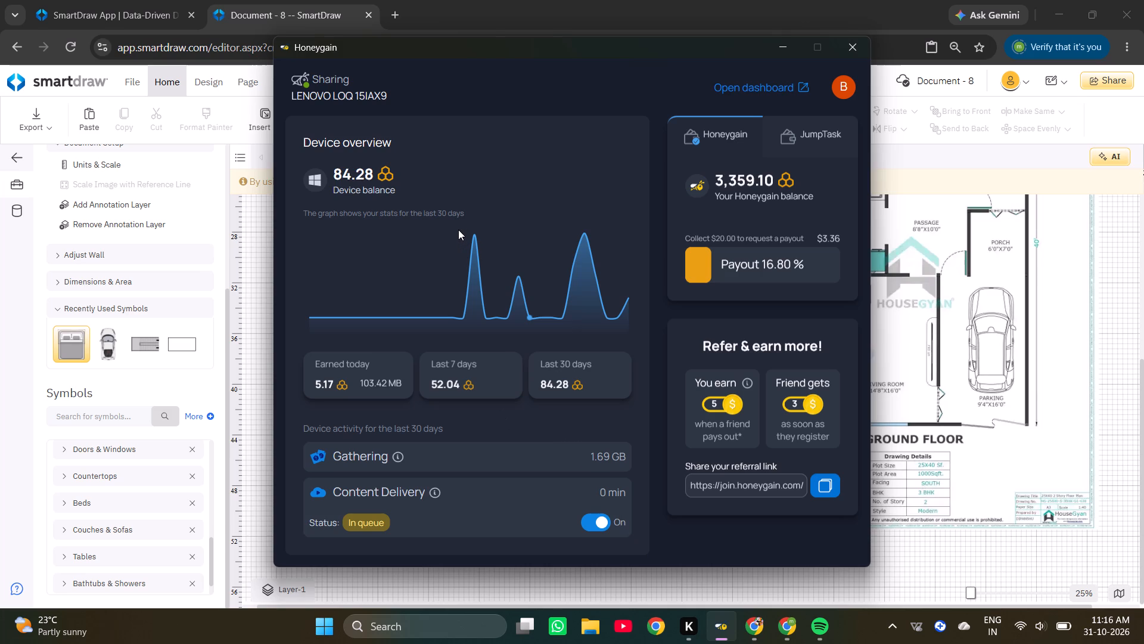
triple_click(458, 230)
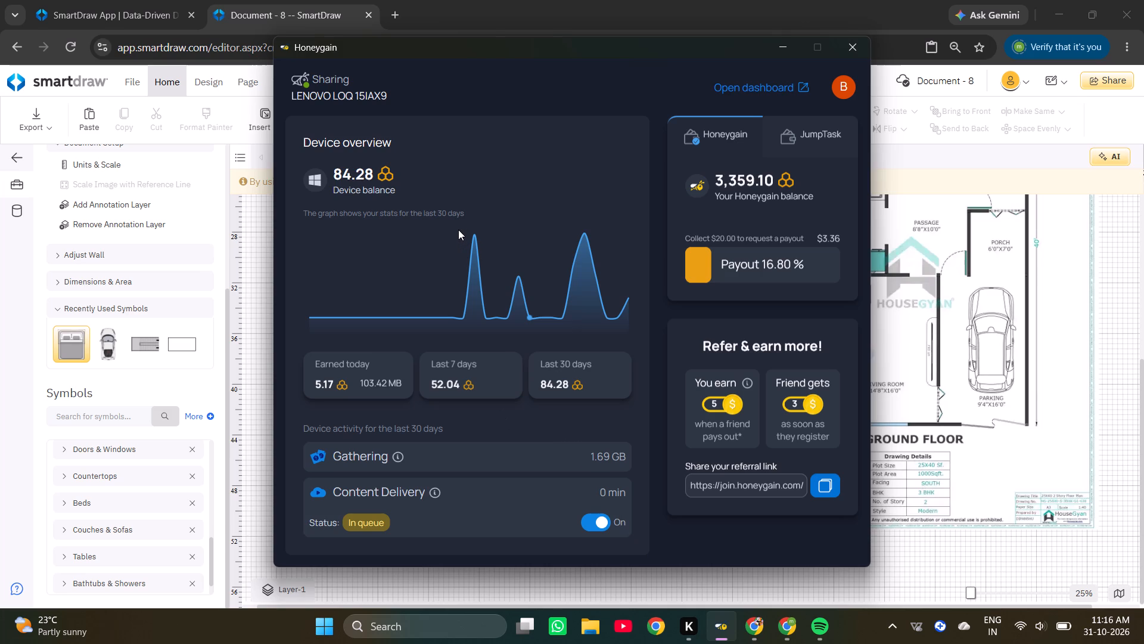
click(458, 230)
key(F5)
key(F5)
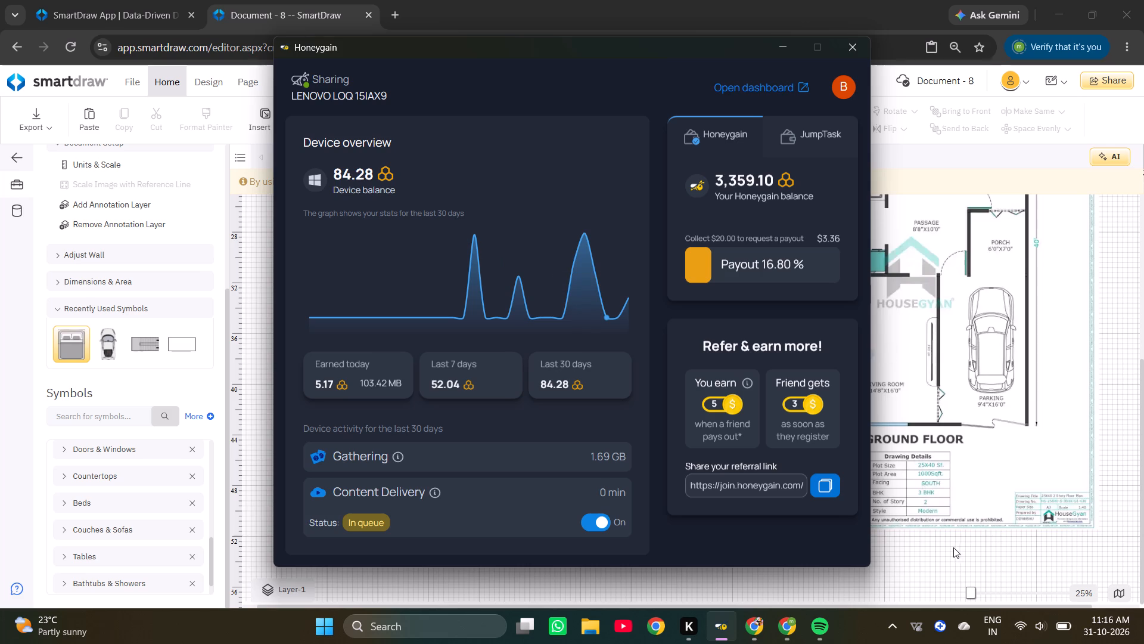
click(946, 547)
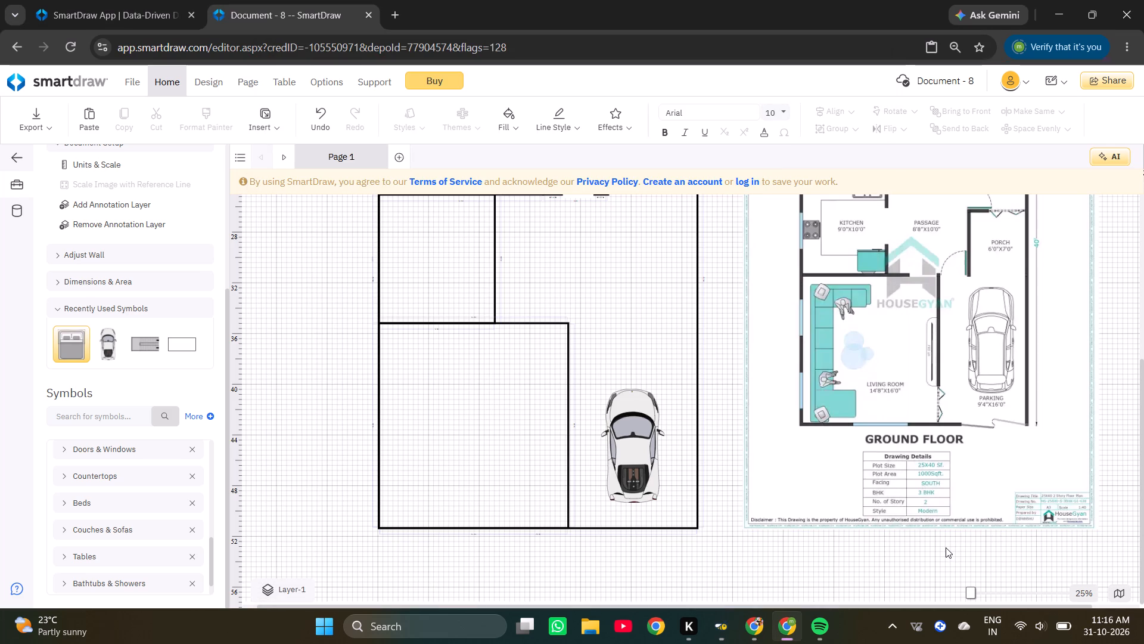
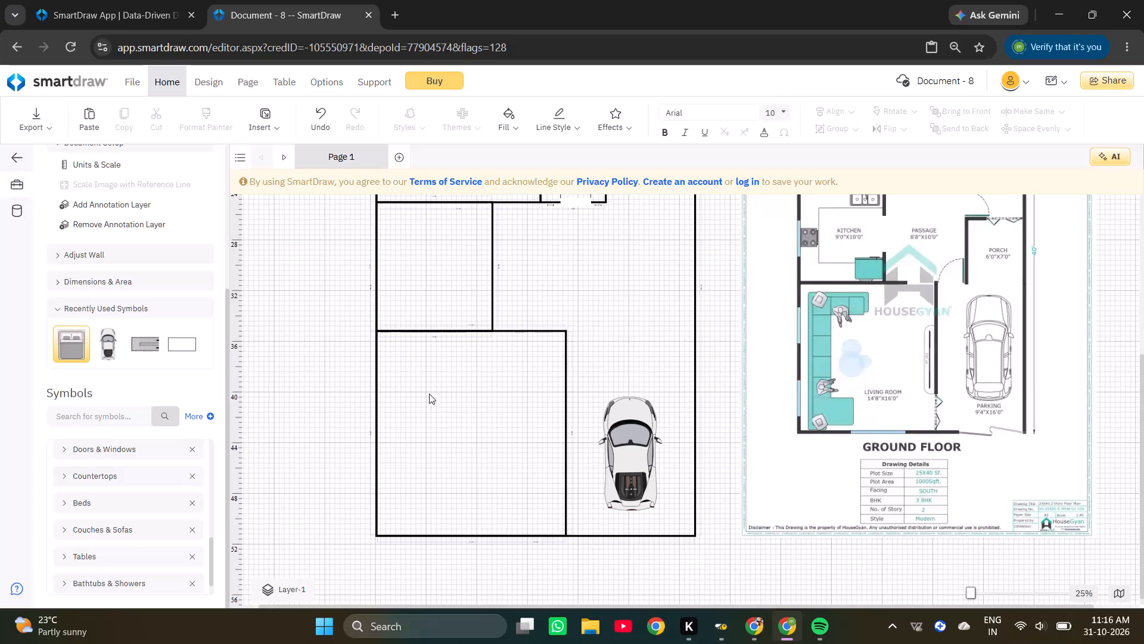
Collapse the Room Outlines category in the symbol library.
scroll(424, 394, up, 3)
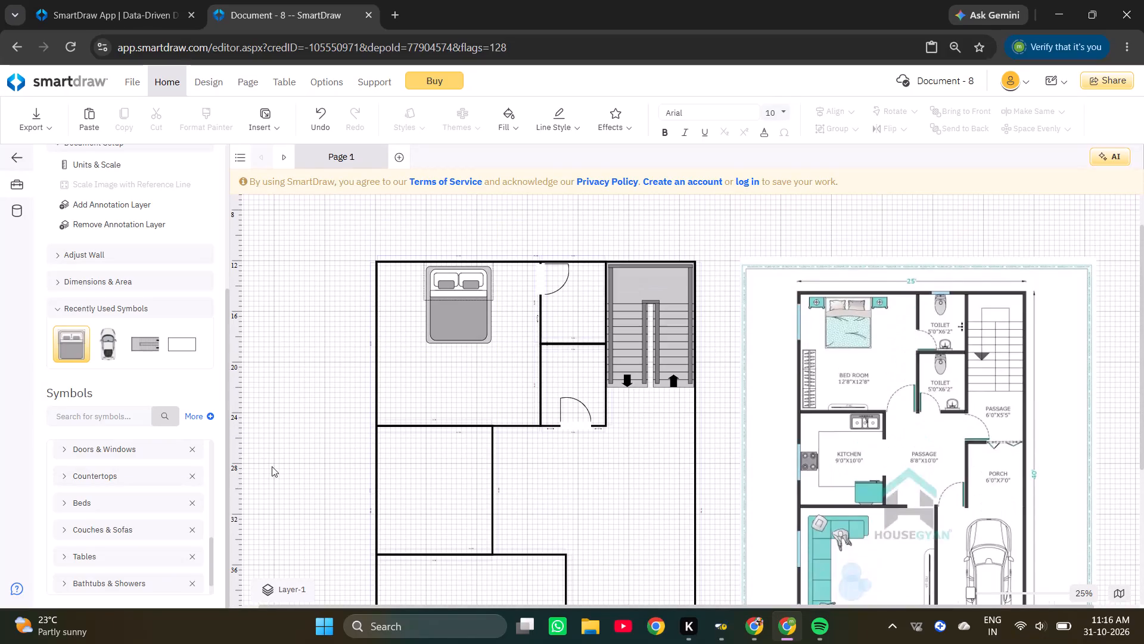
scroll(119, 510, down, 2)
click(116, 561)
click(116, 561)
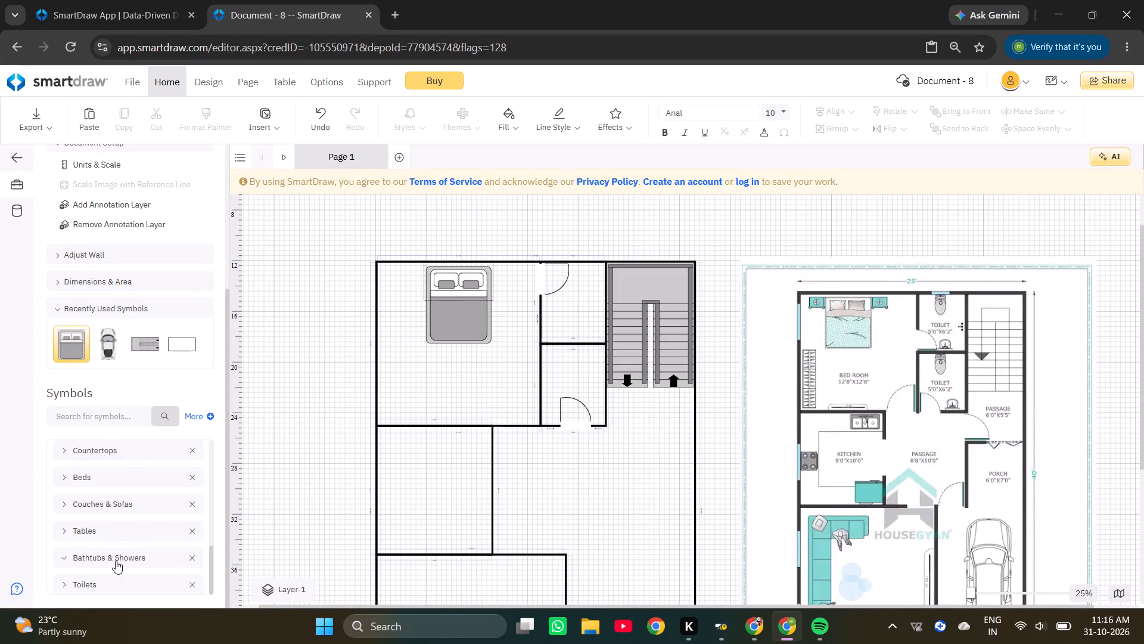
scroll(114, 550, up, 5)
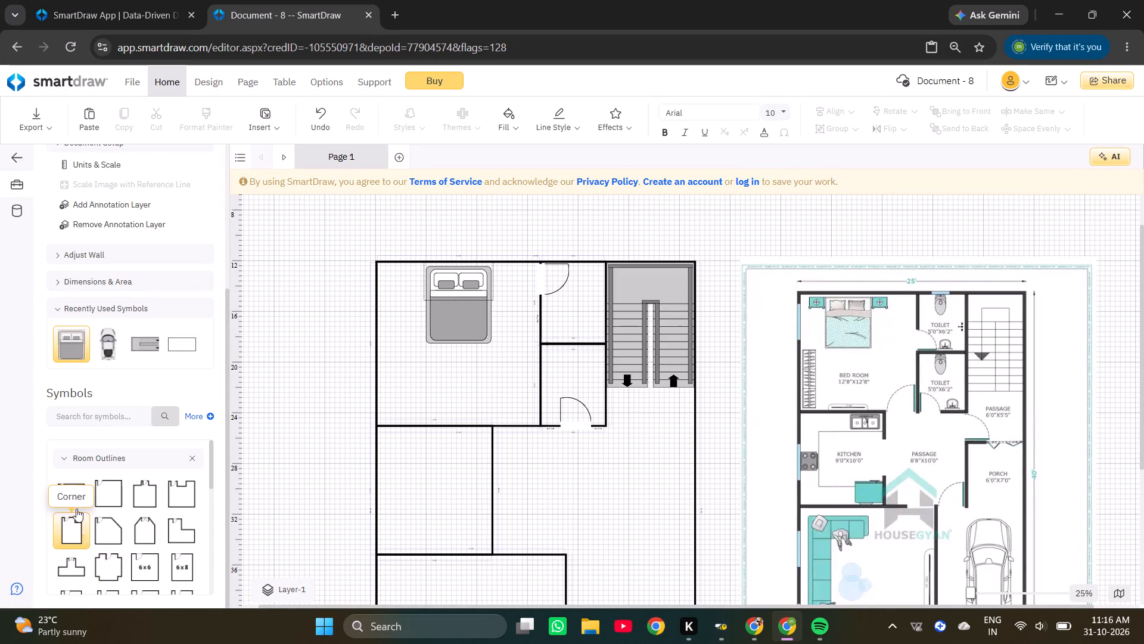
click(66, 463)
click(63, 456)
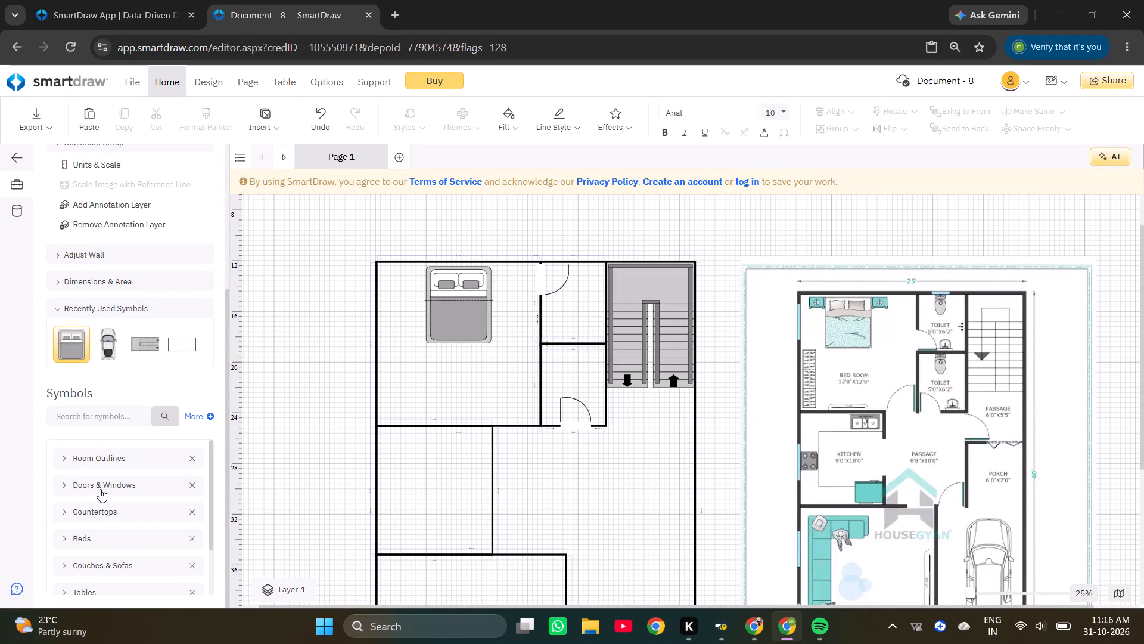
Add a Sectional Sofa with Arms from Couches & Sofas and place it in the upper part of the living room.
scroll(100, 503, down, 1)
click(100, 503)
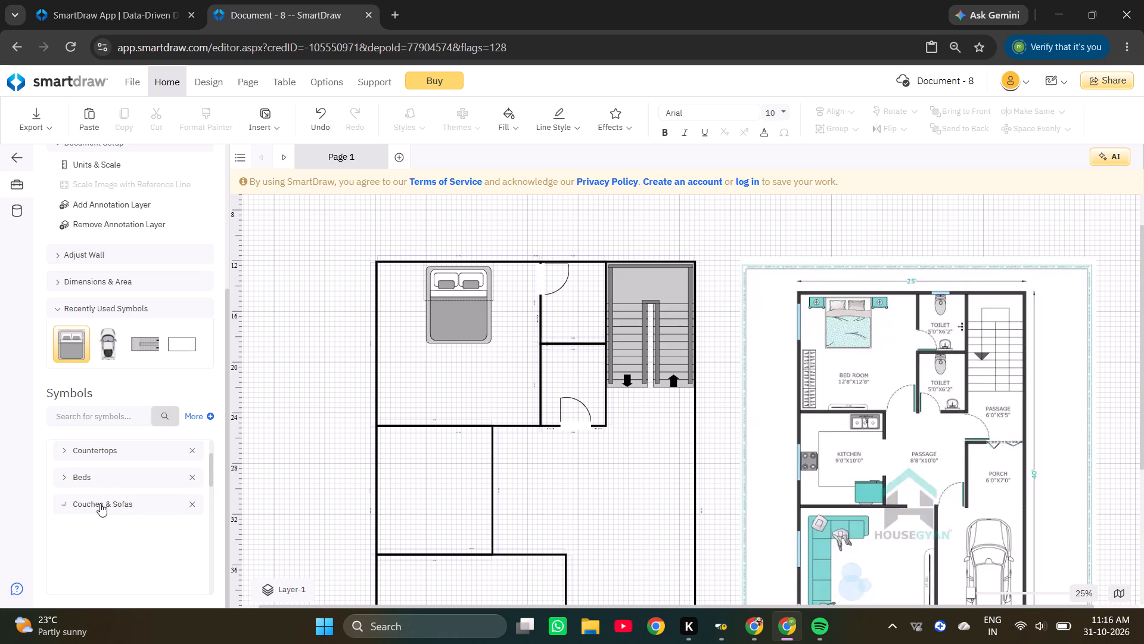
scroll(100, 503, down, 2)
scroll(100, 503, up, 1)
double_click(72, 510)
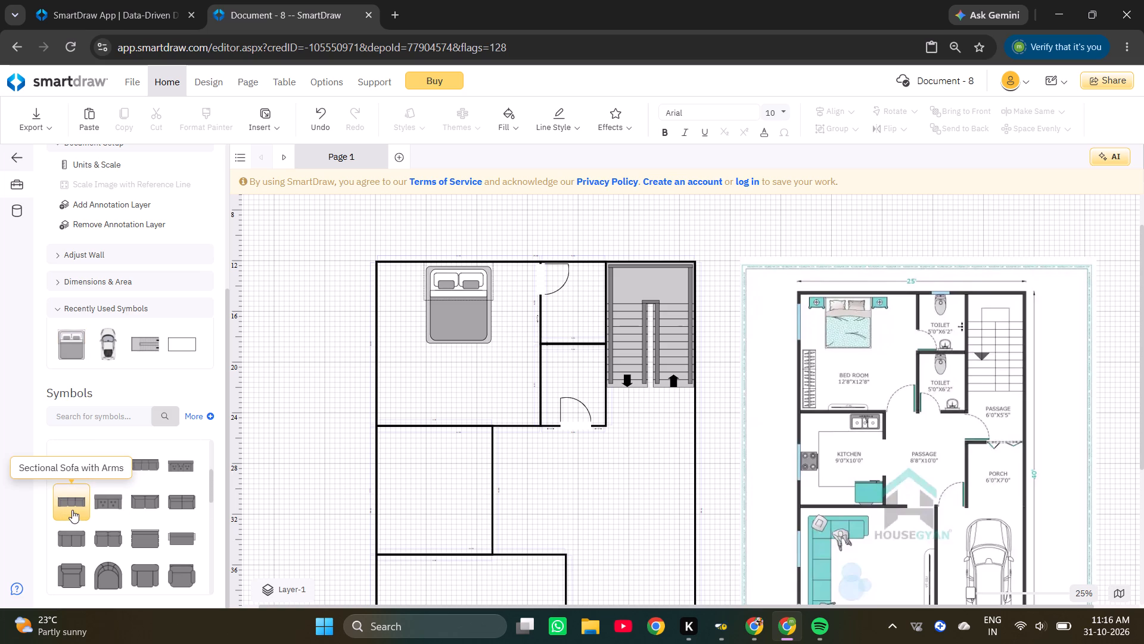
scroll(259, 427, down, 3)
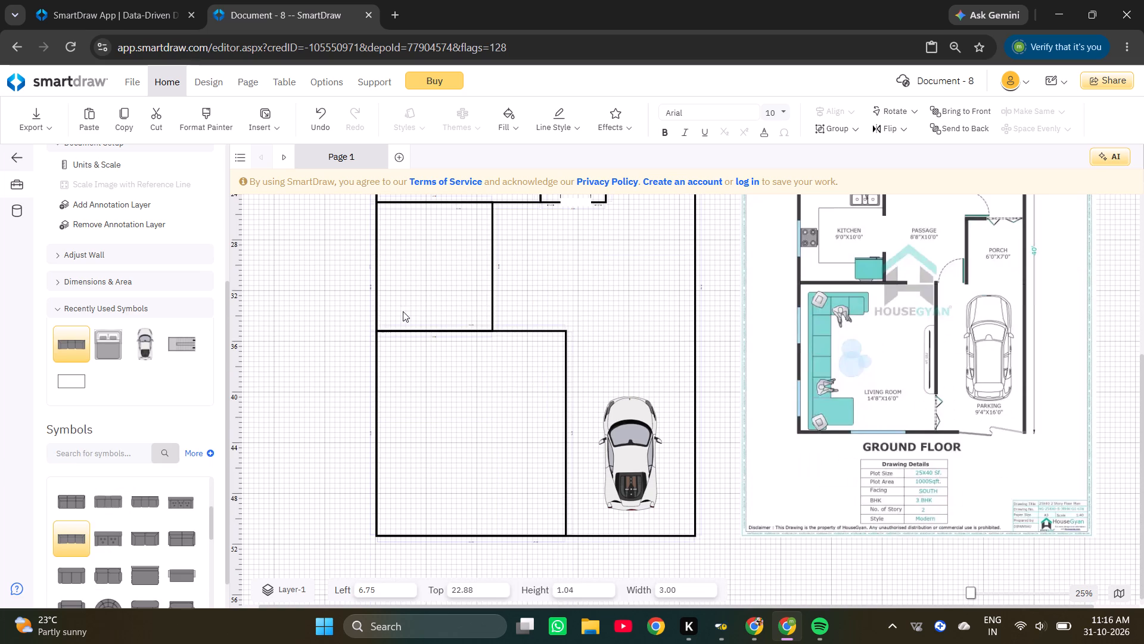
scroll(405, 314, up, 2)
drag(325, 332, 443, 541)
ctrl+scroll(446, 530, up, 2)
ctrl+scroll(425, 536, down, 1)
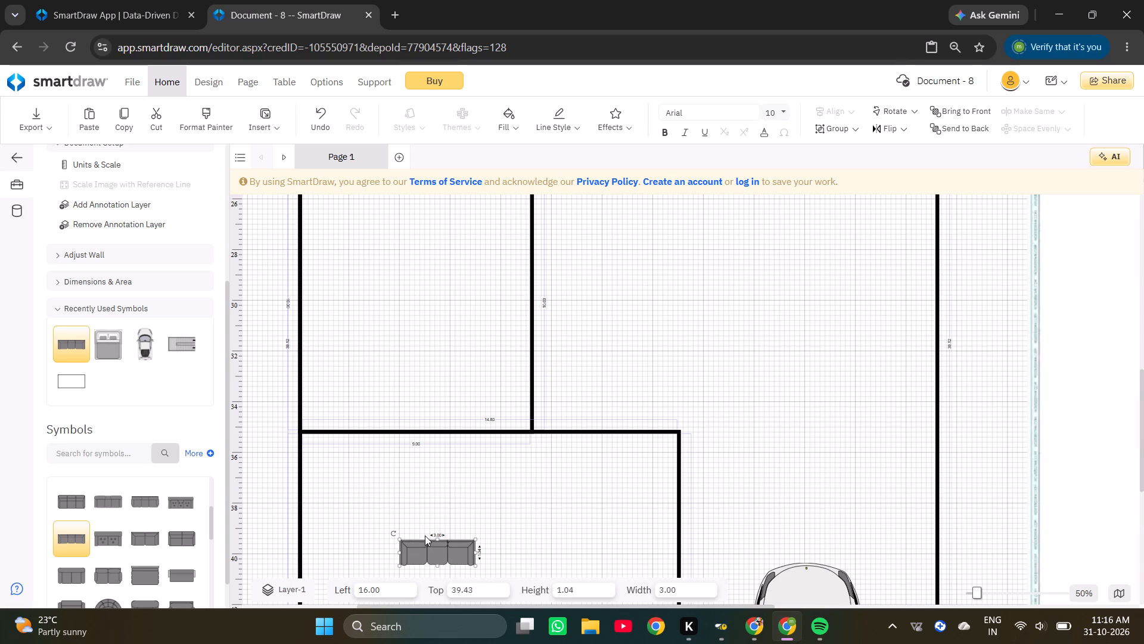
ctrl+scroll(425, 535, down, 1)
drag(427, 542, 385, 496)
Set the sofa's width to 7.00.
ctrl+scroll(386, 495, up, 7)
click(401, 445)
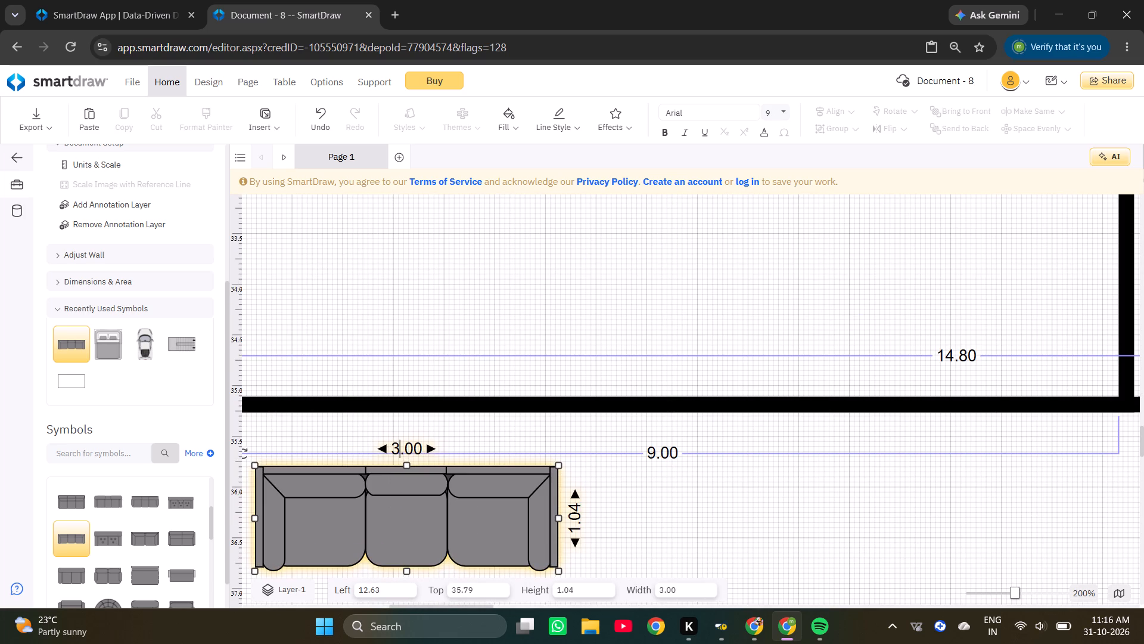
key(BackSpace)
key(7)
key(Return)
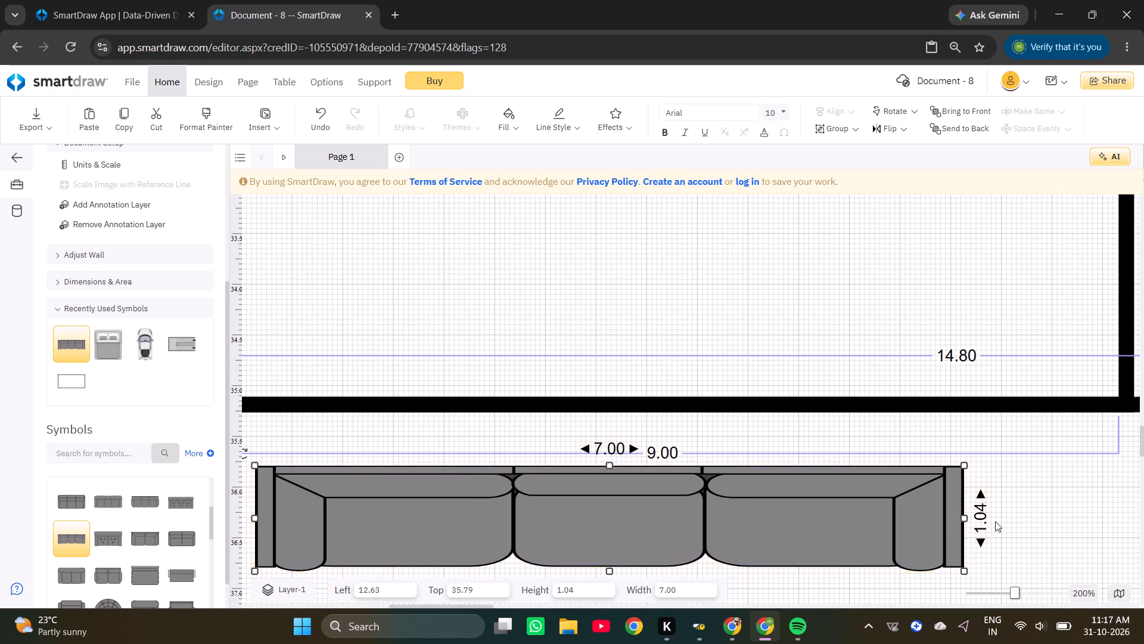
Set the sofa's height to 2.50.
click(984, 513)
key(Right)
key(Right)
key(BackSpace)
key(BackSpace)
key(BackSpace)
key(BackSpace)
key(BackSpace)
key(BackSpace)
key(BackSpace)
key(BackSpace)
key(BackSpace)
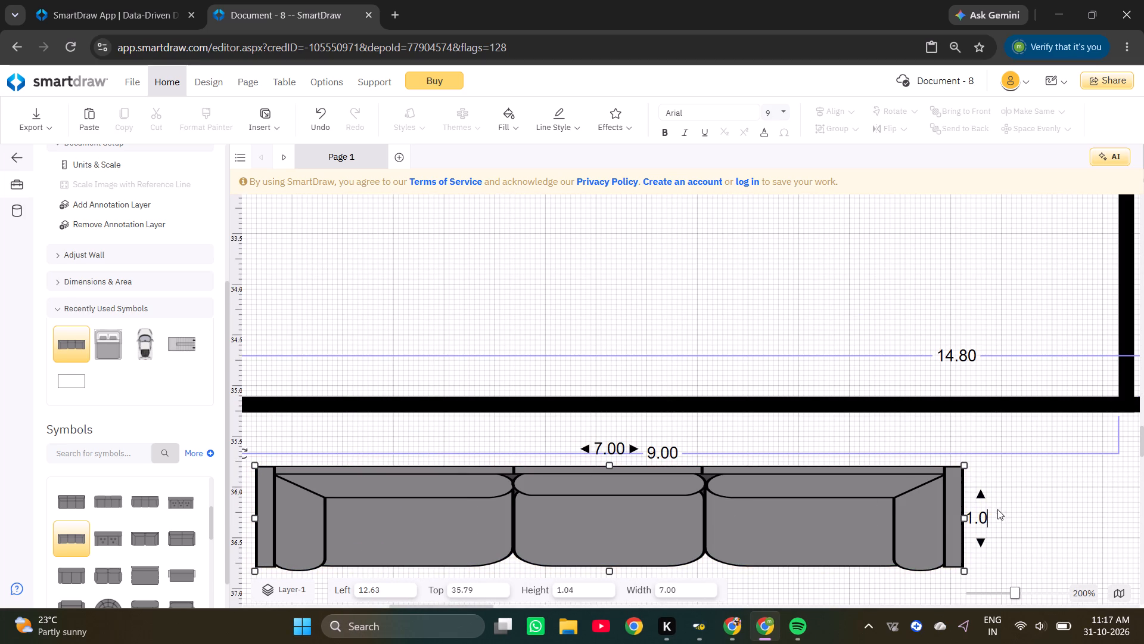
key(2)
key(period)
key(5)
key(0)
key(Return)
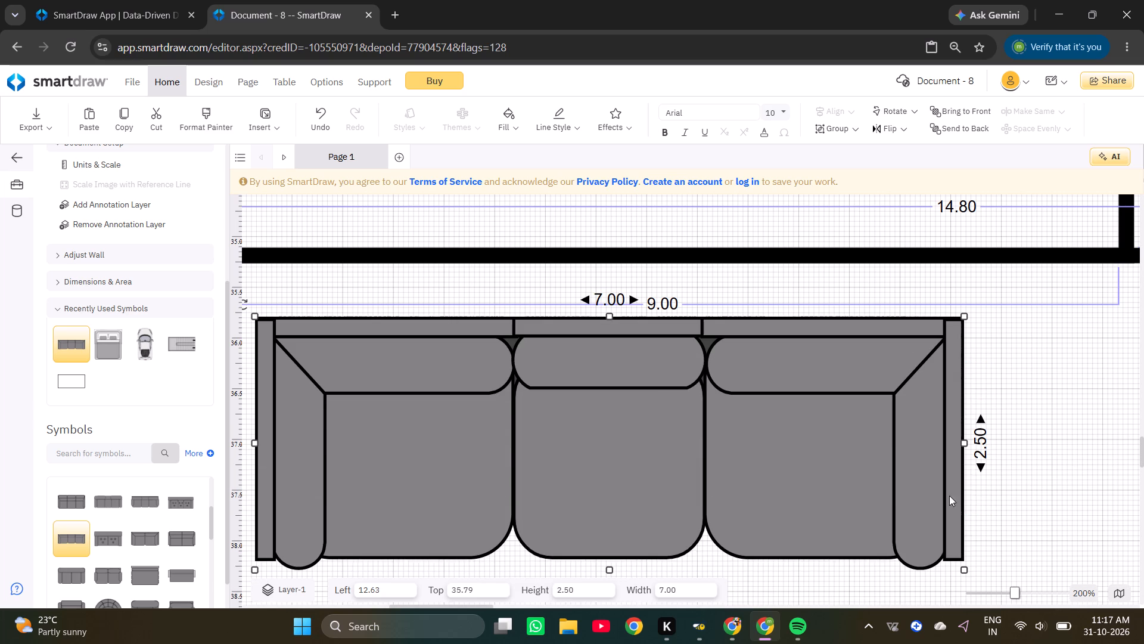
Move the sofa into the living room's top-left corner, at about 12.79 left and 35.79 top.
ctrl+scroll(663, 451, down, 3)
drag(593, 438, 579, 411)
ctrl+scroll(587, 414, down, 7)
ctrl+scroll(596, 420, up, 2)
ctrl+scroll(500, 436, down, 4)
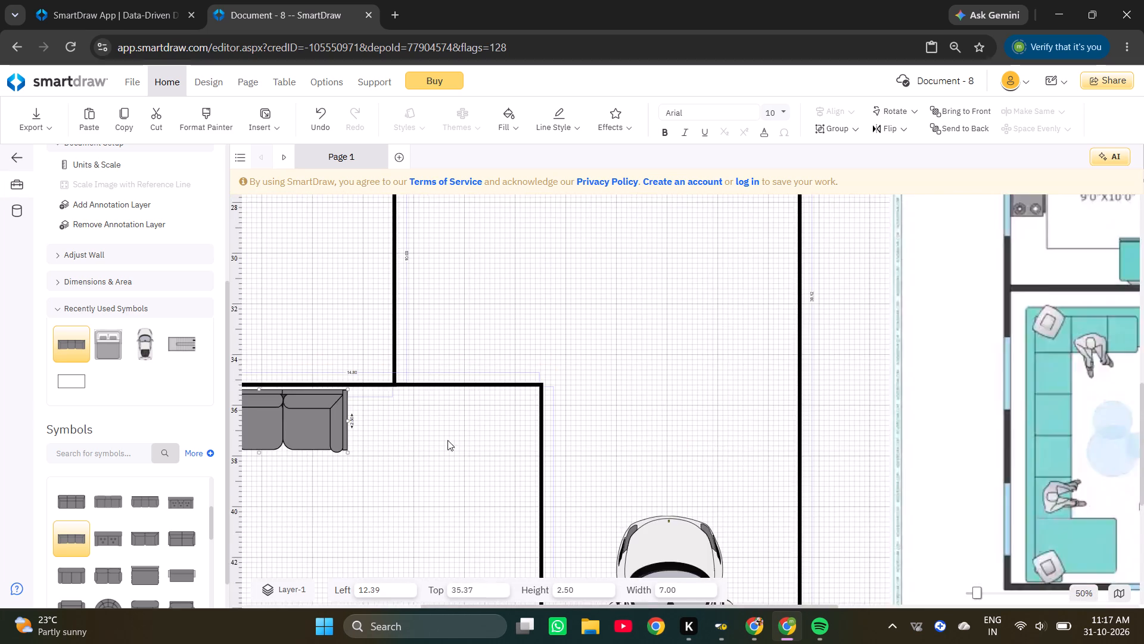
drag(400, 429, 406, 434)
ctrl+scroll(363, 426, up, 2)
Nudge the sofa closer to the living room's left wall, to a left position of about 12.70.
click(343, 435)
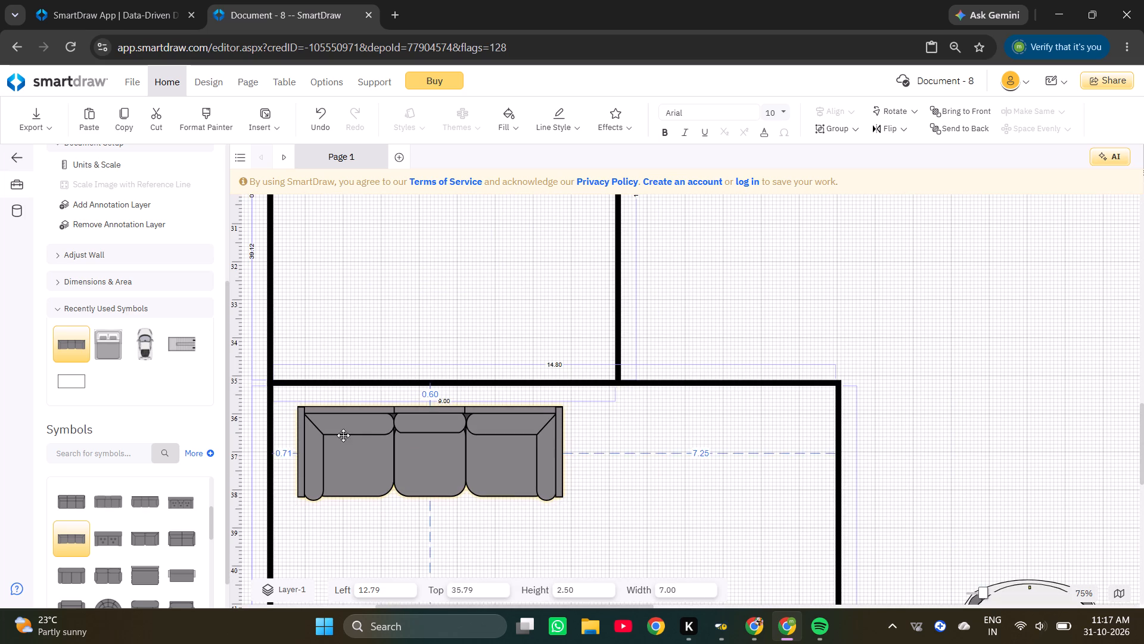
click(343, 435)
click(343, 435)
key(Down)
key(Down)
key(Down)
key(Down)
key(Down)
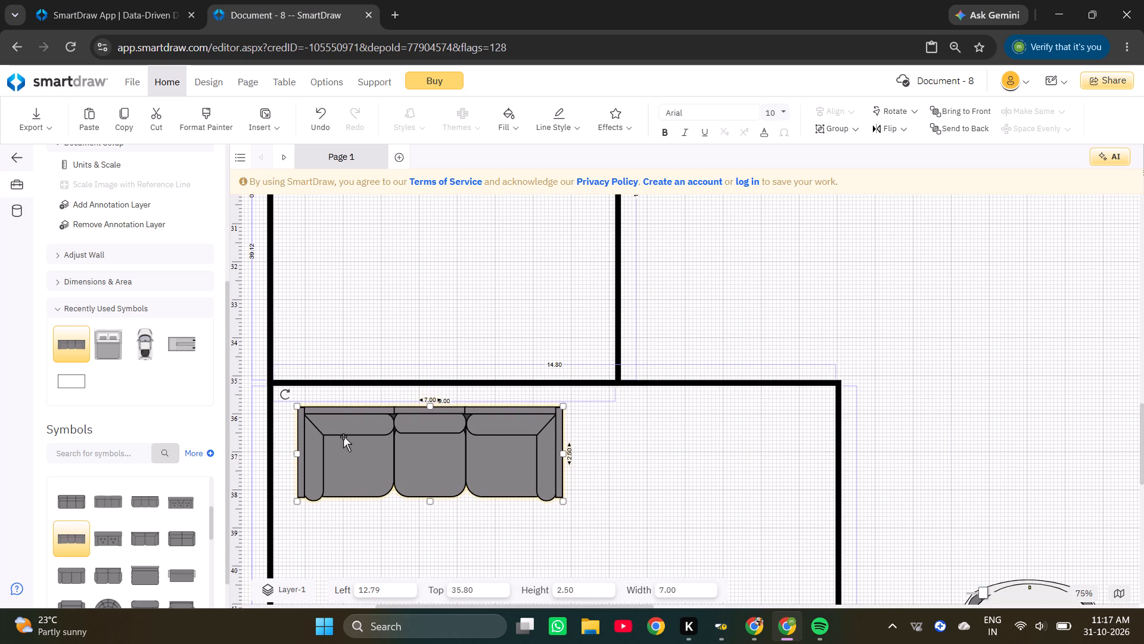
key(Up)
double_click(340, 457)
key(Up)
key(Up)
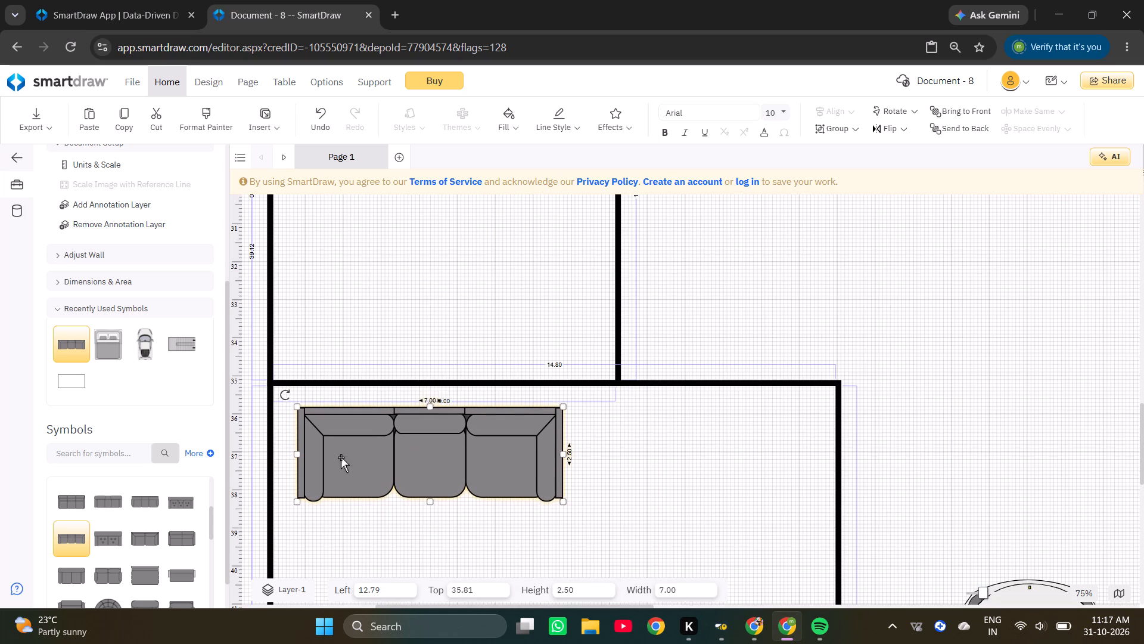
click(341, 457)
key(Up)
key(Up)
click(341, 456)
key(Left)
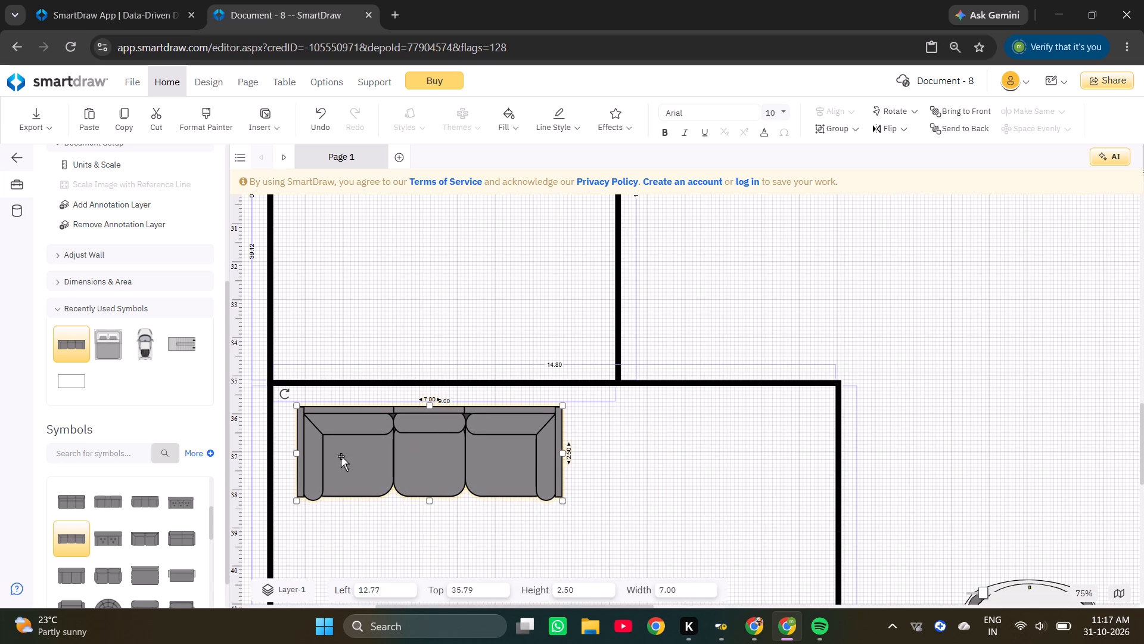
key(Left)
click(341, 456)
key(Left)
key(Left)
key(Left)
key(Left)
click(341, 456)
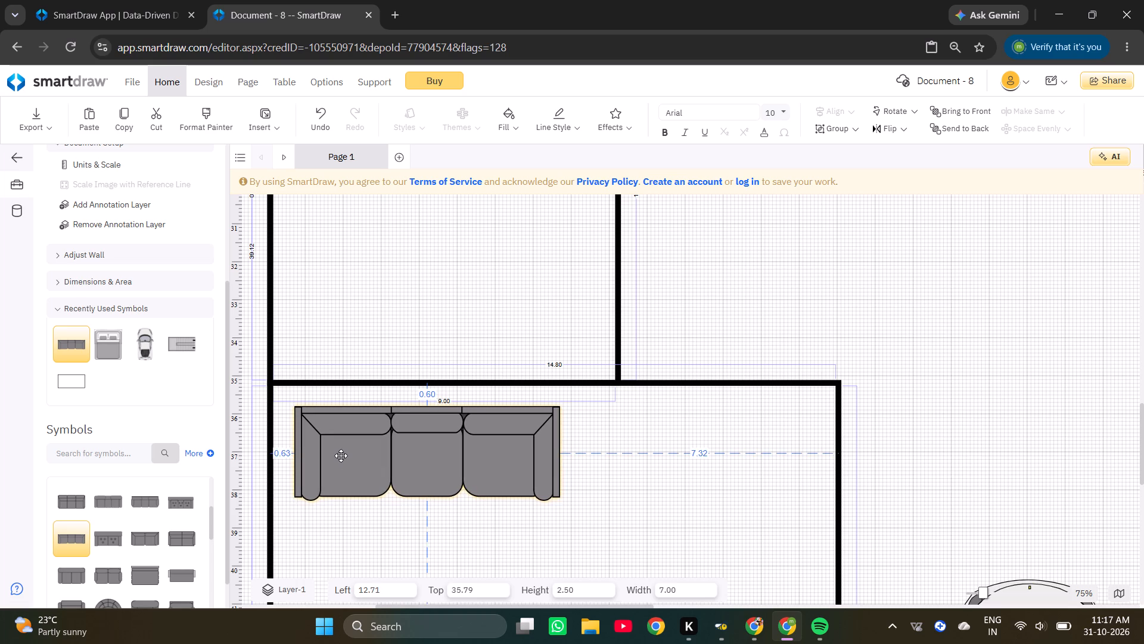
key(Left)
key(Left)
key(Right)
Nudge the sofa down to a top position of about 36.18, roughly 1 ft below the living room's top wall.
key(Down)
key(Down)
key(Down)
key(Down)
key(Down)
key(Down)
key(Down)
key(Down)
key(Down)
key(Down)
key(Down)
key(Down)
key(Down)
key(Down)
key(Down)
key(Down)
key(Down)
key(Down)
key(Down)
key(Down)
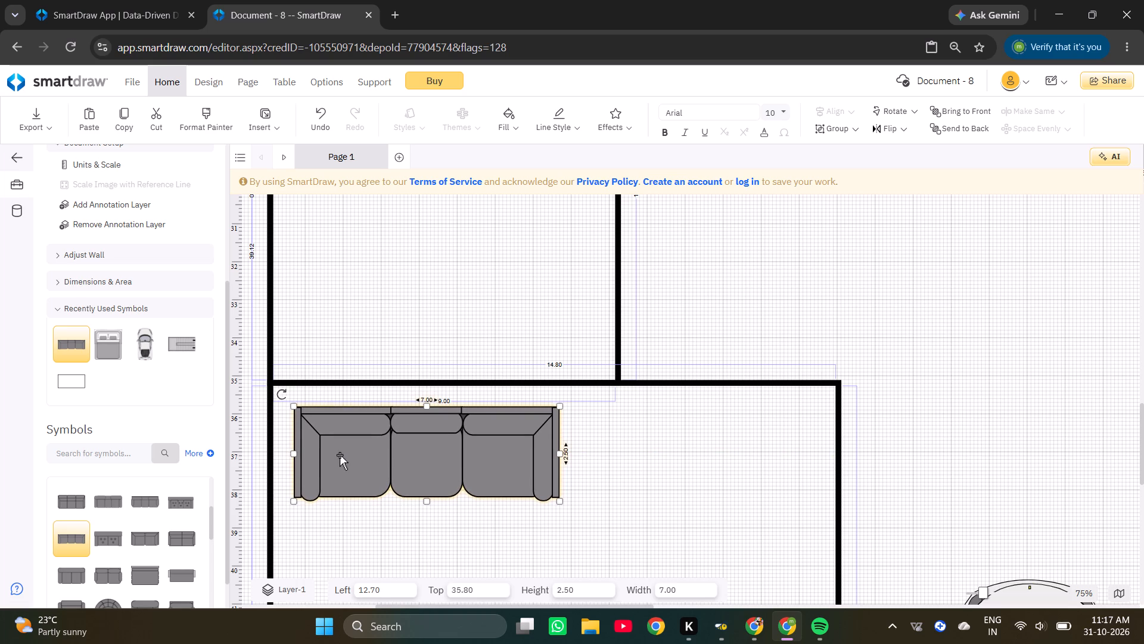
click(340, 455)
click(339, 454)
double_click(341, 462)
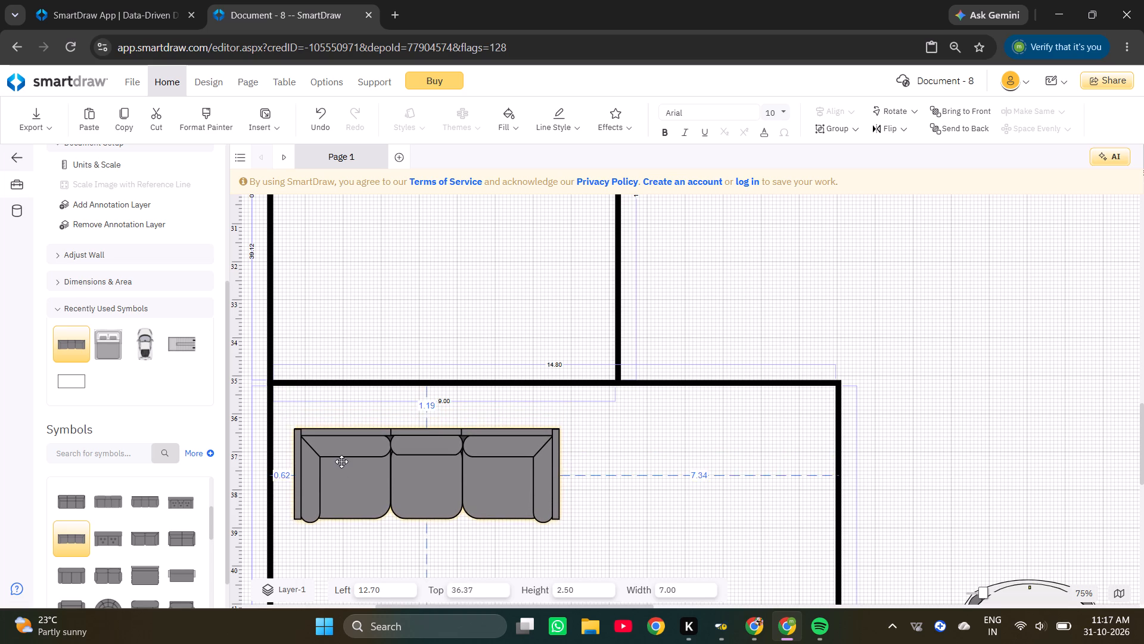
key(Up)
key(Up)
key(Up)
key(Up)
key(Up)
key(Up)
key(Up)
key(Up)
key(Up)
triple_click(341, 462)
click(341, 462)
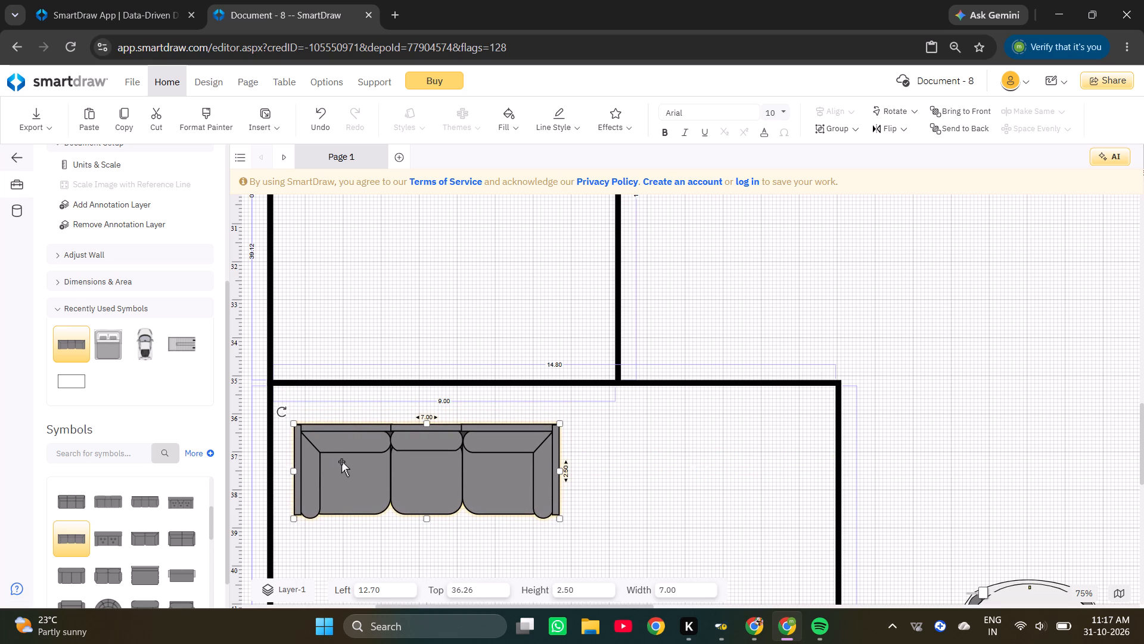
key(Up)
key(Up)
click(341, 462)
key(Up)
key(Up)
click(341, 462)
key(Up)
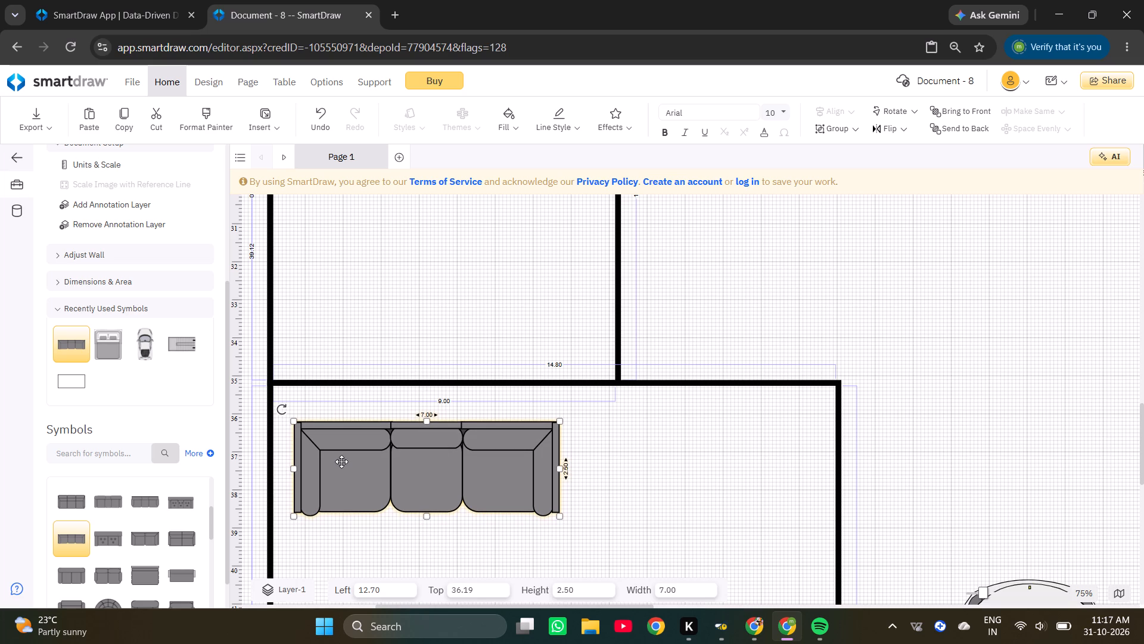
click(341, 462)
click(341, 462)
key(Up)
click(341, 462)
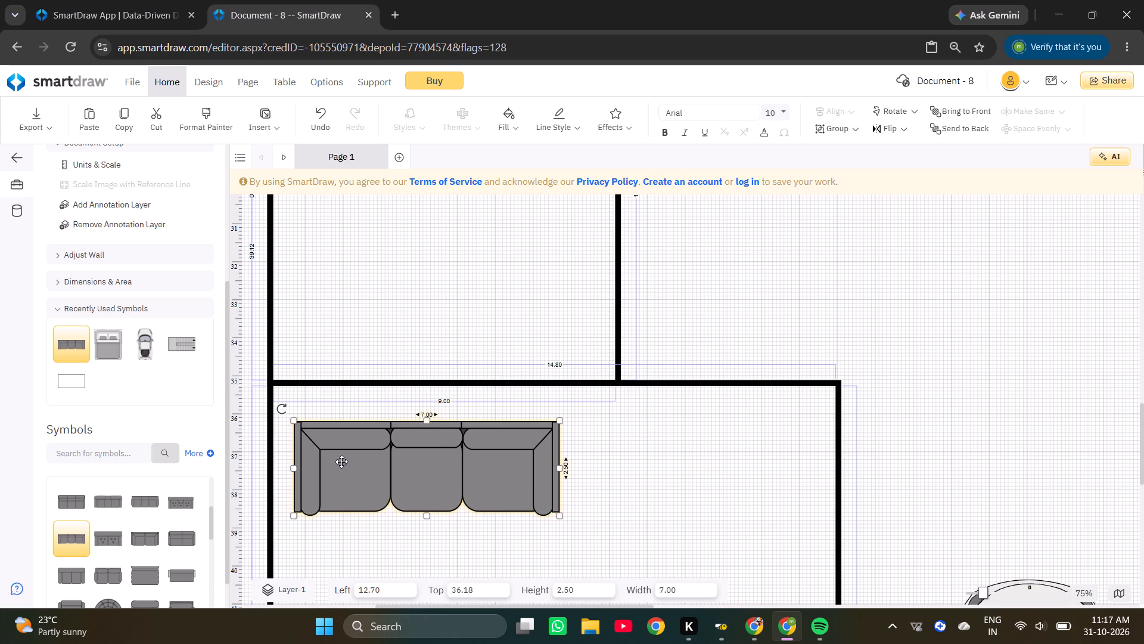
Nudge the sofa right to a left position of about 13.09, roughly 1 ft from the living room's left wall.
click(341, 462)
key(Right)
key(Right)
key(Right)
key(Right)
key(Right)
key(Right)
key(Right)
key(Right)
key(Right)
key(Right)
key(Right)
key(Right)
key(Right)
key(Right)
key(Right)
key(Right)
double_click(340, 462)
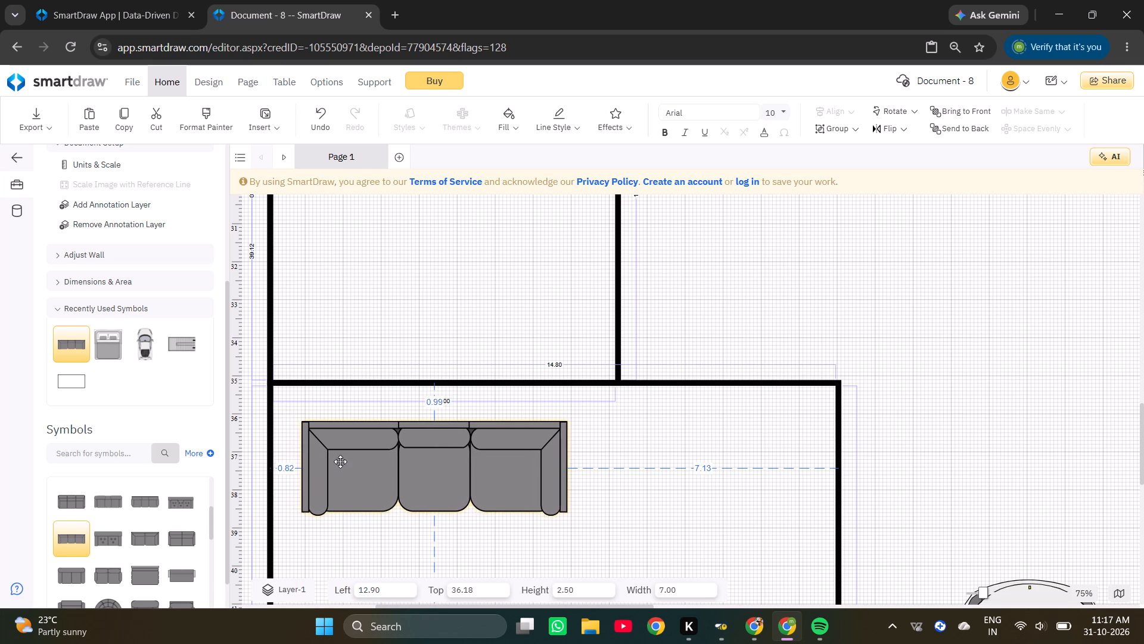
key(Right)
key(Right)
key(Right)
key(Right)
key(Right)
key(Right)
key(Right)
key(Right)
key(Right)
key(Right)
key(Right)
key(Right)
click(340, 462)
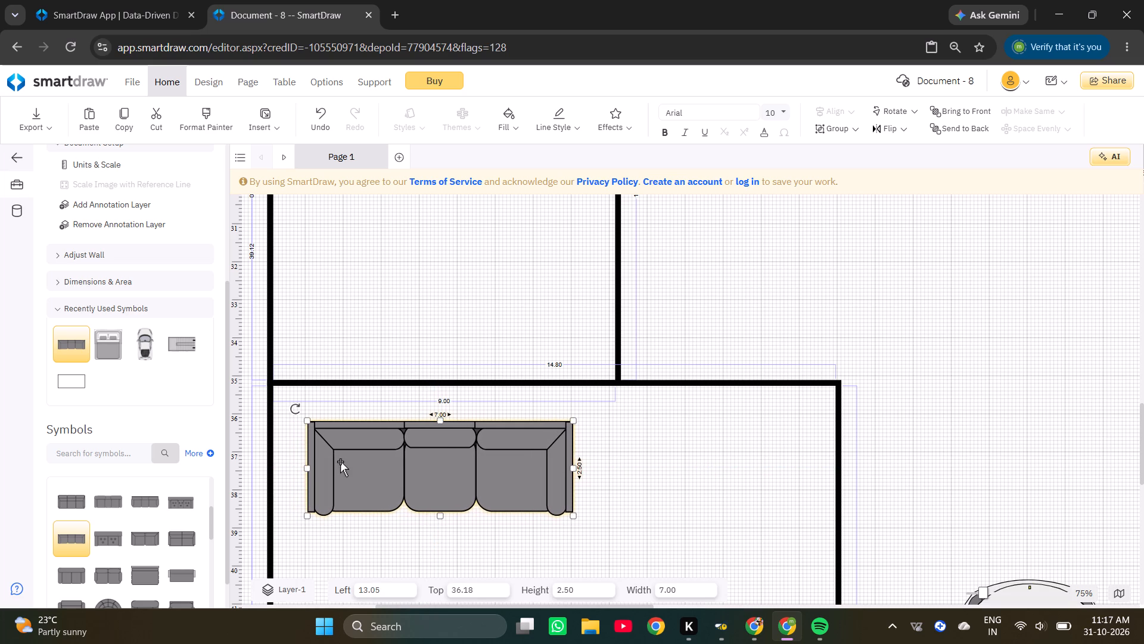
key(Right)
key(Right)
key(Right)
click(339, 462)
click(339, 462)
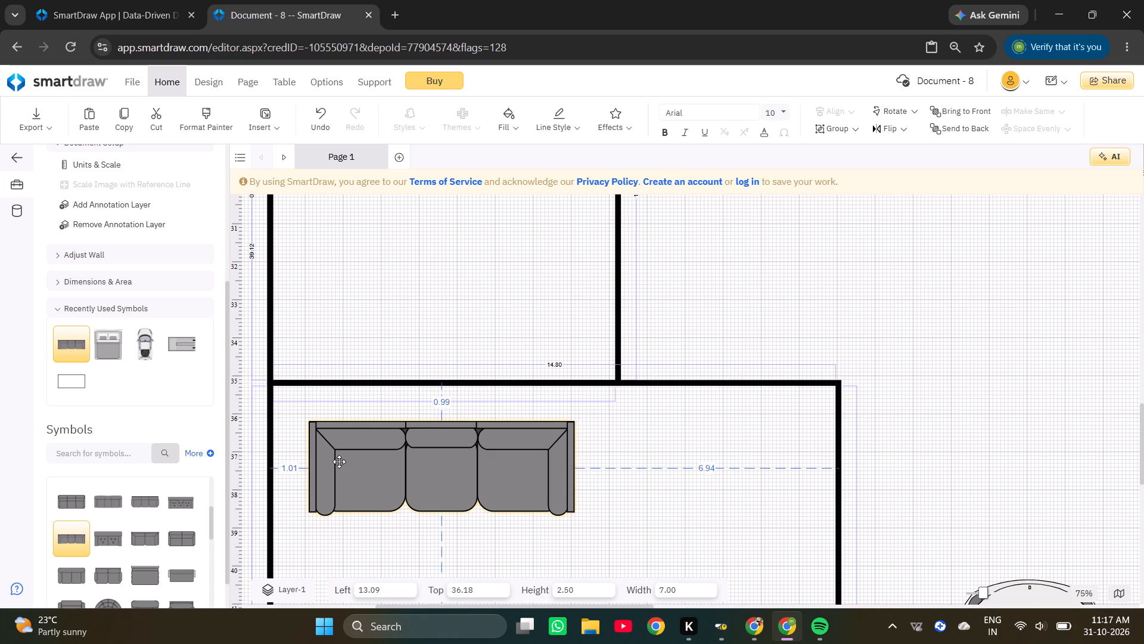
Nudge the sofa slightly left to a left position of about 13.08, 1 ft from the living room's left wall.
click(339, 462)
key(Left)
click(339, 462)
double_click(339, 460)
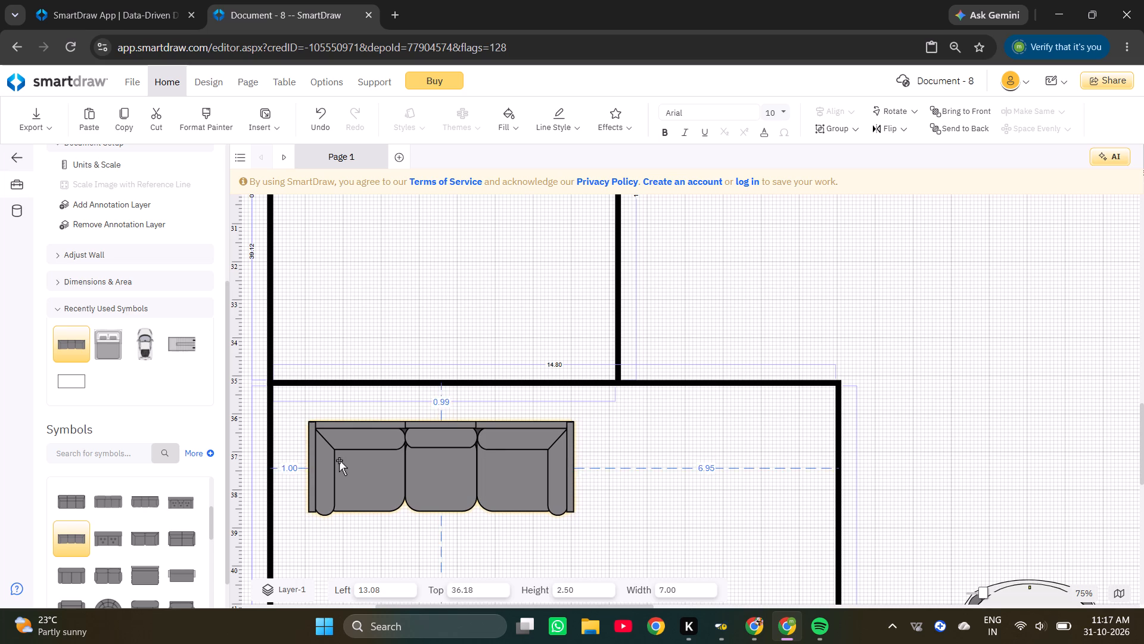
Paste a copy of the sofa below the original and rotate it vertical, with its back facing the living room's left wall.
key(ctrl+c)
ctrl+scroll(347, 456, down, 3)
right_click(362, 488)
click(391, 511)
scroll(386, 497, down, 1)
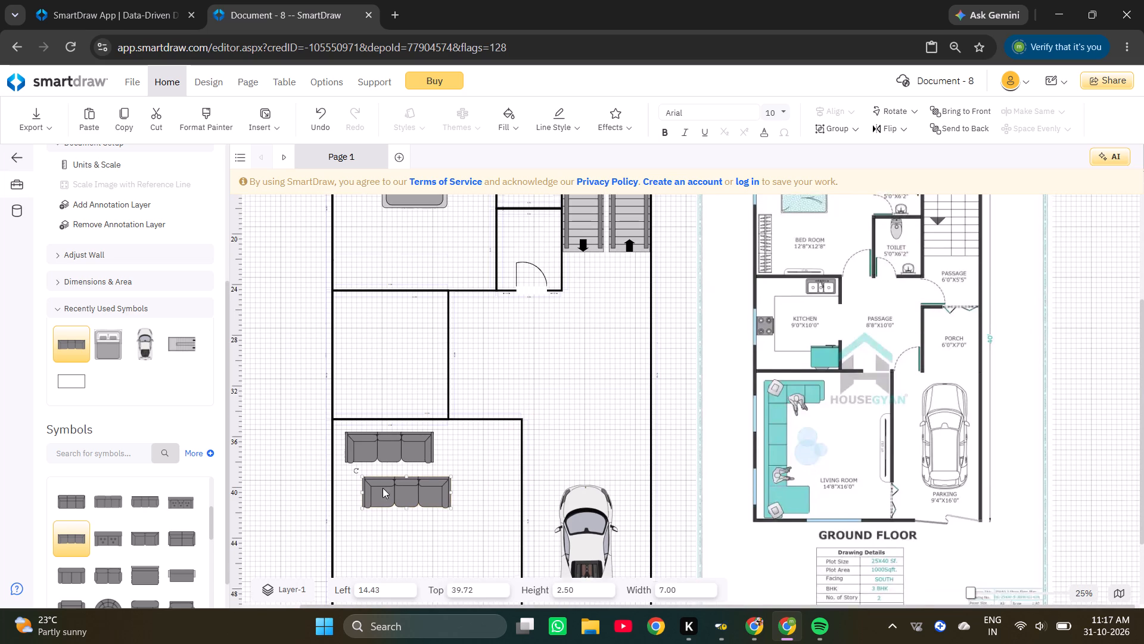
drag(356, 408, 390, 497)
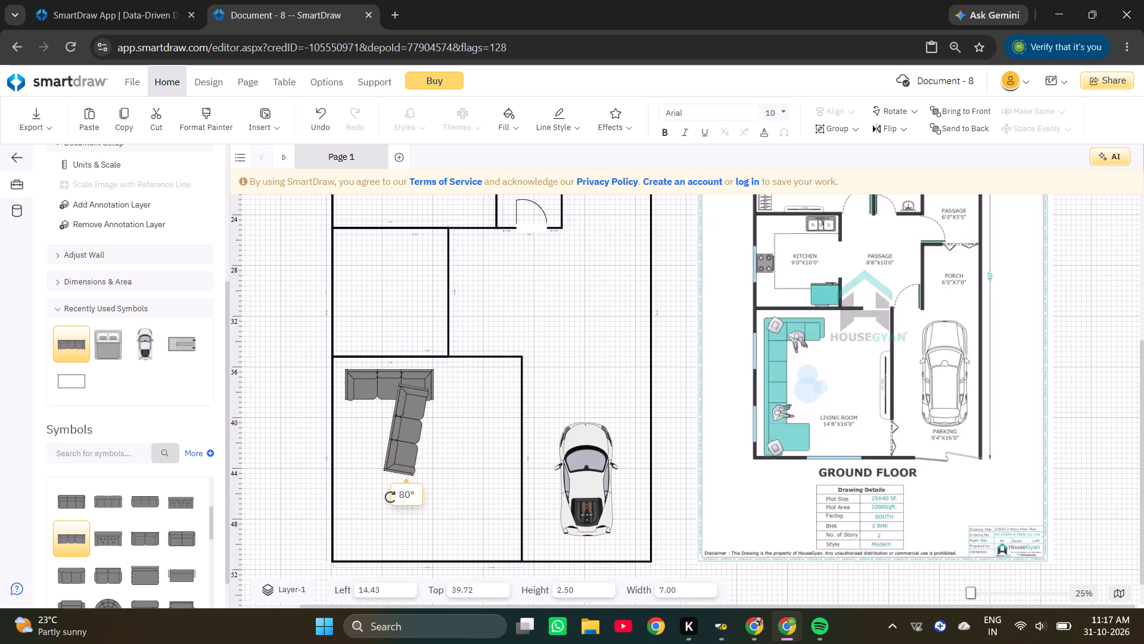
drag(390, 497, 367, 513)
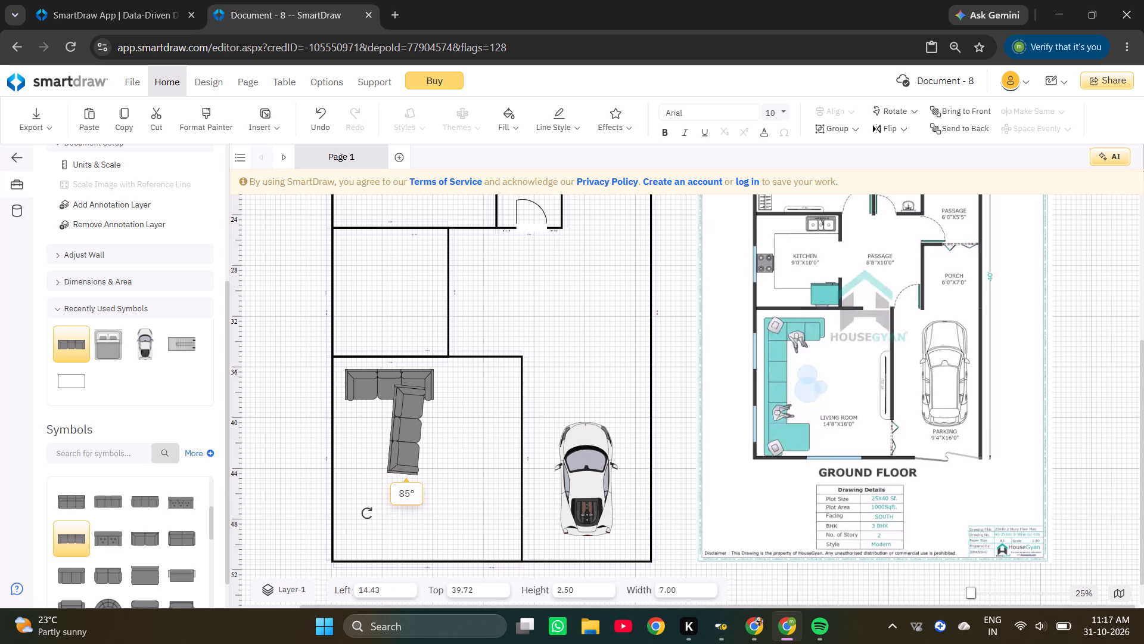
drag(367, 513, 374, 516)
Move the vertical sofa into the living room's top-left corner over the horizontal sofa's end, at about 10.80 left.
ctrl+scroll(412, 420, up, 2)
drag(412, 420, 324, 417)
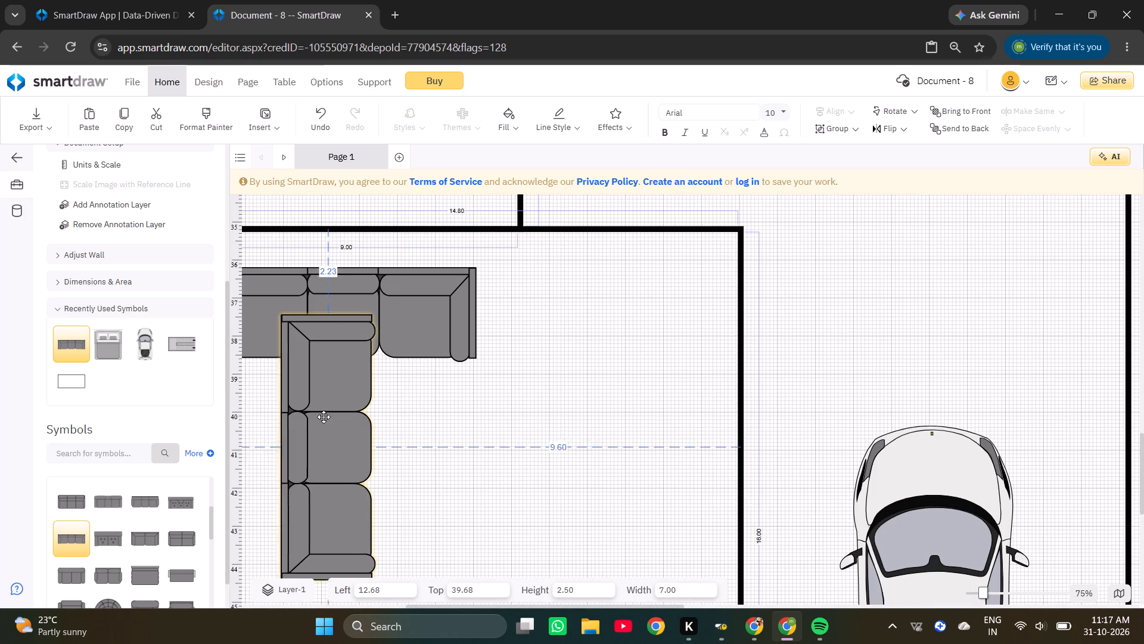
drag(324, 417, 316, 414)
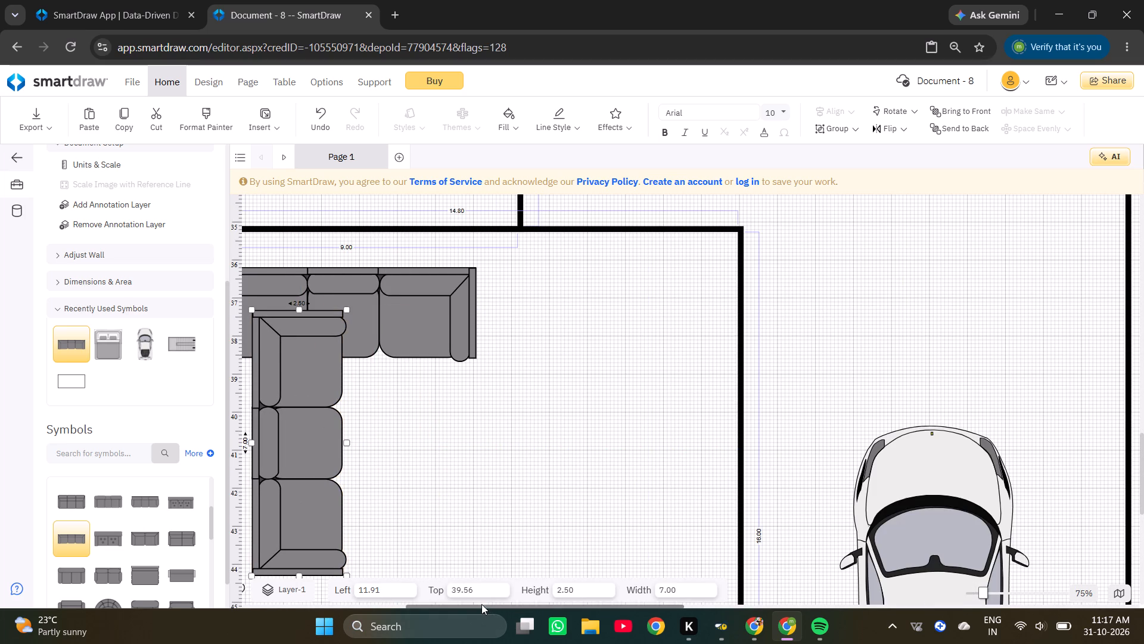
drag(481, 604, 431, 600)
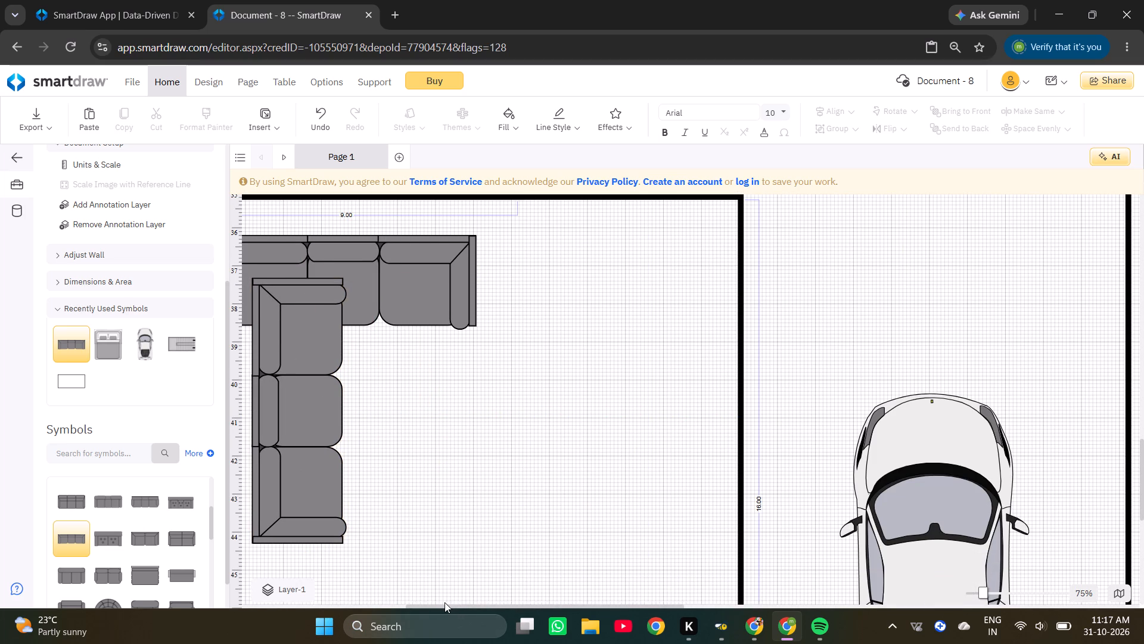
drag(444, 606, 380, 607)
scroll(490, 351, up, 2)
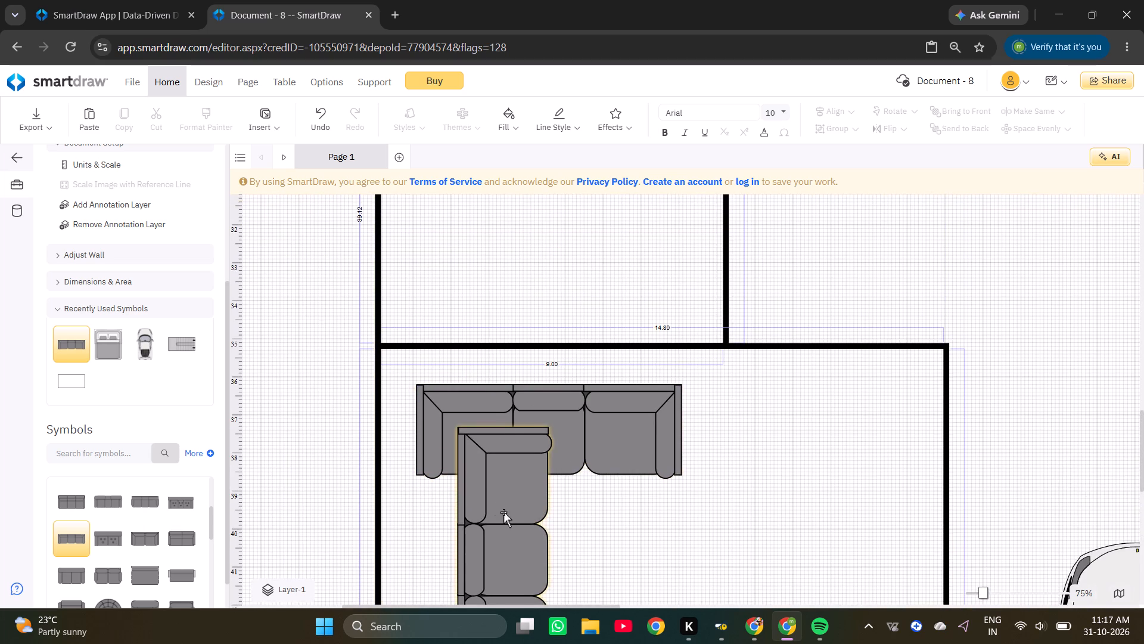
scroll(505, 521, down, 1)
ctrl+scroll(458, 339, up, 1)
drag(548, 490, 490, 433)
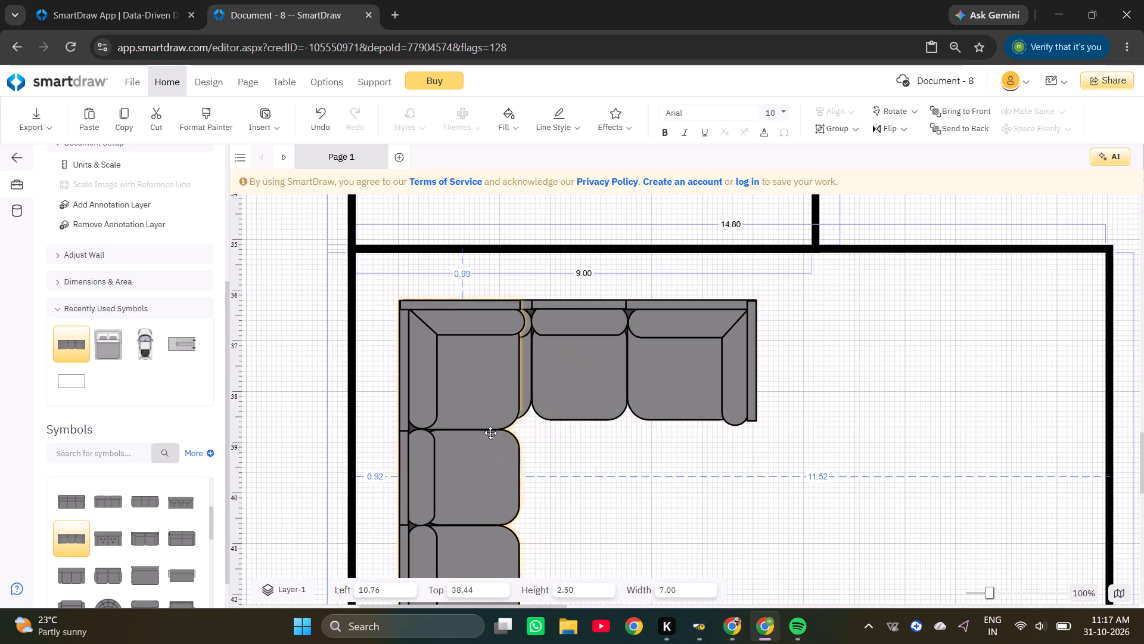
drag(490, 433, 492, 438)
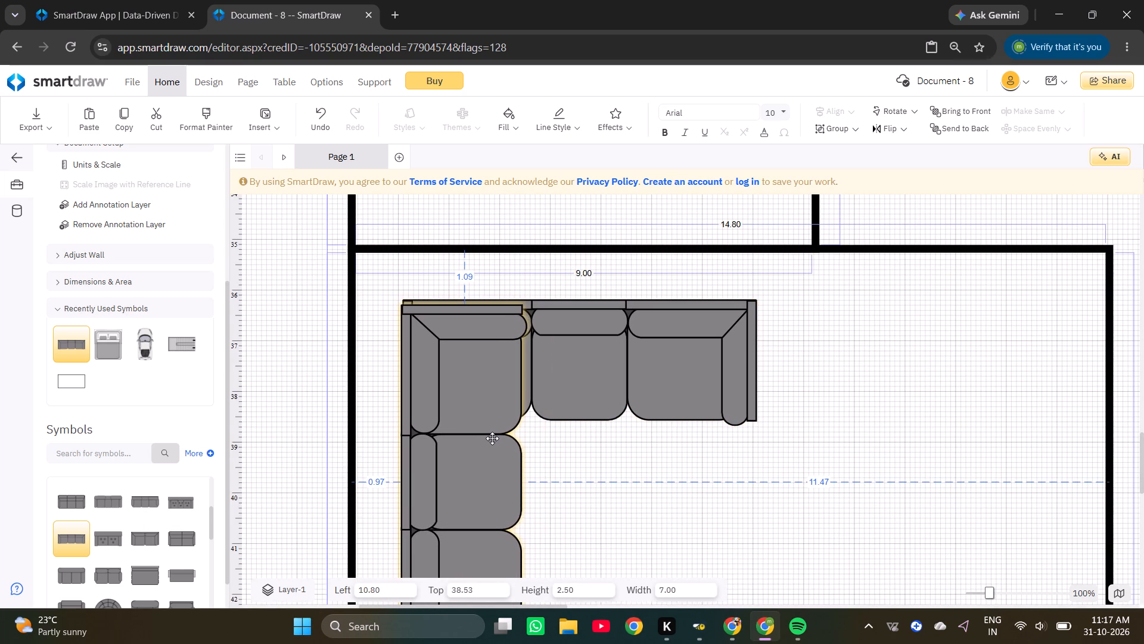
drag(492, 438, 492, 432)
Nudge the vertical sofa down to a top position of about 38.43, aligning its top edge with the horizontal sofa.
click(492, 432)
key(Down)
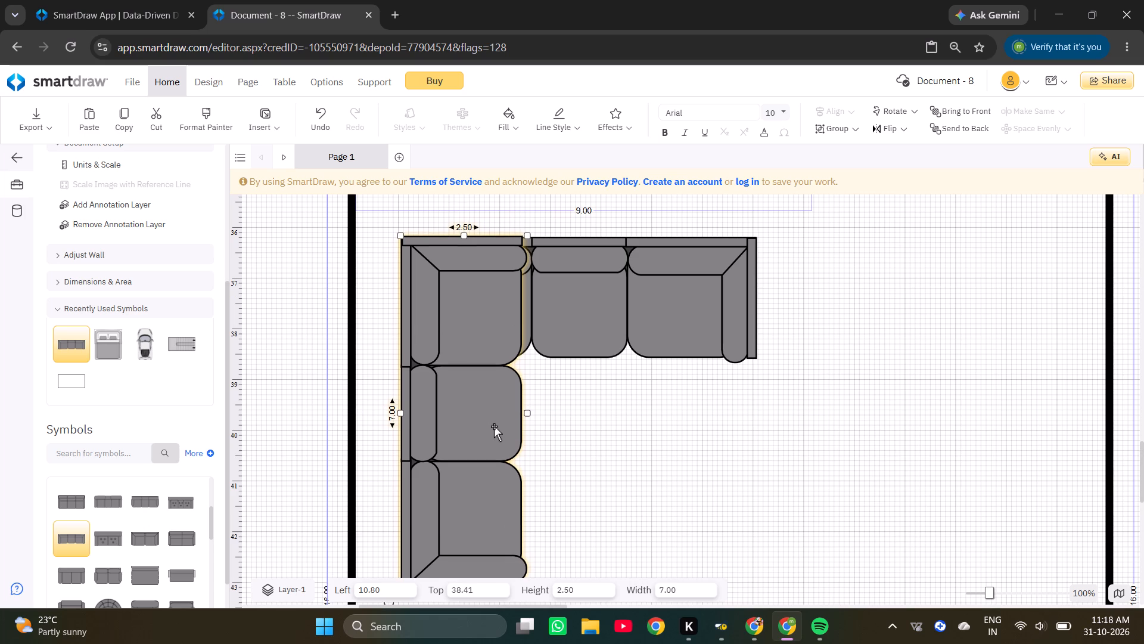
key(Down)
click(655, 428)
click(503, 431)
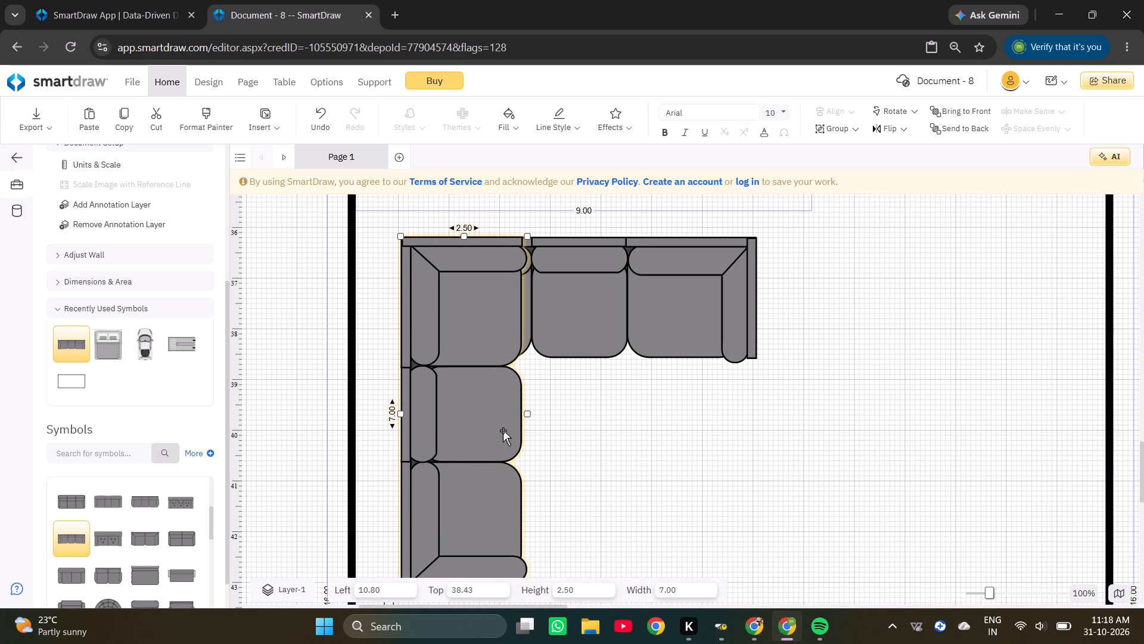
key(Down)
click(642, 419)
click(525, 426)
key(Up)
click(599, 436)
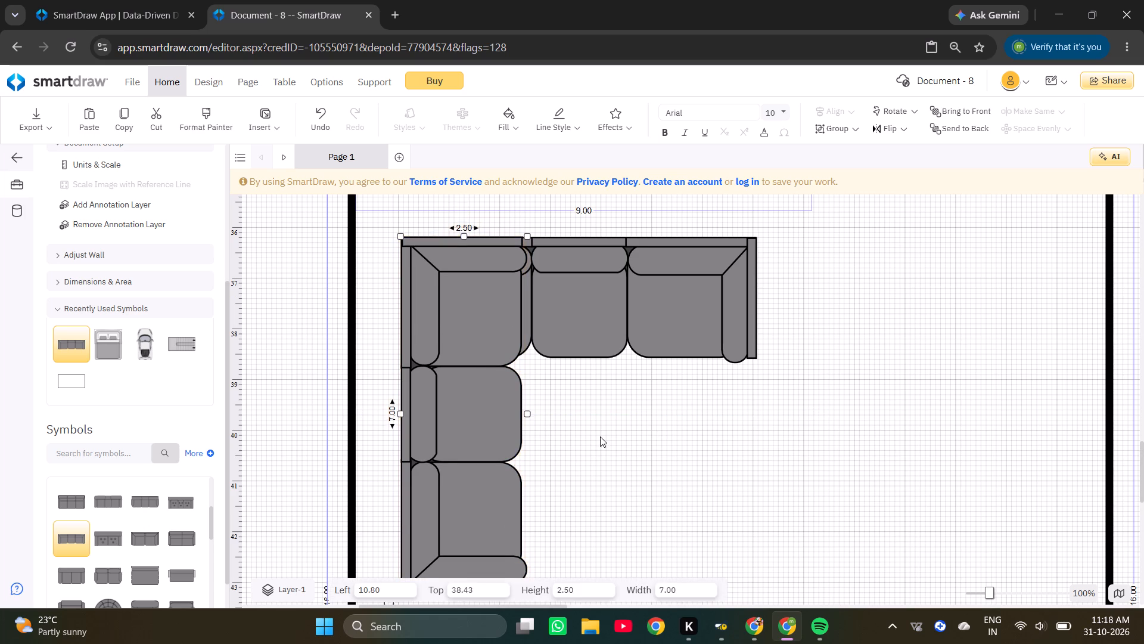
Nudge the vertical sofa sideways to a left position of about 10.82, aligning its back with the horizontal sofa's outer edge.
click(517, 440)
key(Right)
key(Right)
key(Right)
key(Right)
key(Right)
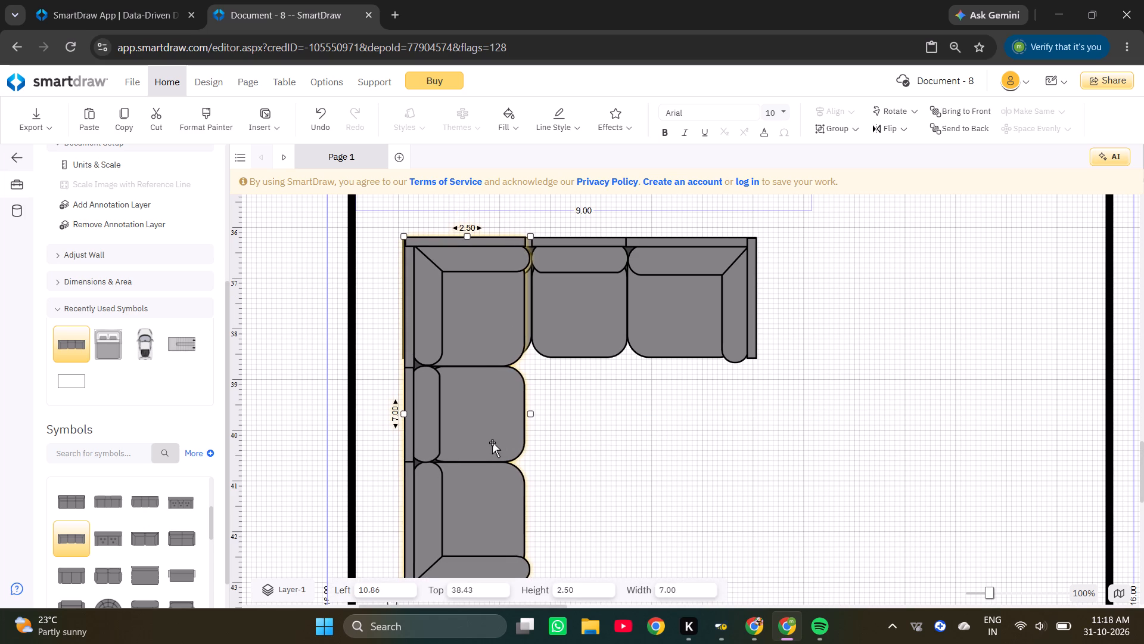
key(Left)
key(Left)
key(Left)
key(Left)
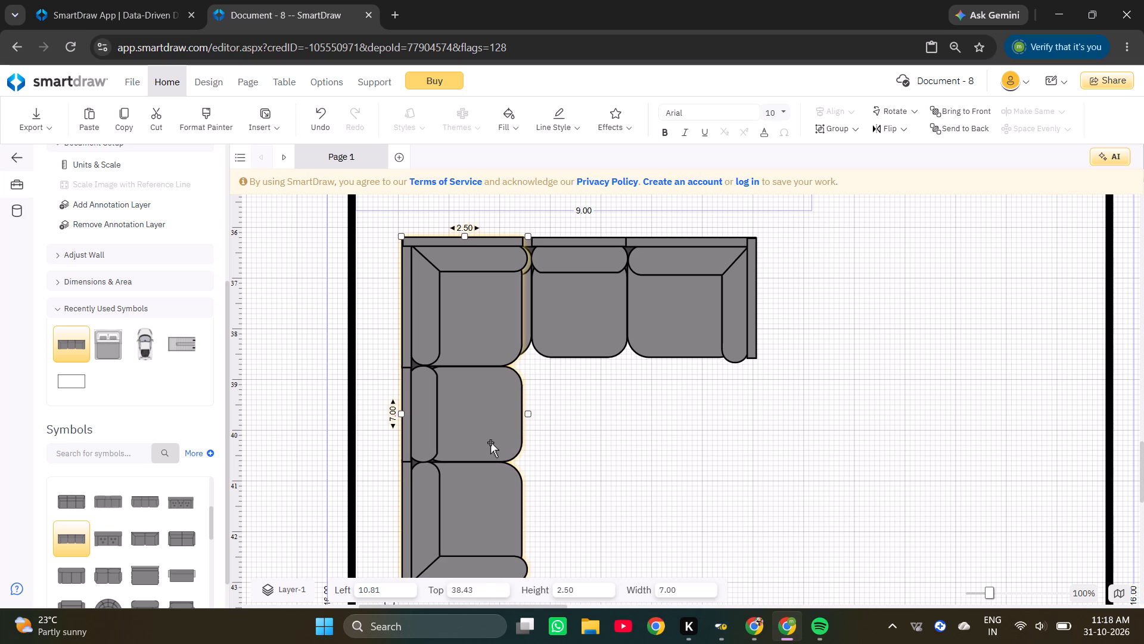
key(Right)
click(490, 442)
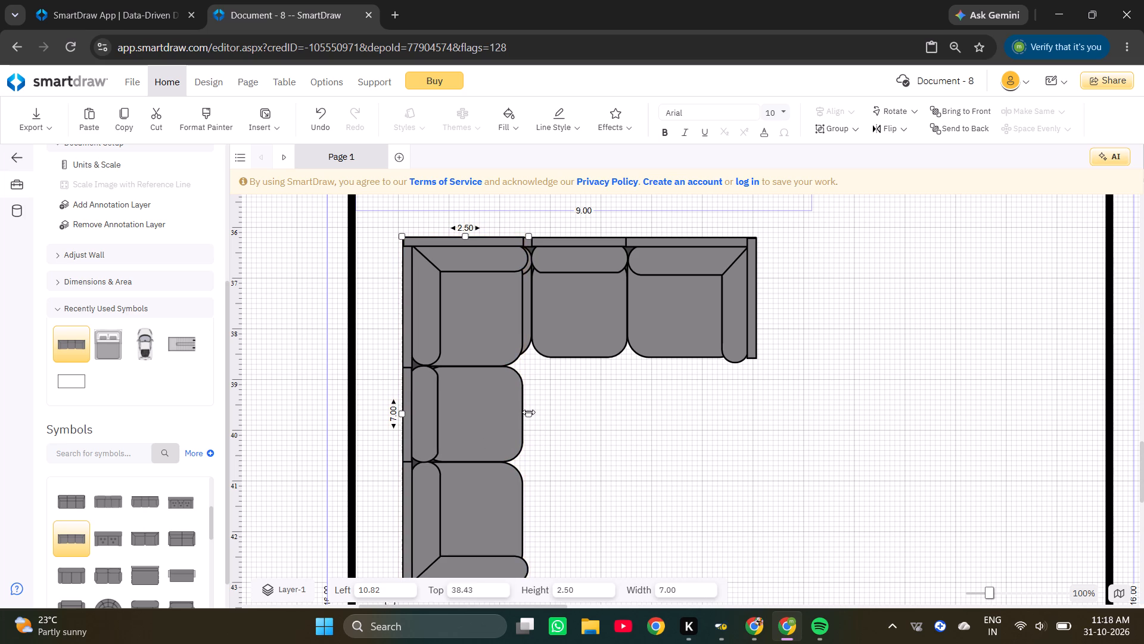
Widen the vertical sofa's depth to about 2.68 ft so it reaches the horizontal sofa's middle seat.
drag(529, 412, 537, 412)
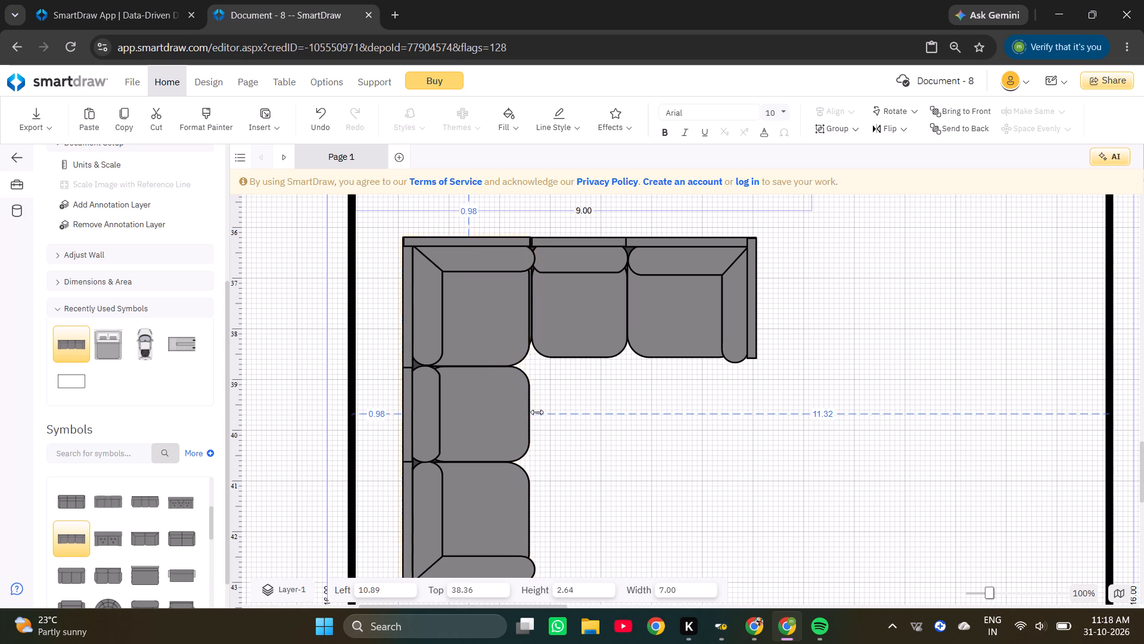
drag(537, 412, 538, 412)
click(515, 407)
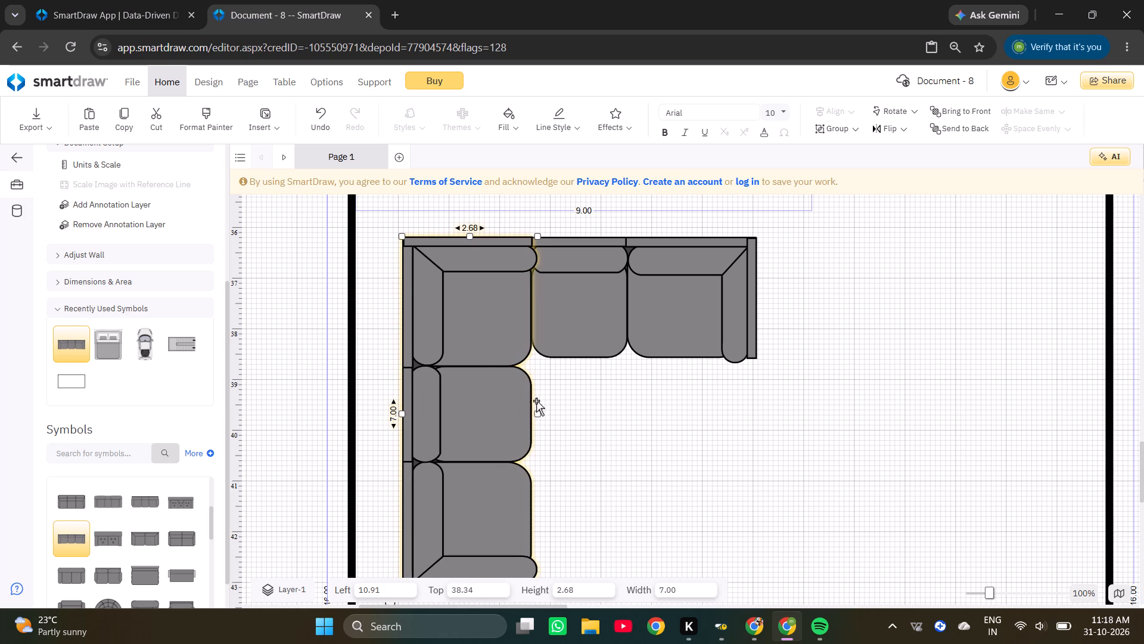
Duplicate the vertical sofa and place the copy directly below it along the left wall, at about 10.91 left and 45.35 top.
key(ctrl+c)
key(ctrl+v)
ctrl+scroll(542, 404, down, 3)
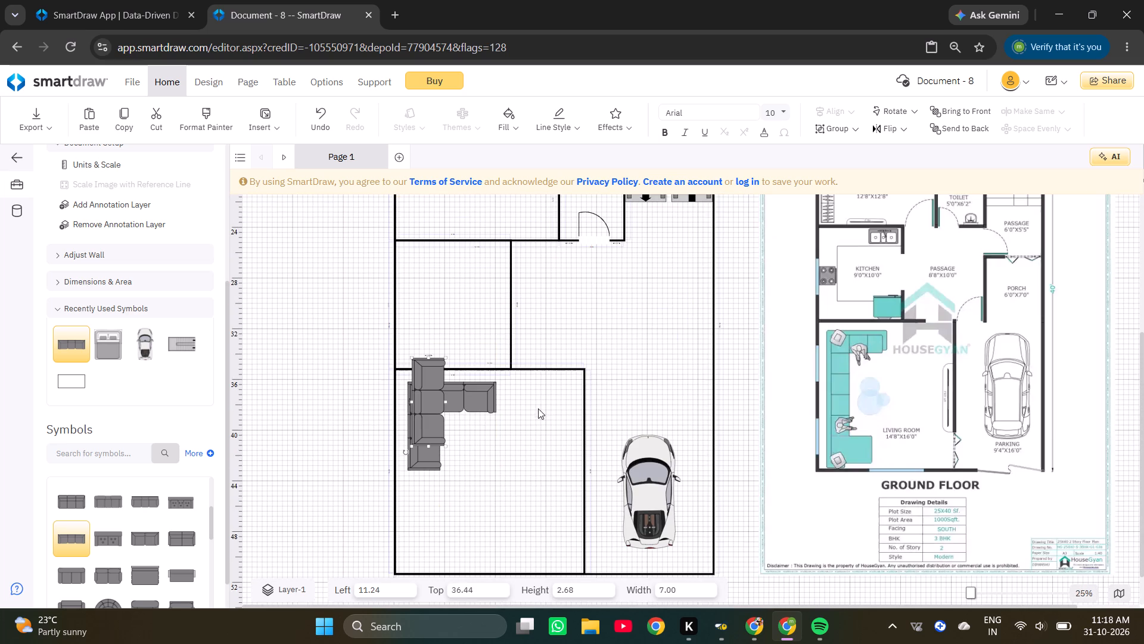
ctrl+scroll(538, 408, down, 1)
drag(426, 410, 440, 555)
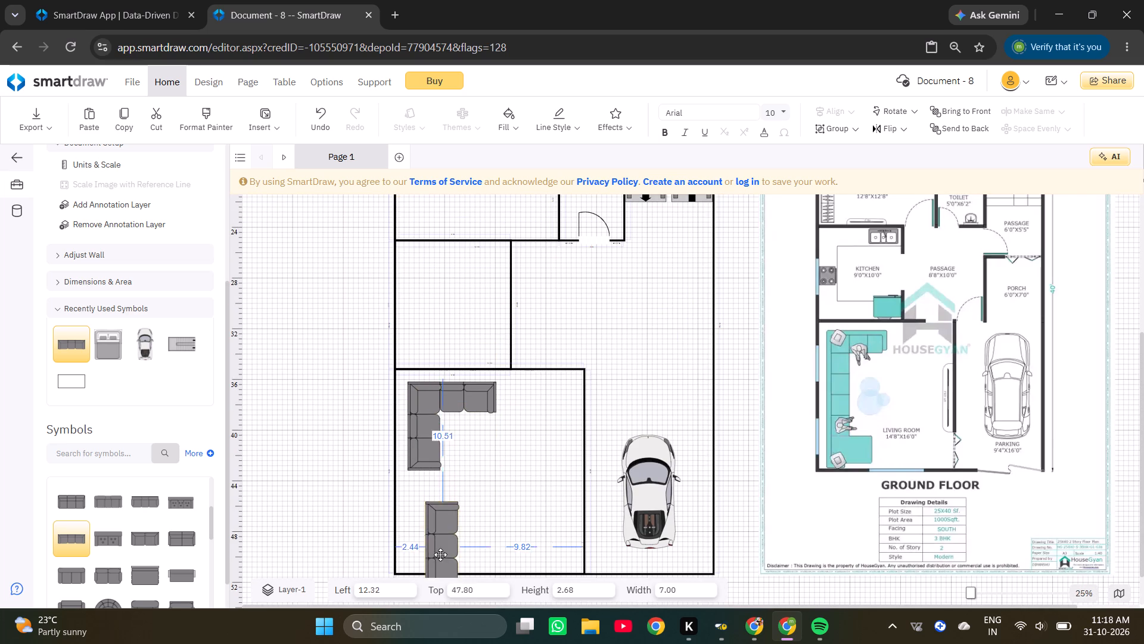
drag(440, 555, 422, 524)
ctrl+scroll(421, 522, up, 3)
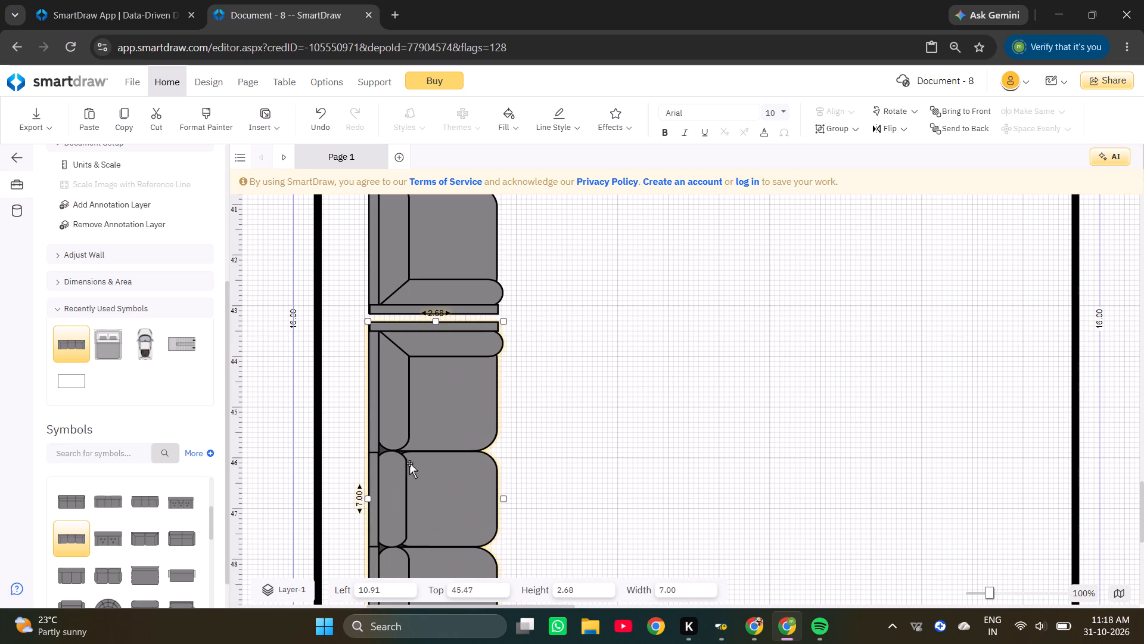
drag(408, 457, 410, 451)
double_click(410, 451)
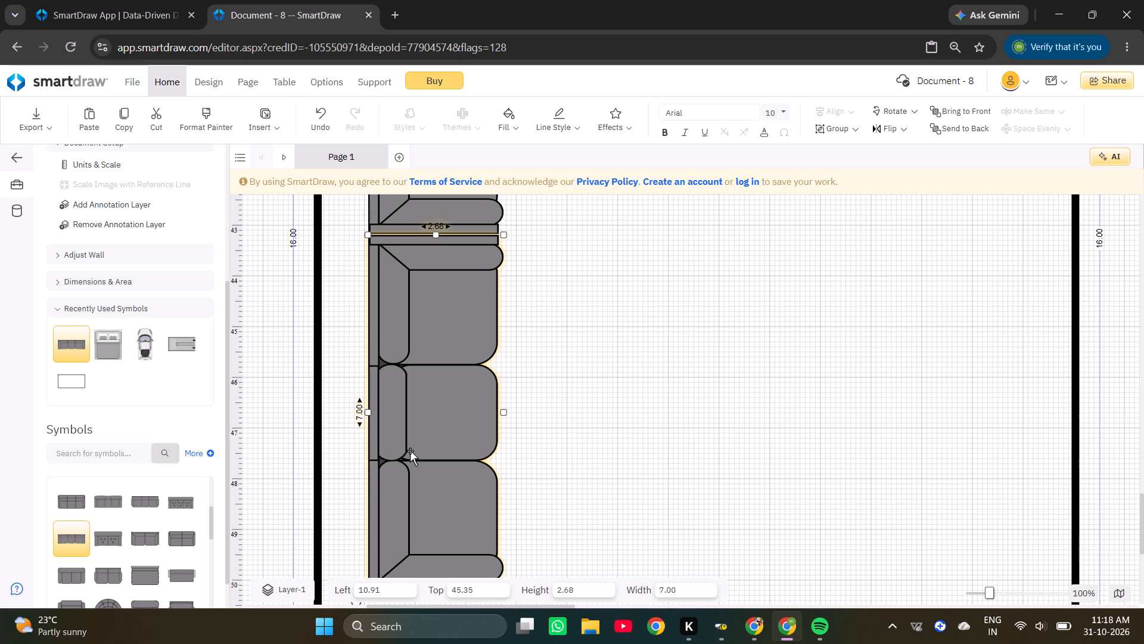
Paste a copy of the top horizontal sofa in the lower living room and rotate it so its back faces the bottom wall.
scroll(418, 445, down, 3)
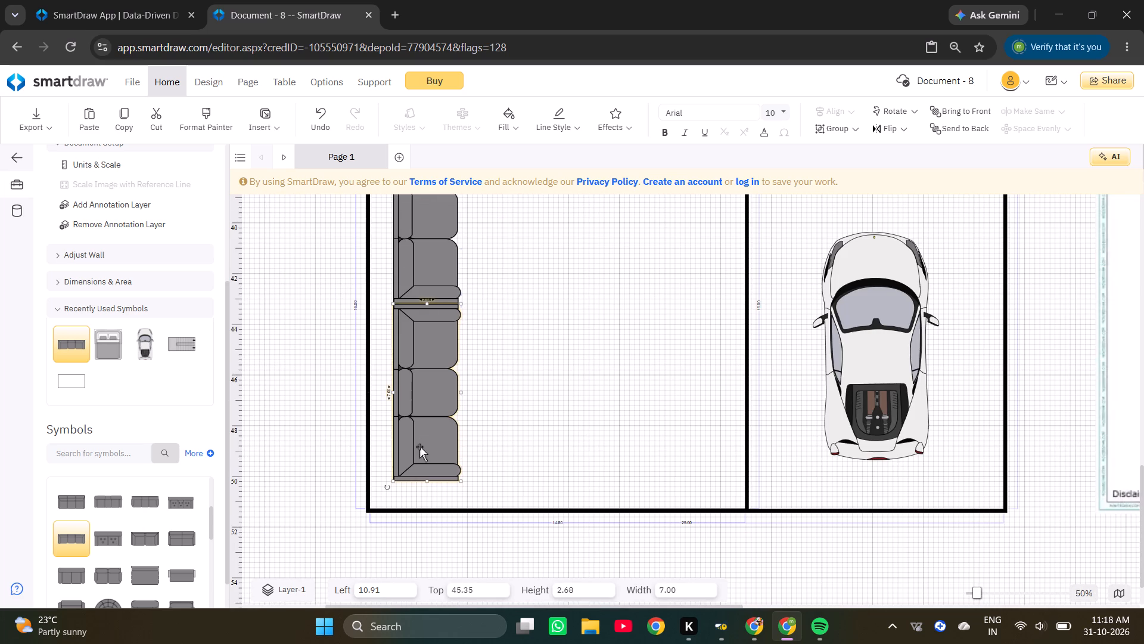
click(419, 447)
scroll(520, 418, up, 4)
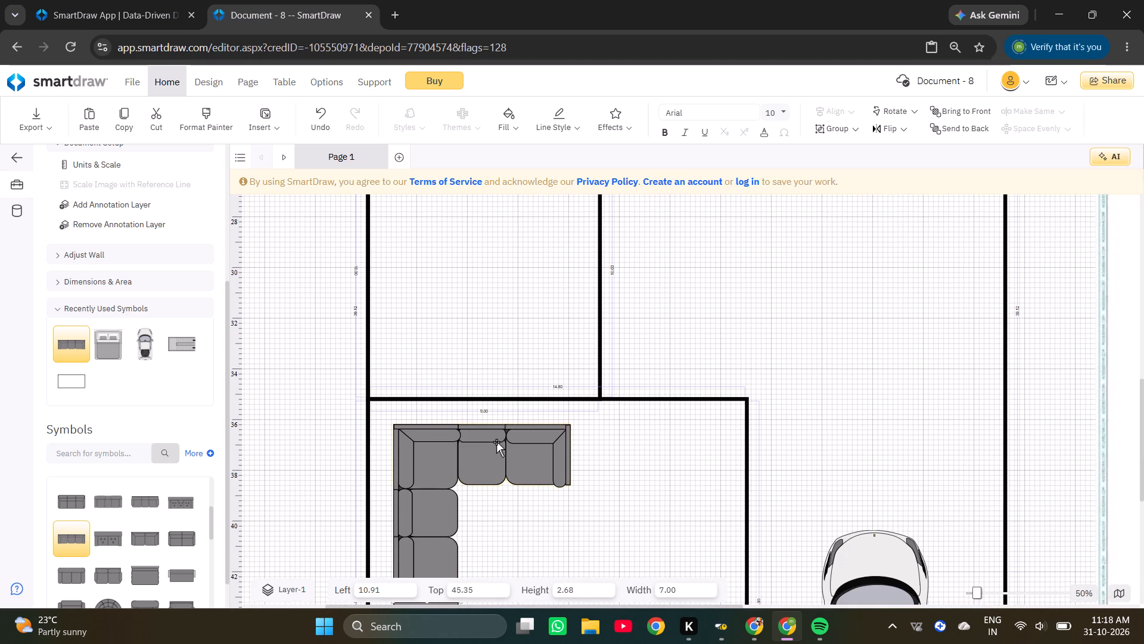
click(496, 446)
key(ctrl+c)
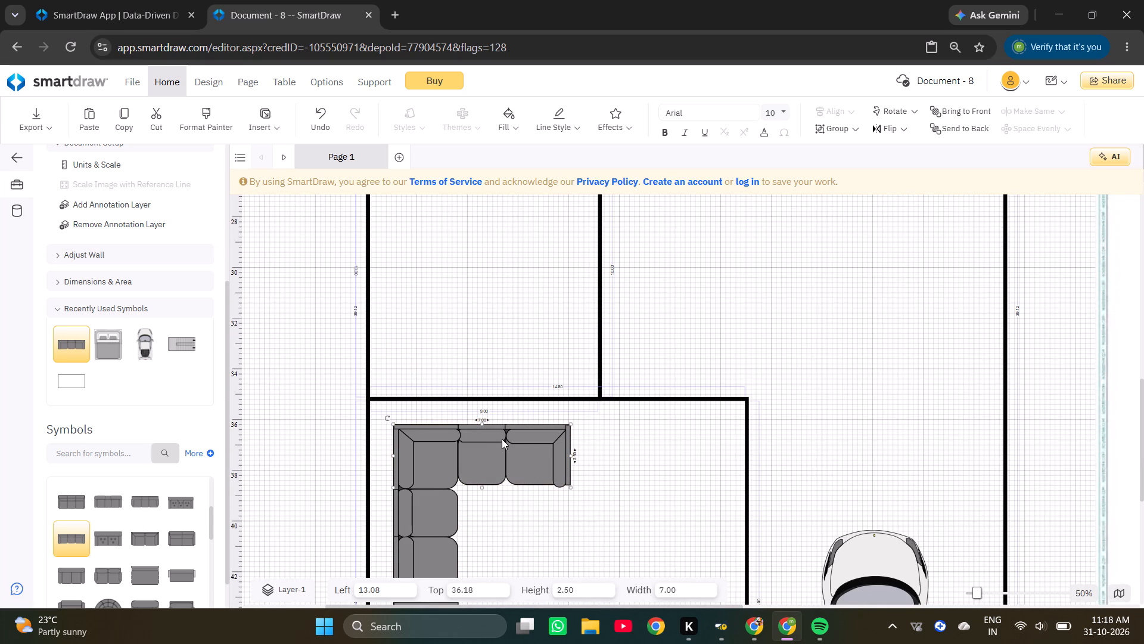
scroll(503, 437, down, 4)
right_click(506, 392)
click(542, 420)
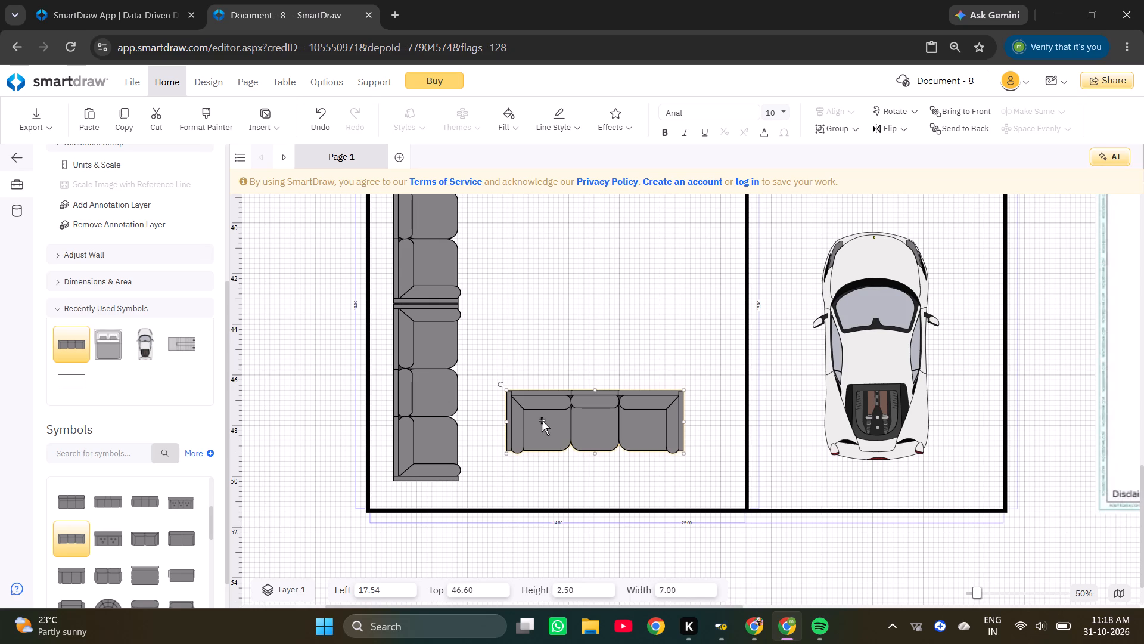
drag(500, 383, 723, 444)
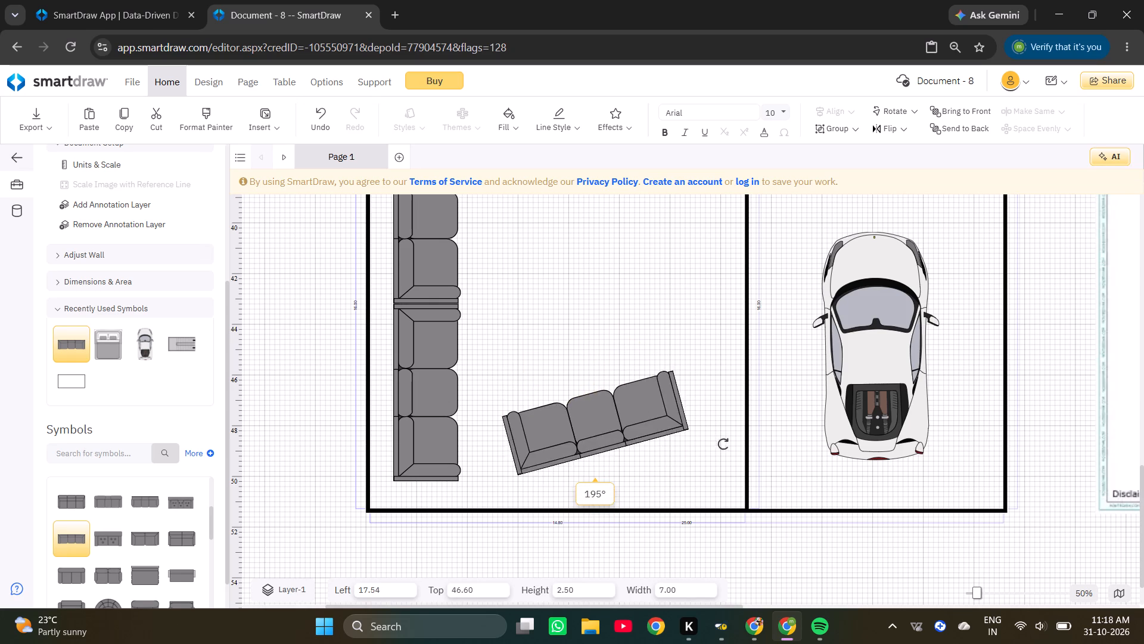
drag(723, 444, 736, 482)
Move the flipped sofa into the living room's bottom-left corner over the vertical sofa's end, at about 13.07 left and 47.69 top.
drag(621, 435, 564, 463)
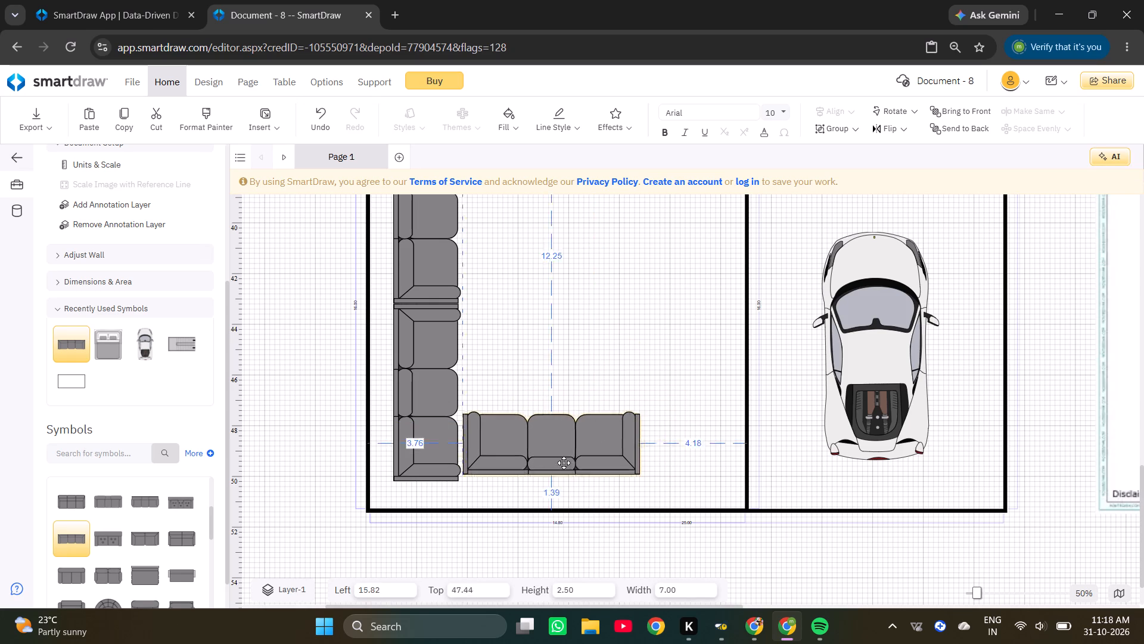
drag(564, 463, 508, 470)
ctrl+scroll(400, 472, up, 2)
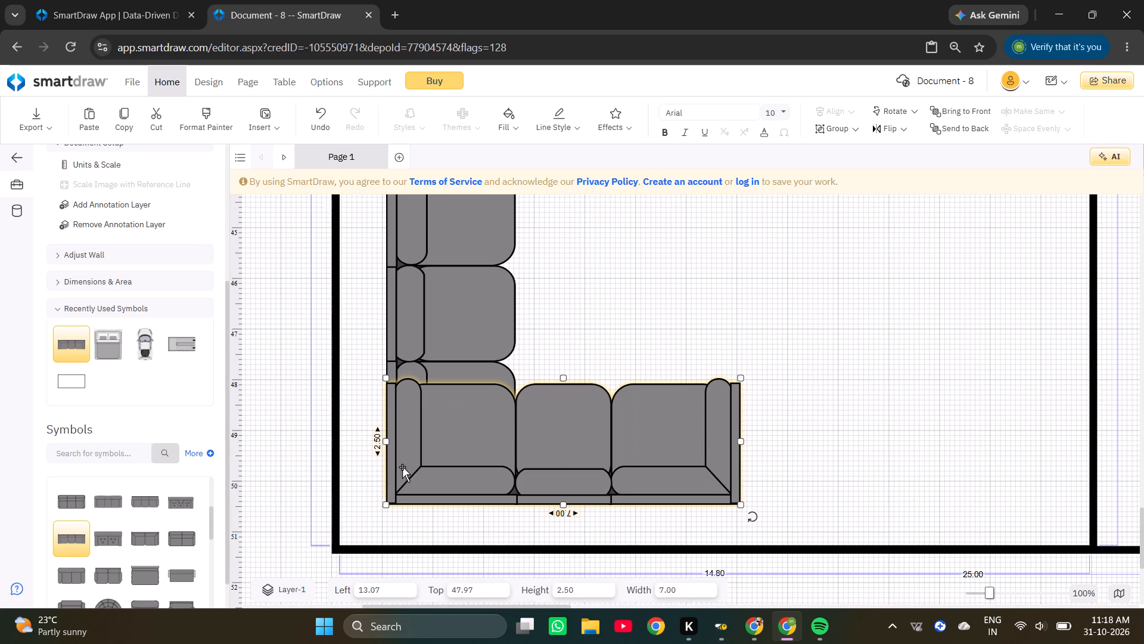
drag(421, 459, 420, 445)
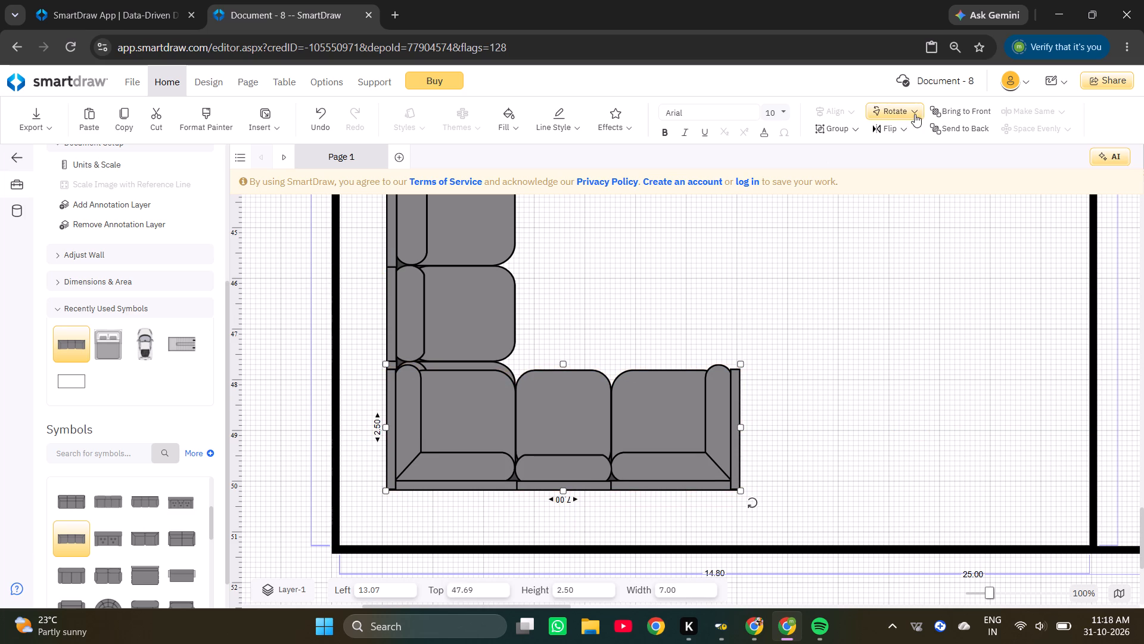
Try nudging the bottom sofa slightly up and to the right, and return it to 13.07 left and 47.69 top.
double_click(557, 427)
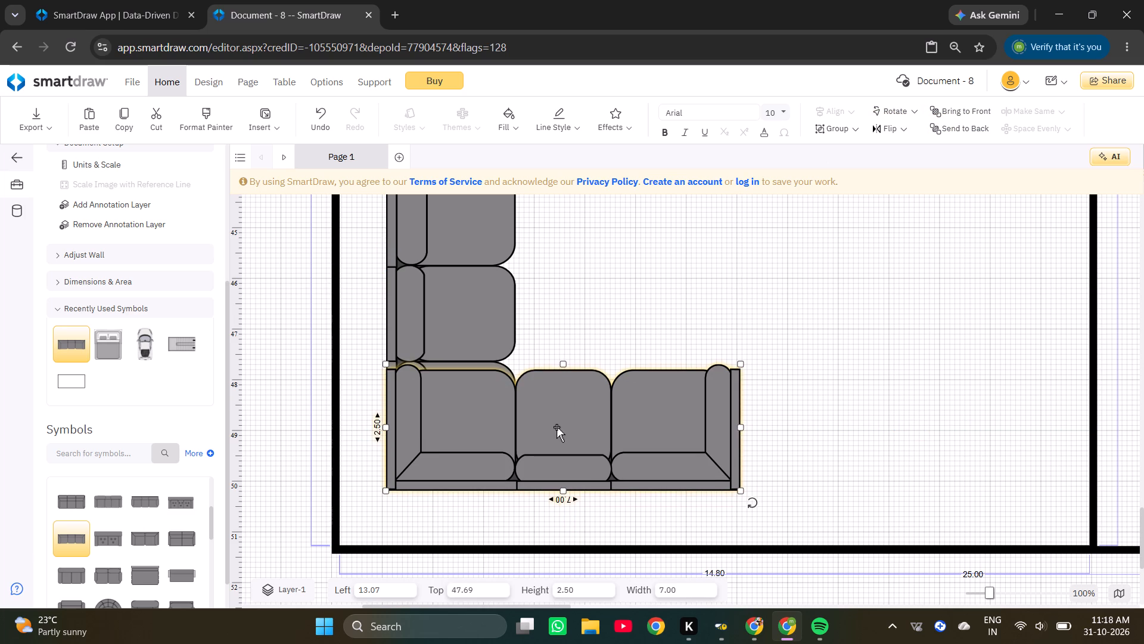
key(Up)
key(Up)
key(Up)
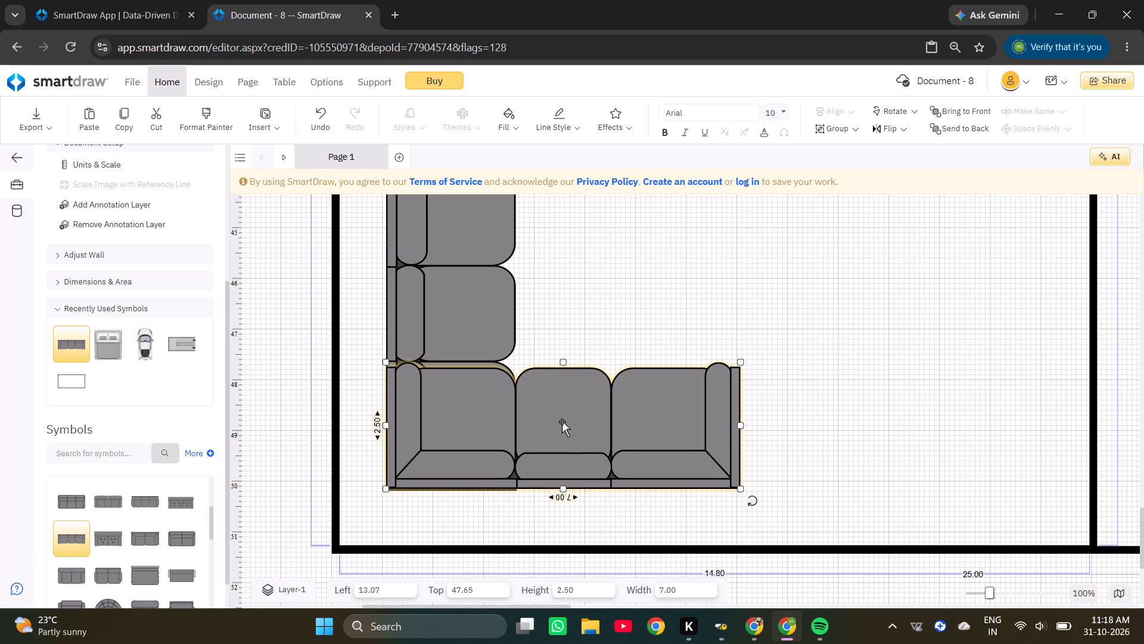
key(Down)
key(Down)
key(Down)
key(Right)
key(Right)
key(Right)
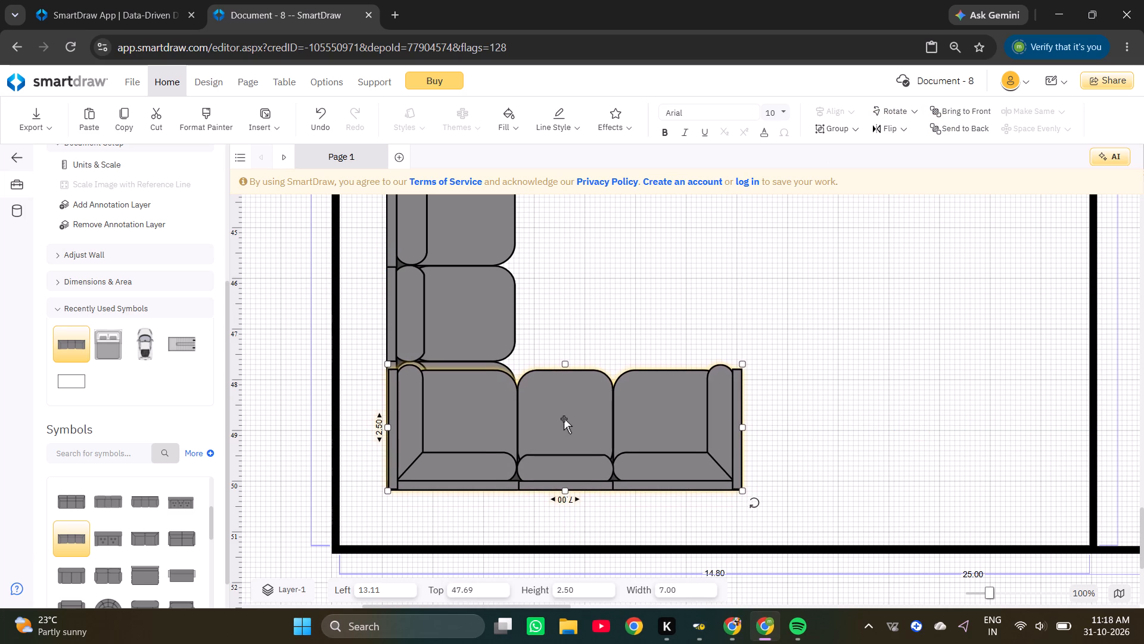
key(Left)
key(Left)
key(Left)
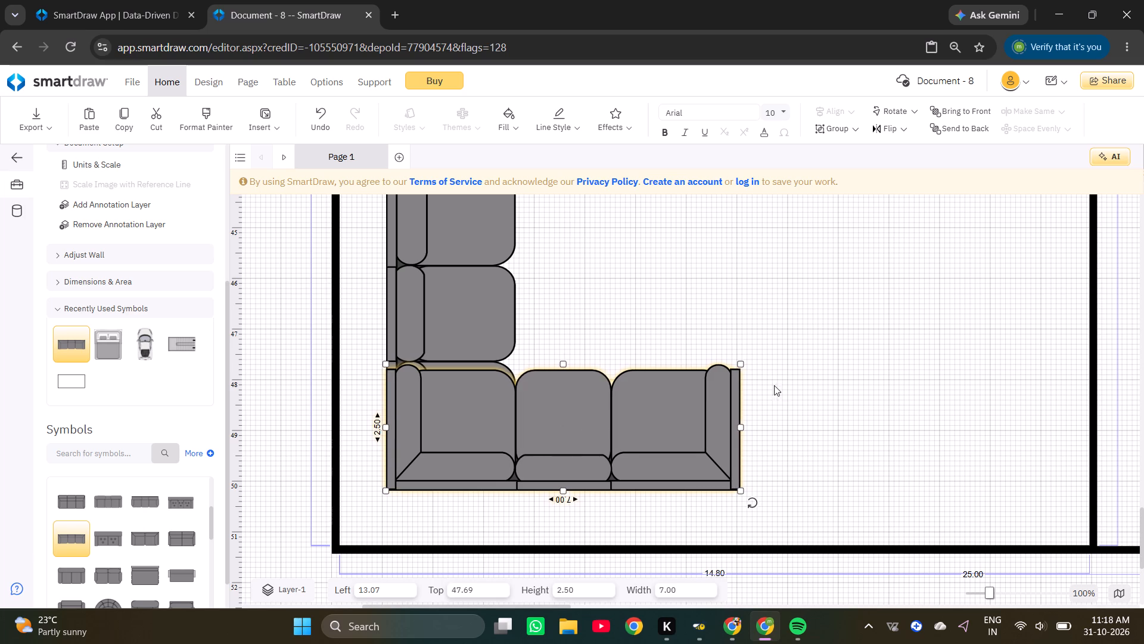
Send the bottom horizontal sofa to the back so the vertical sofa overlaps it in the living room corner.
click(786, 383)
click(638, 455)
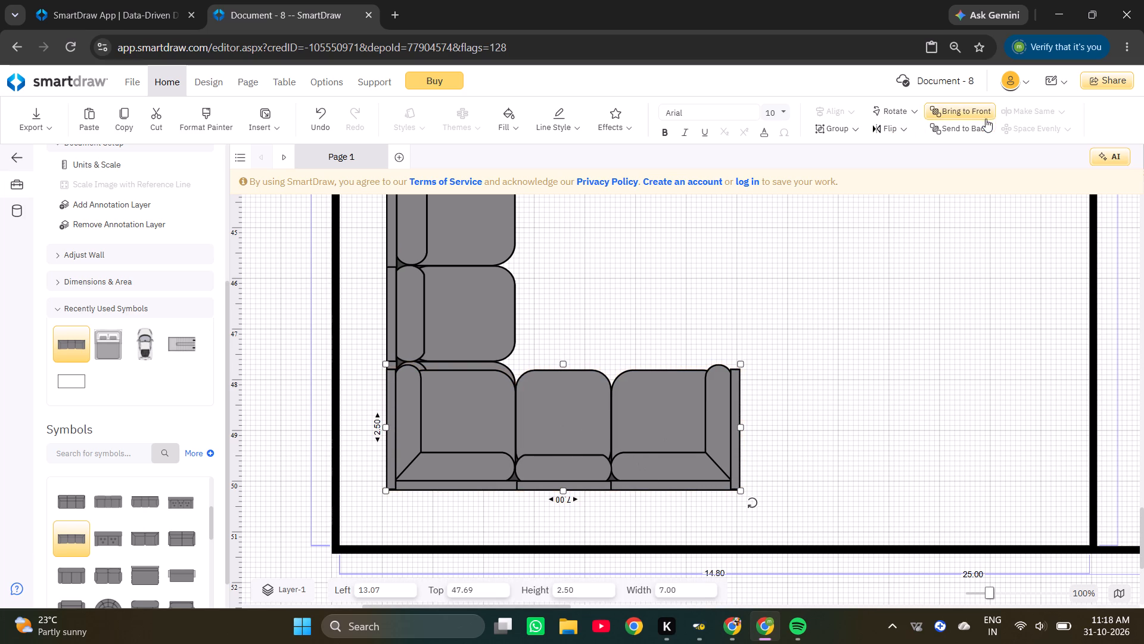
click(977, 134)
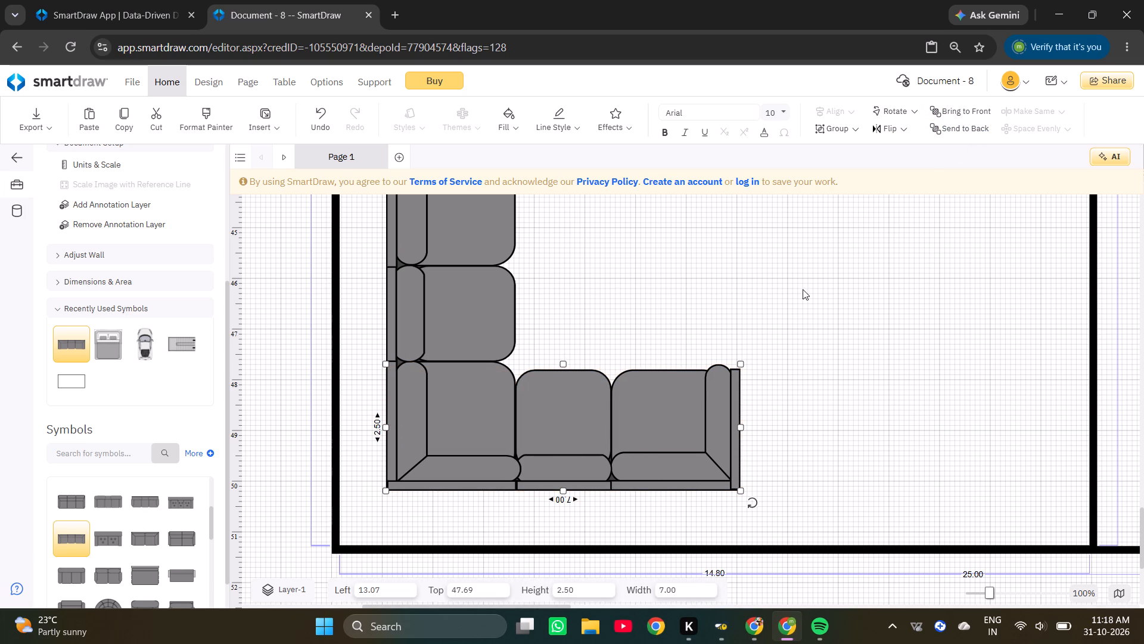
click(783, 264)
Review the C-shaped sofa arrangement and the rest of the drawn plan against the reference floor plan.
ctrl+scroll(759, 298, down, 6)
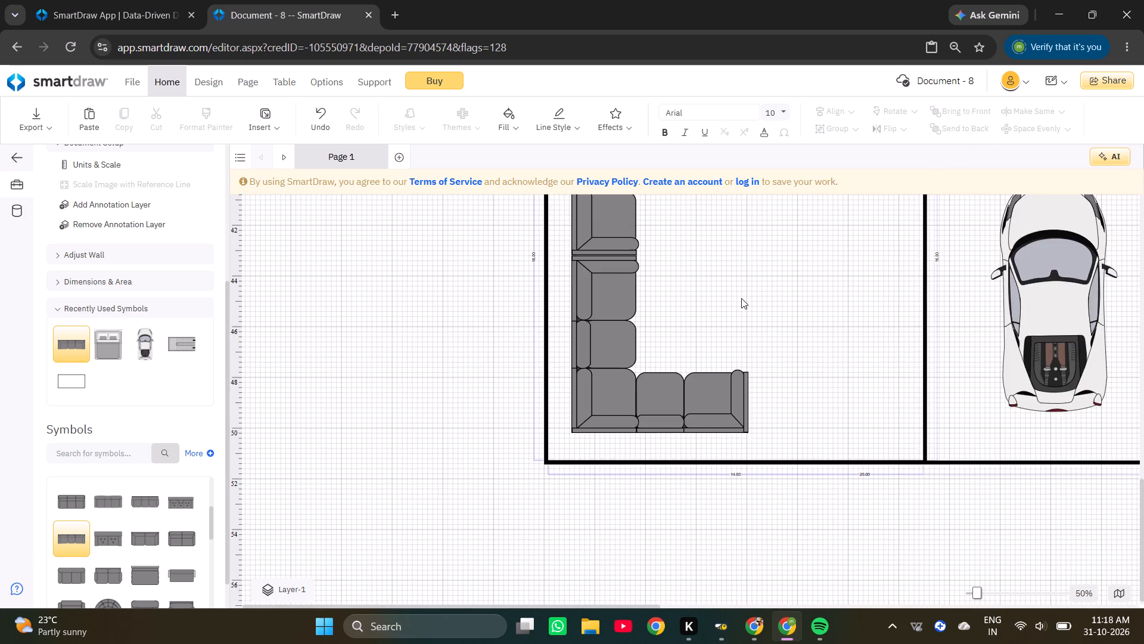
click(542, 422)
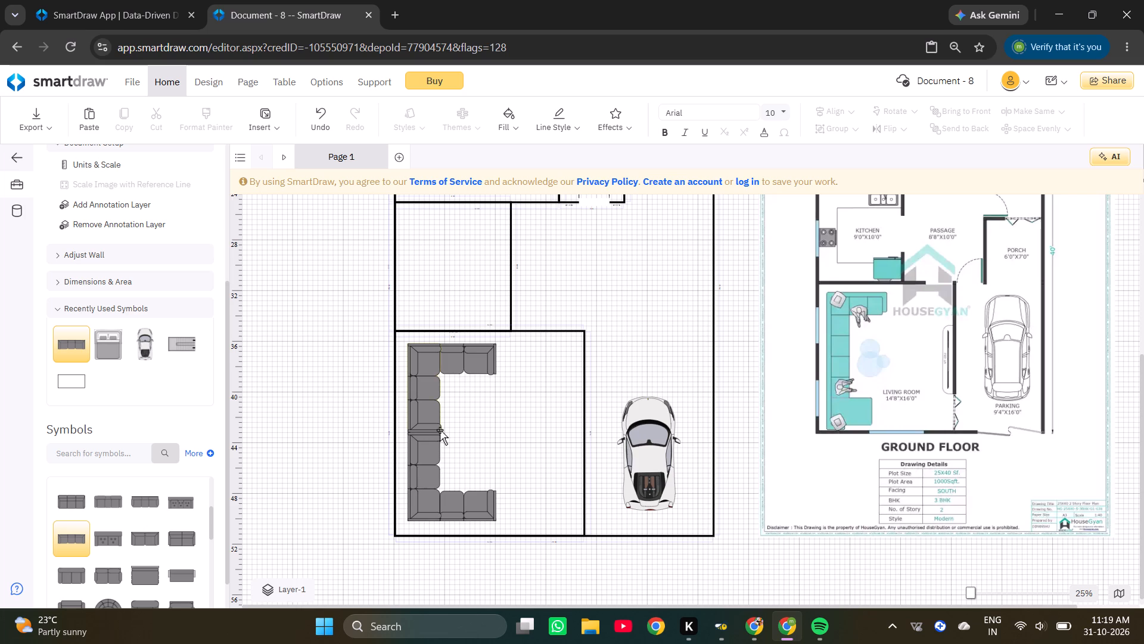
triple_click(475, 515)
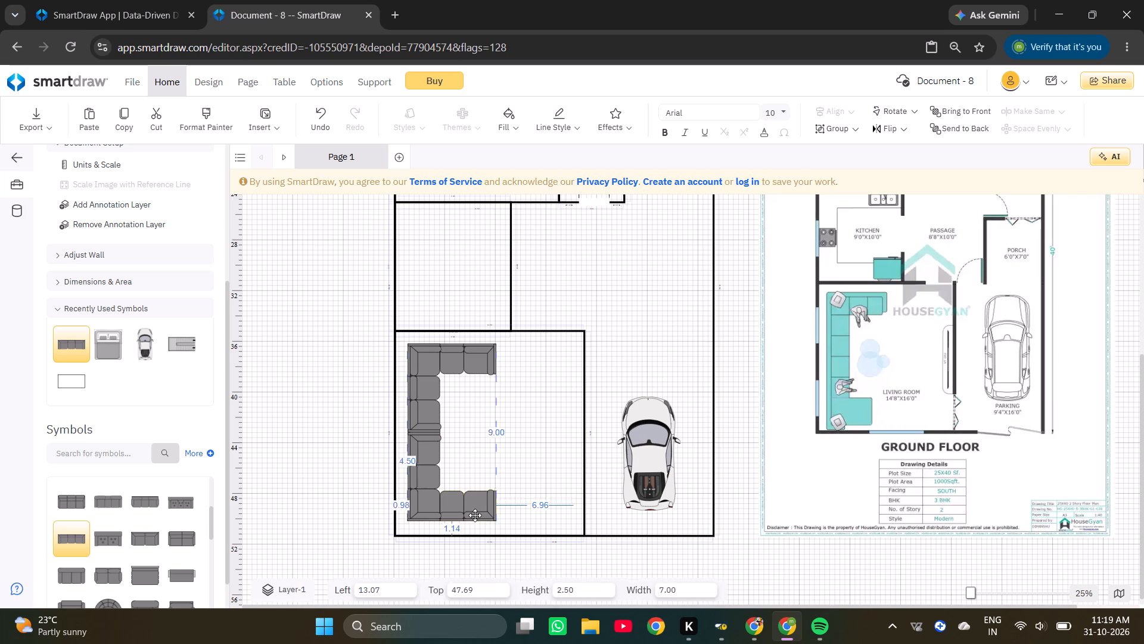
triple_click(475, 515)
click(475, 515)
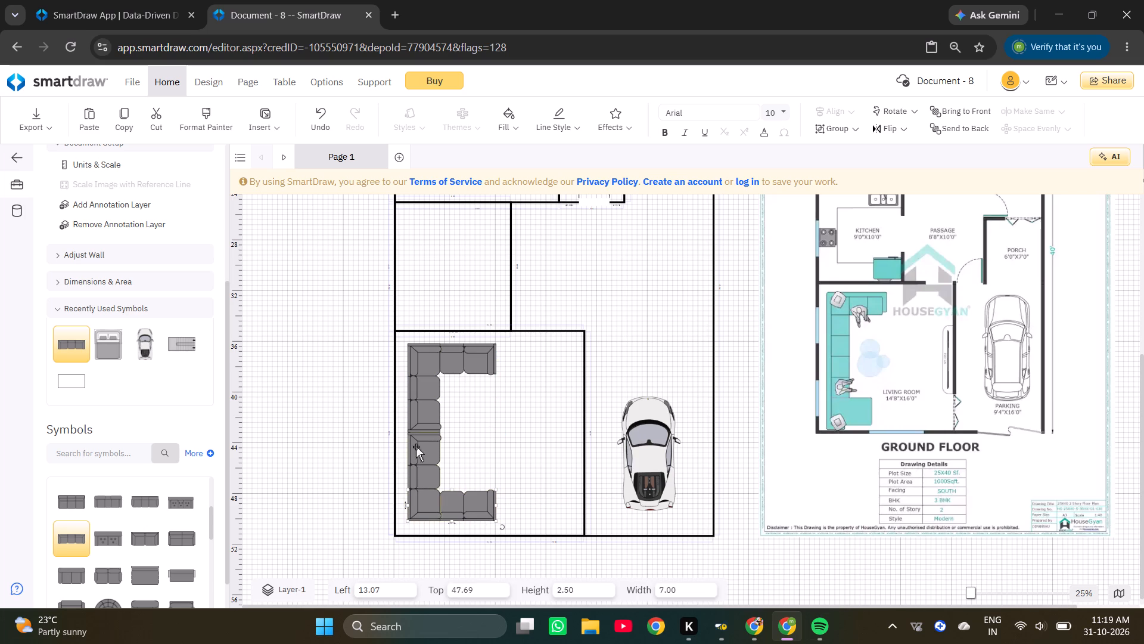
triple_click(434, 358)
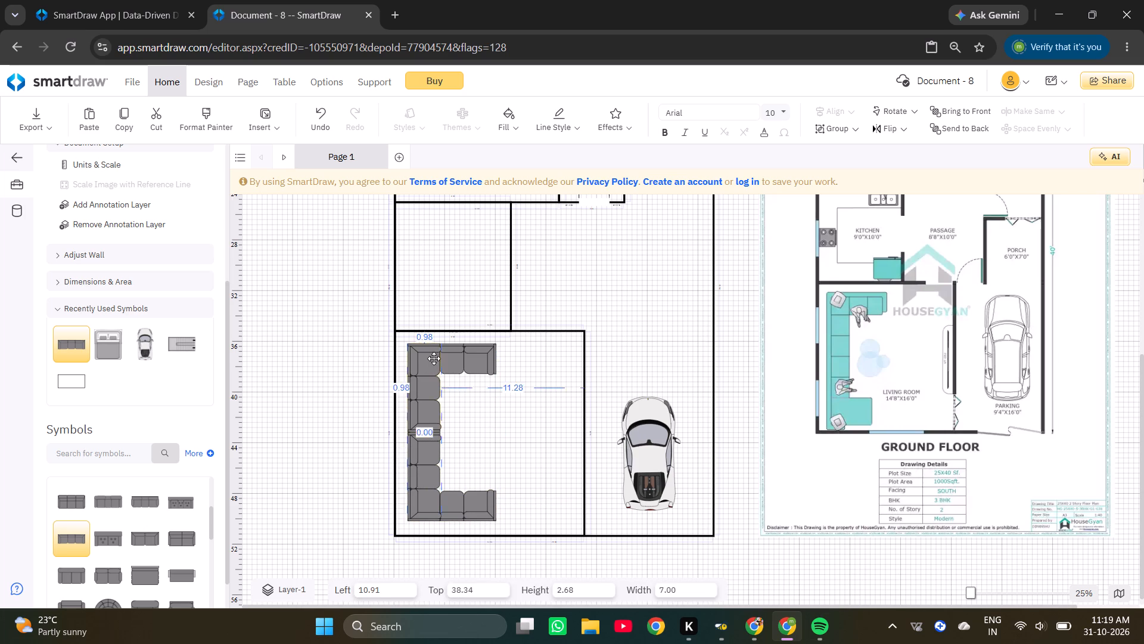
click(434, 358)
double_click(451, 510)
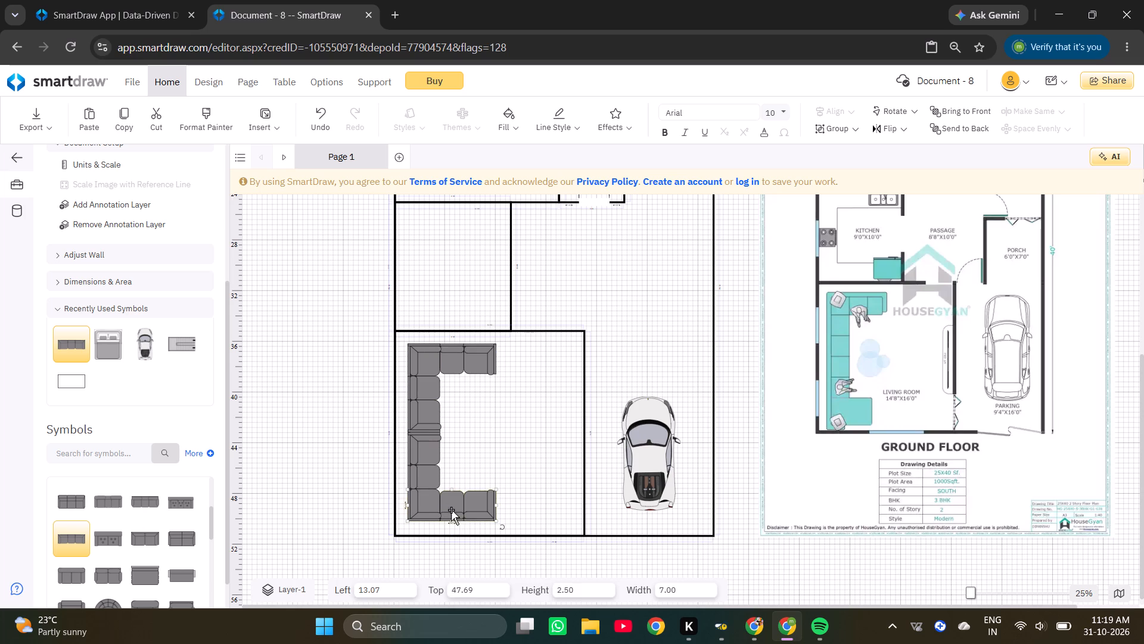
scroll(577, 464, down, 2)
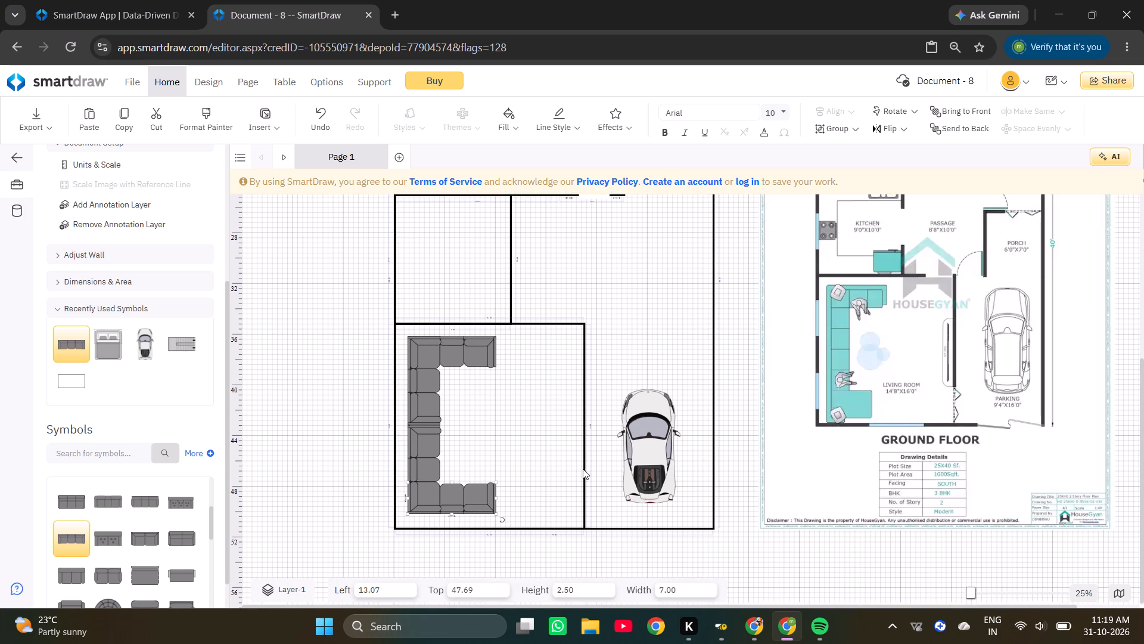
scroll(583, 469, down, 1)
scroll(628, 451, up, 4)
ctrl+scroll(473, 353, up, 3)
ctrl+scroll(466, 355, down, 3)
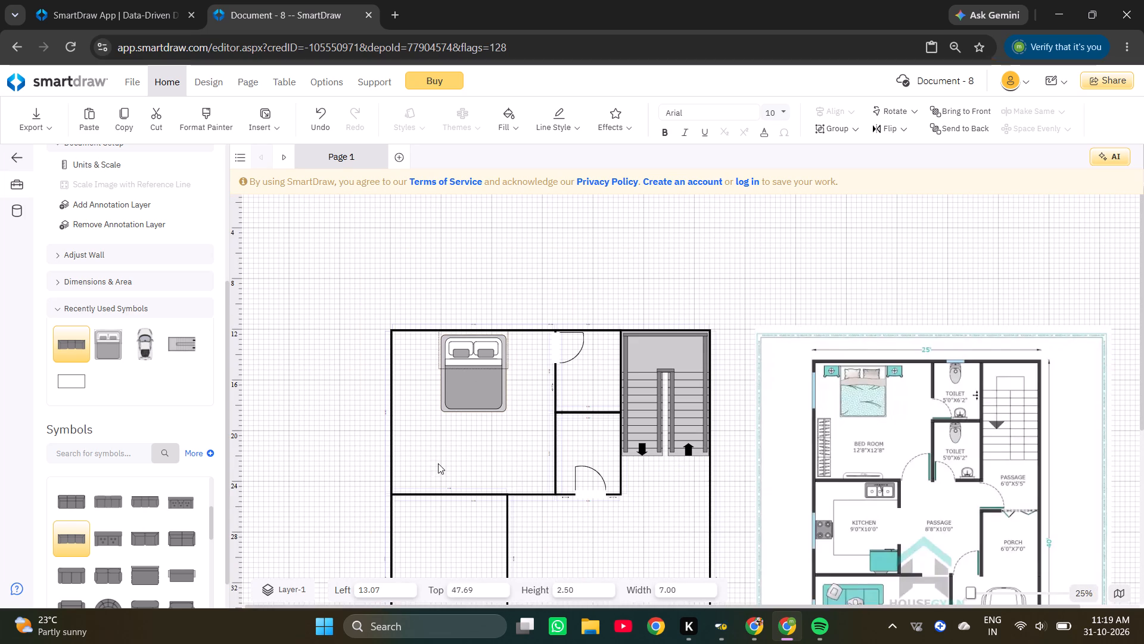
Search the symbol library for cupboard.
click(141, 462)
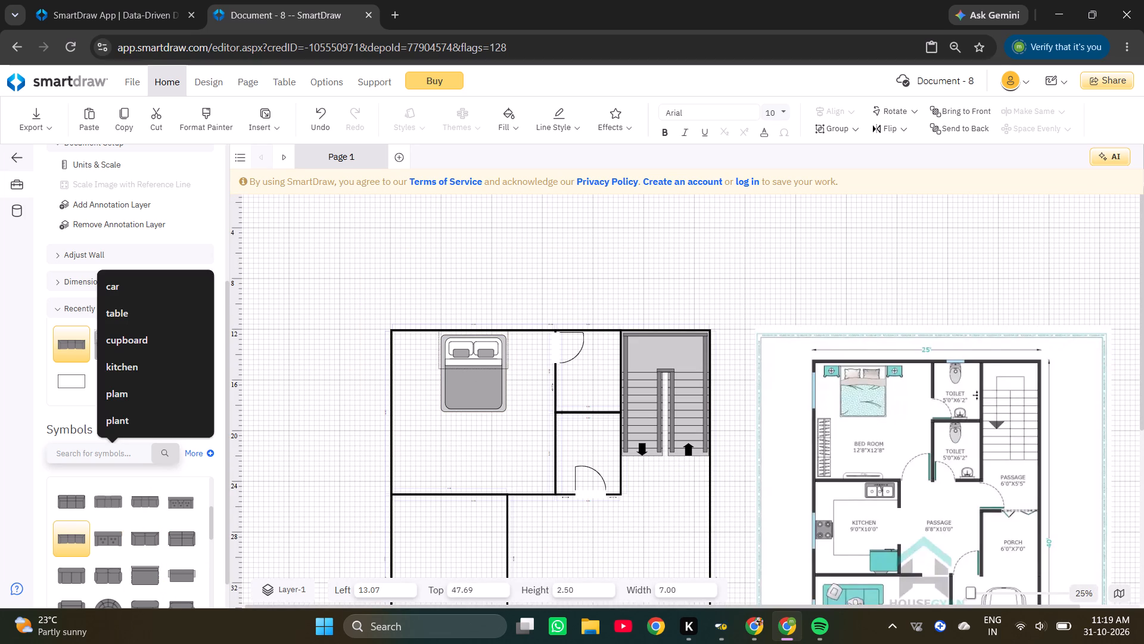
text(cupbpoa)
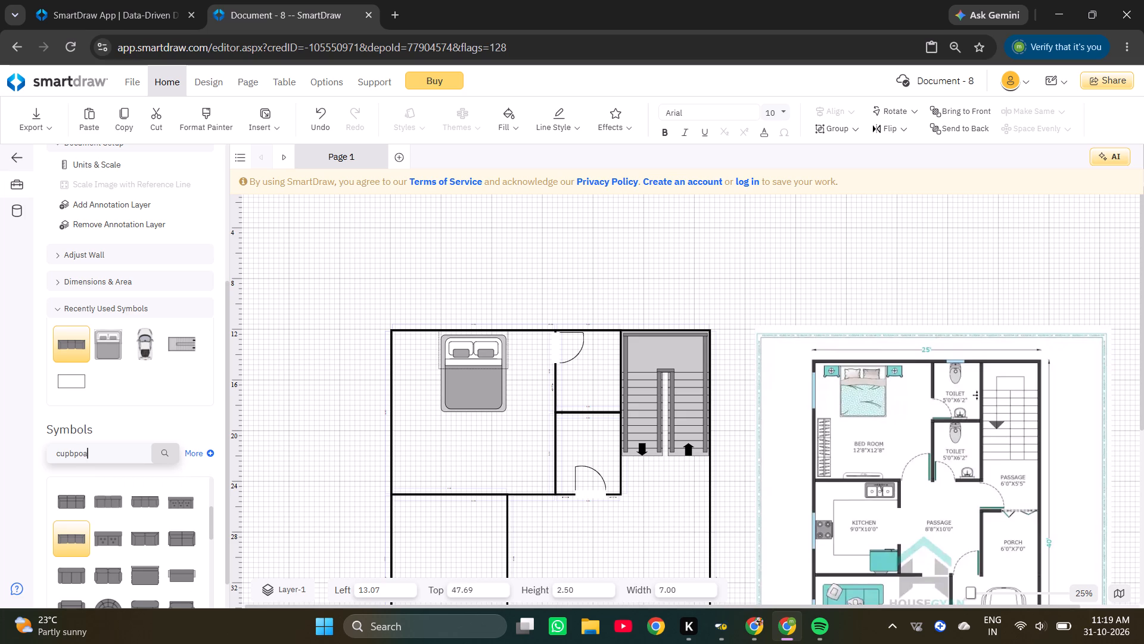
key(BackSpace)
key(BackSpace)
key(BackSpace)
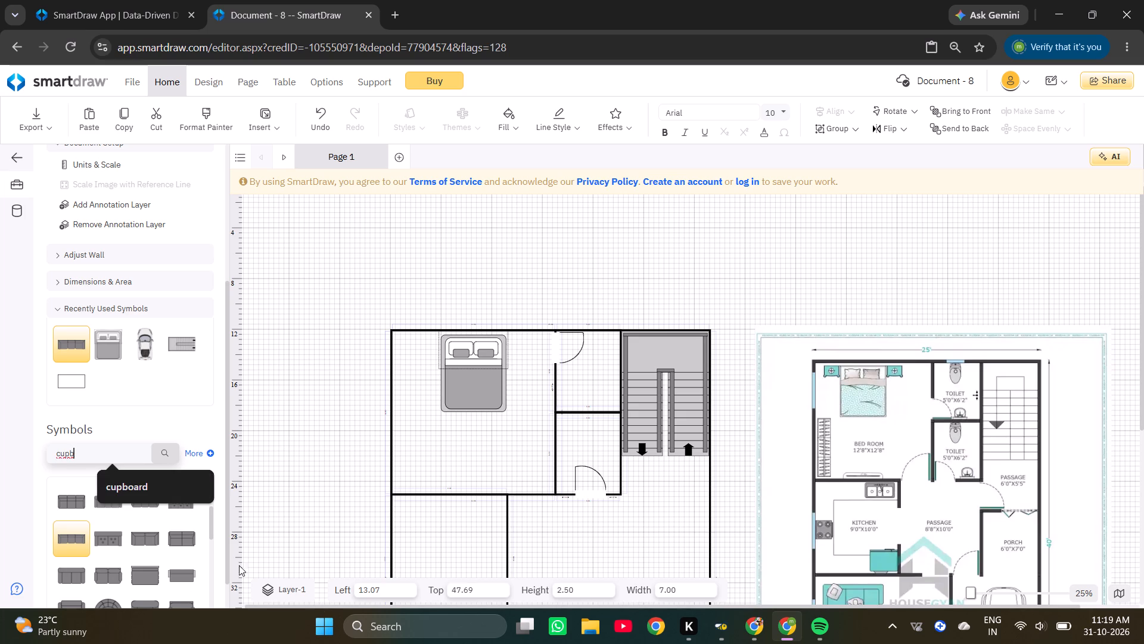
click(136, 493)
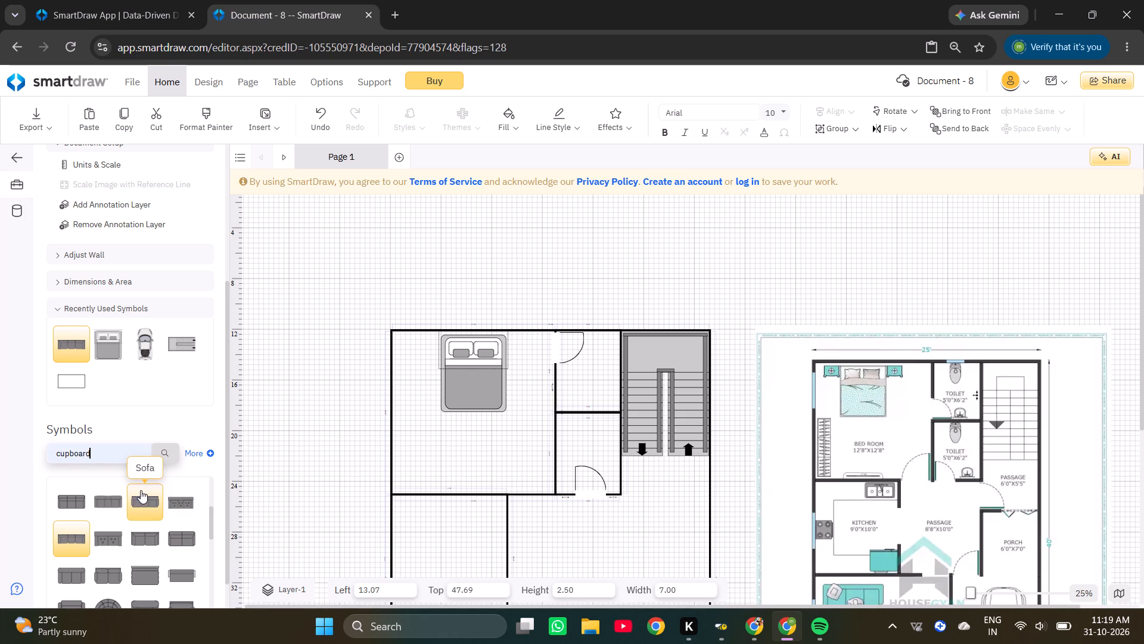
Place a Wardrobe symbol in the bedroom below the bed, at about 16.19 left and 20.49 top.
scroll(324, 453, down, 1)
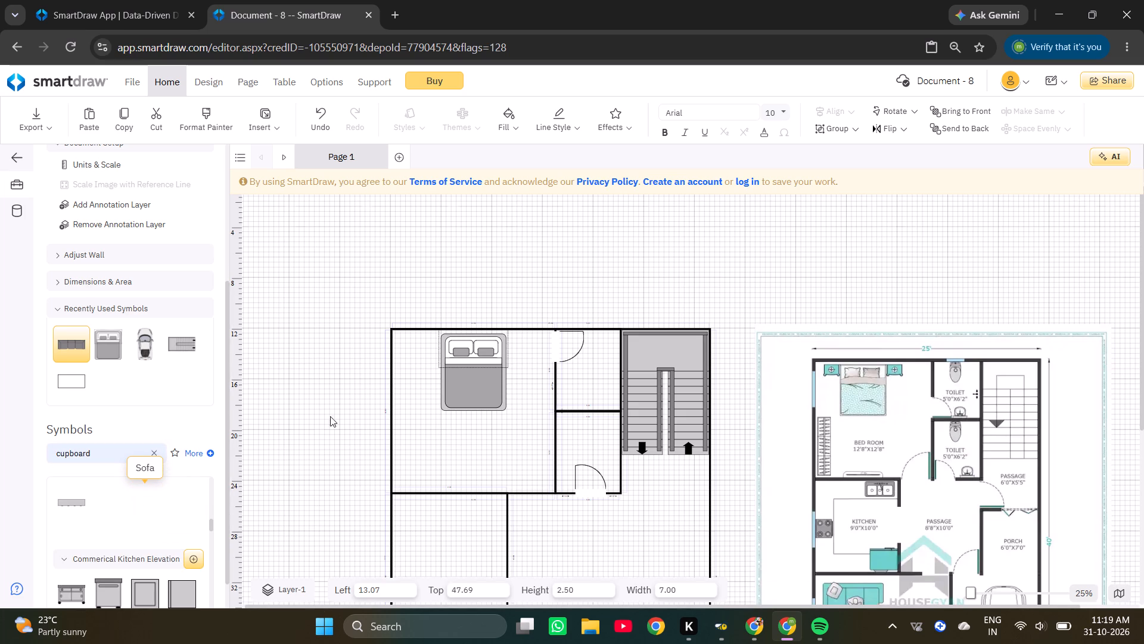
scroll(98, 549, down, 3)
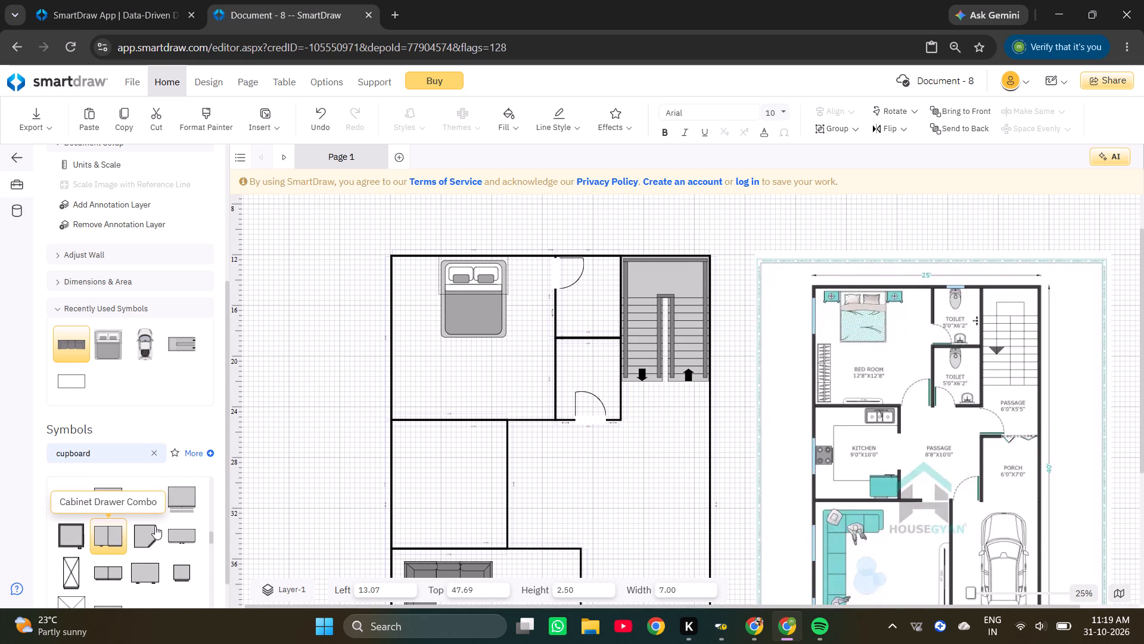
double_click(179, 537)
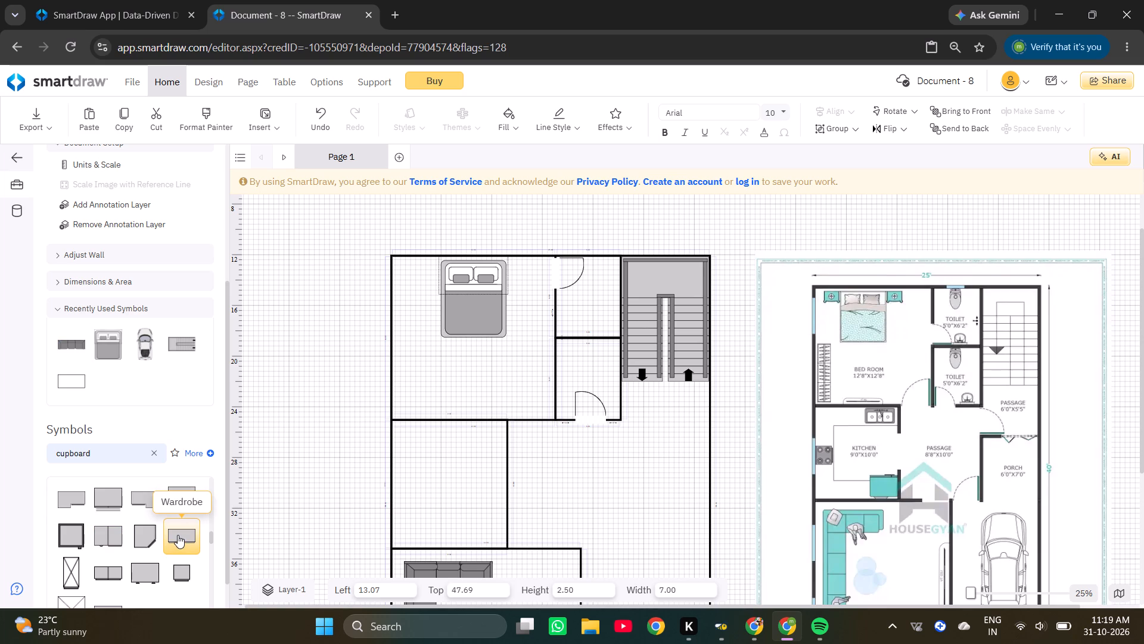
drag(313, 250, 341, 305)
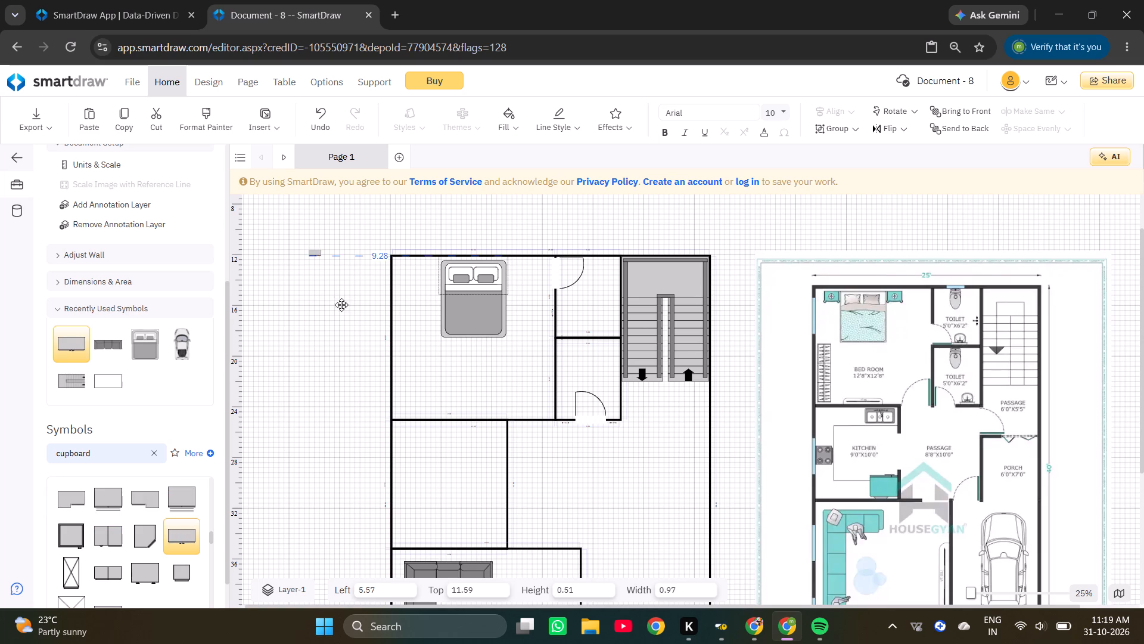
drag(341, 305, 449, 364)
Set the wardrobe's width to 5.00.
ctrl+scroll(449, 364, up, 5)
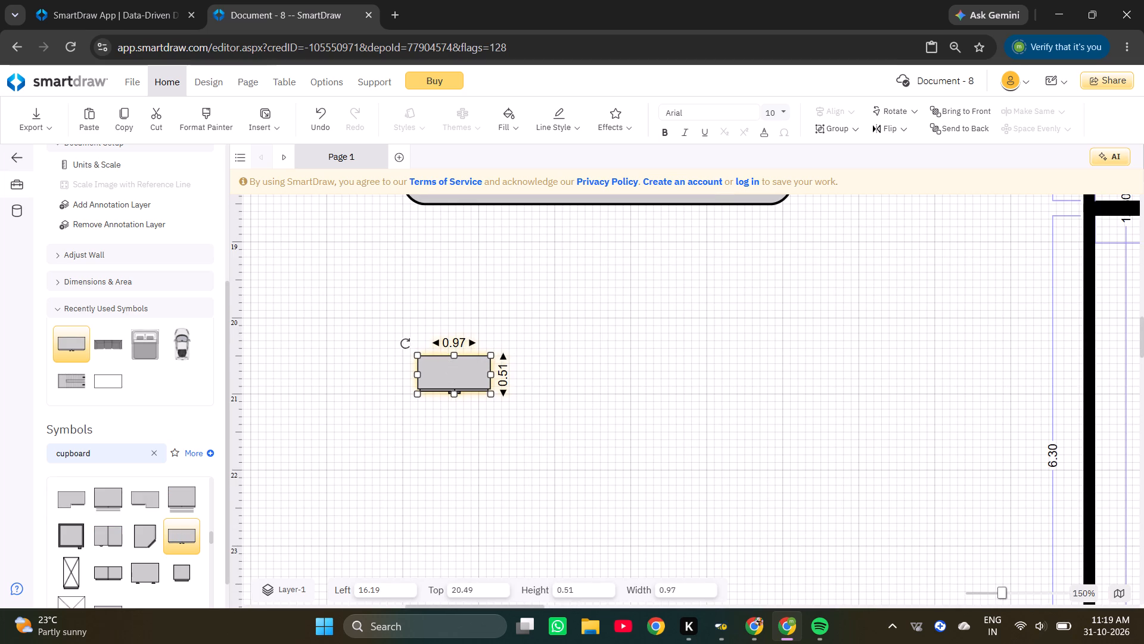
click(459, 343)
key(Right)
key(Right)
key(Right)
key(Right)
key(Right)
key(Right)
key(Right)
key(Right)
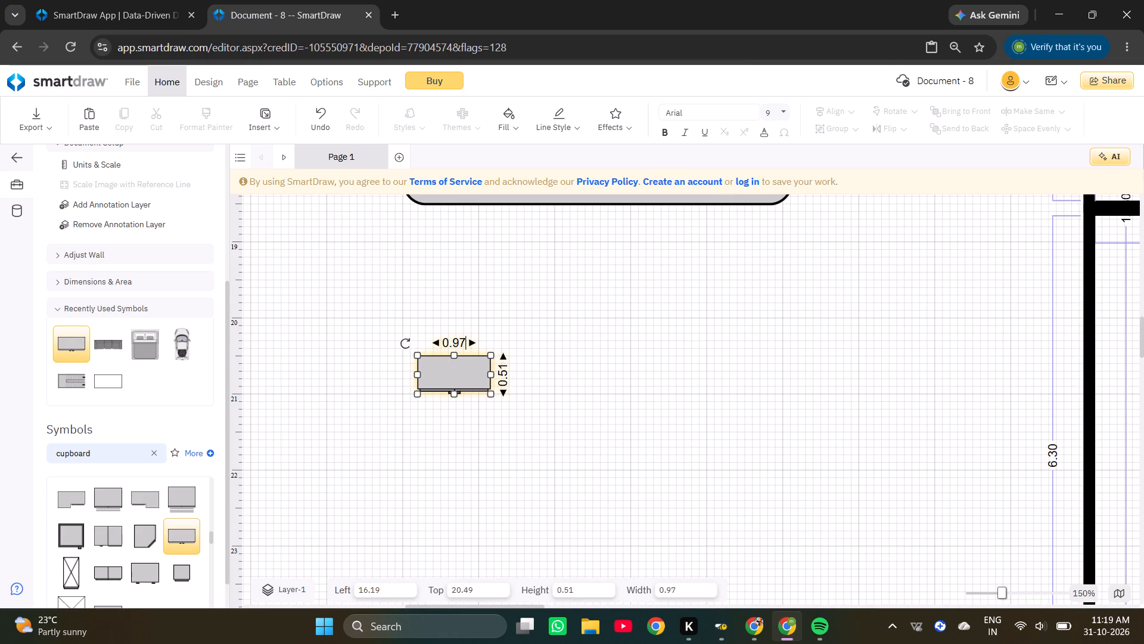
key(BackSpace)
key(BackSpace)
key(BackSpace)
key(BackSpace)
key(BackSpace)
key(BackSpace)
key(BackSpace)
key(BackSpace)
key(5)
key(Return)
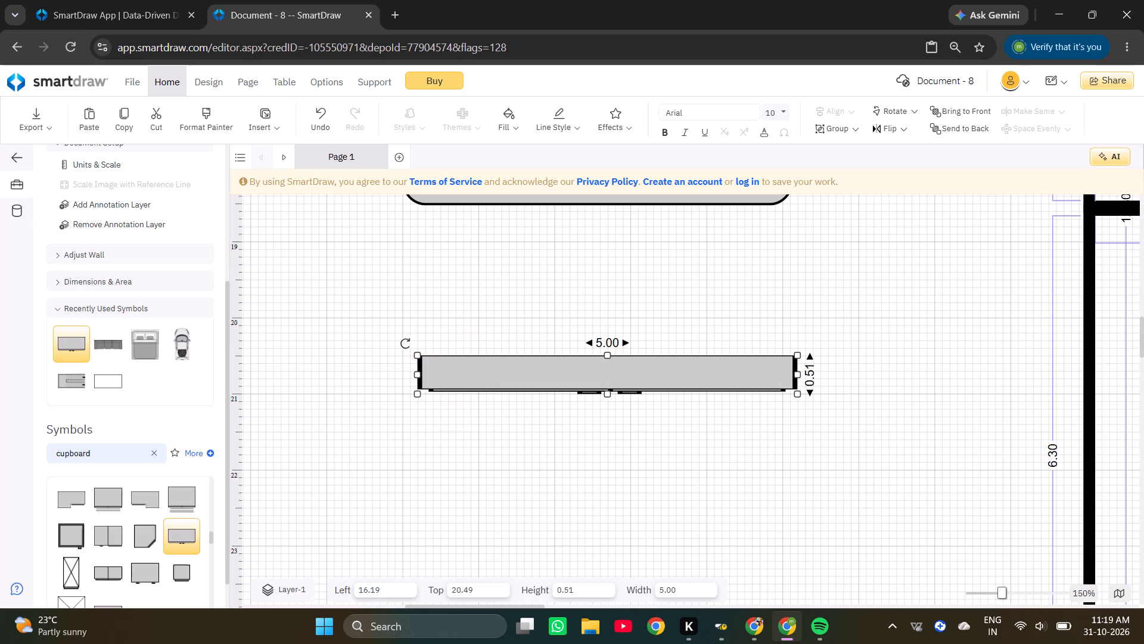
Set the wardrobe's height to 1.50.
click(810, 382)
key(backslash)
key(BackSpace)
key(BackSpace)
key(BackSpace)
key(BackSpace)
key(BackSpace)
key(BackSpace)
key(BackSpace)
key(BackSpace)
key(BackSpace)
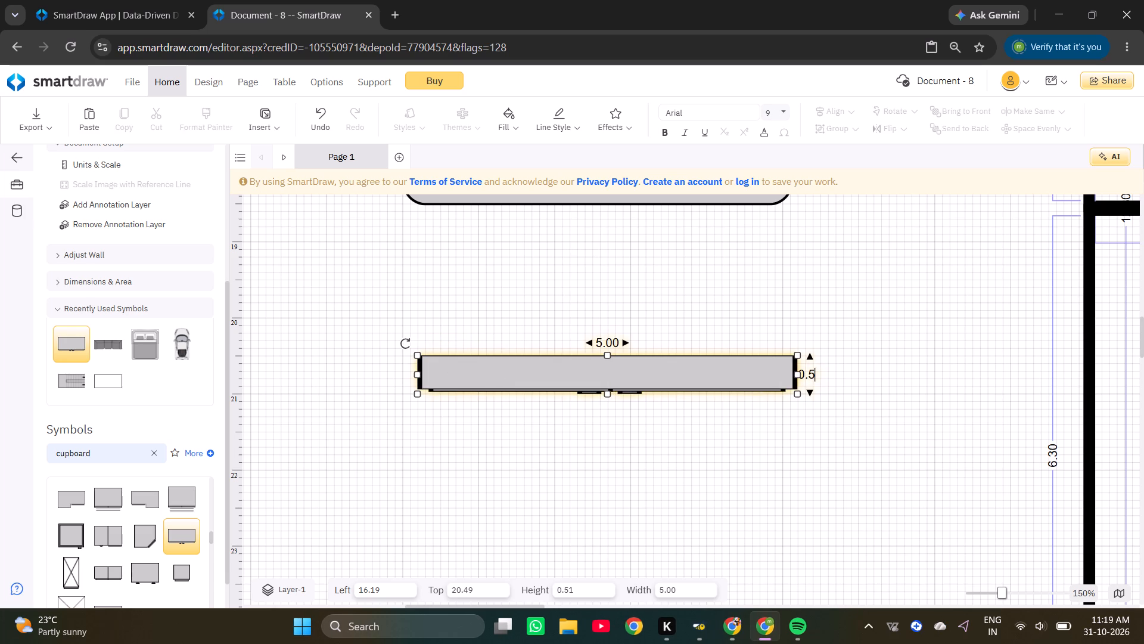
text(1.)
text(.5)
key(BackSpace)
key(BackSpace)
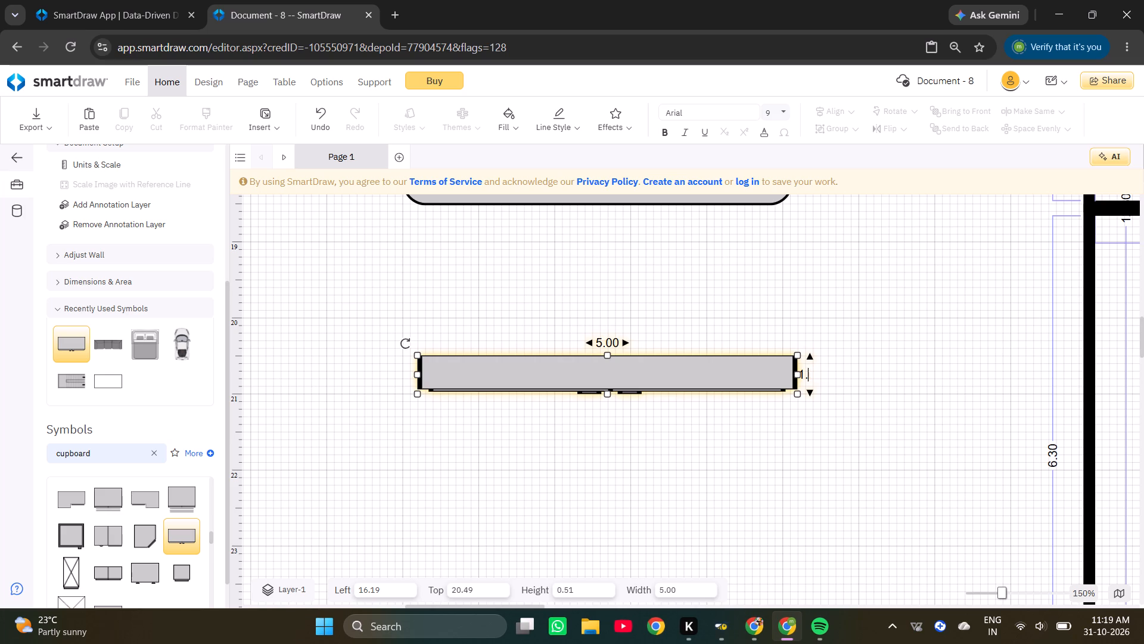
text(540)
key(BackSpace)
key(BackSpace)
key(0)
key(Return)
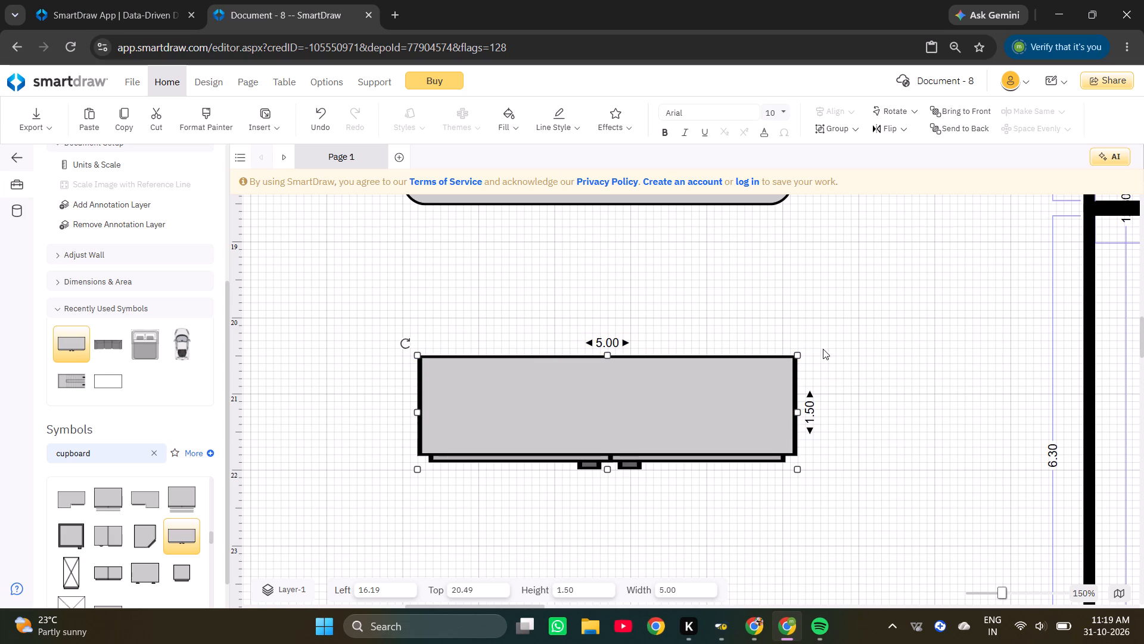
Rotate the wardrobe by 90° so it stands vertically with its doors facing the bedroom's right side.
ctrl+scroll(823, 349, down, 4)
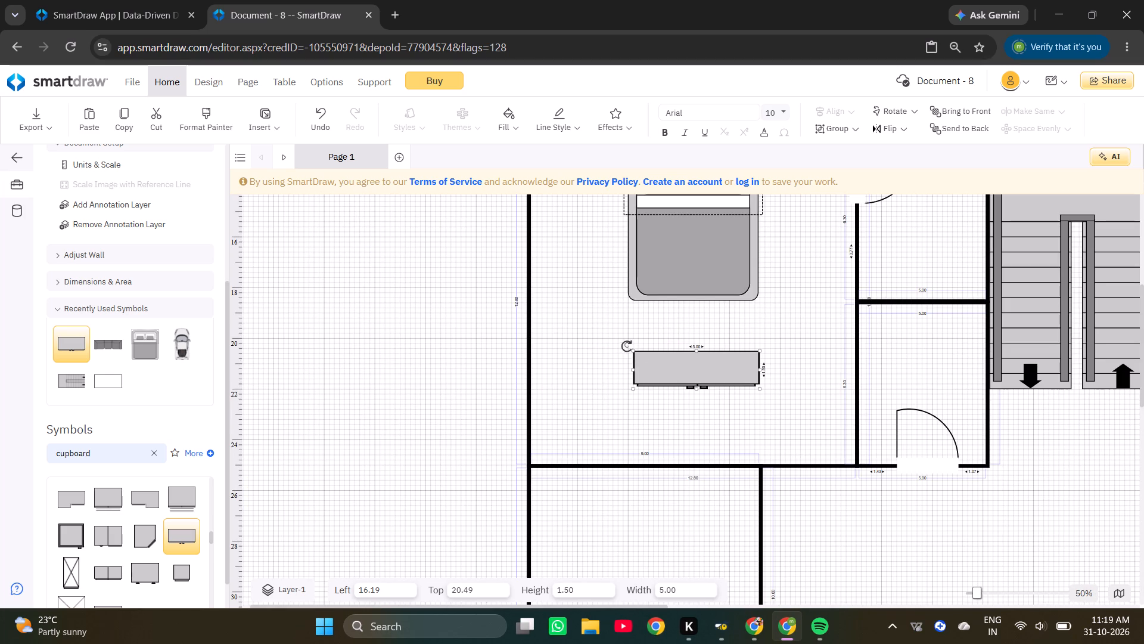
drag(626, 347, 668, 454)
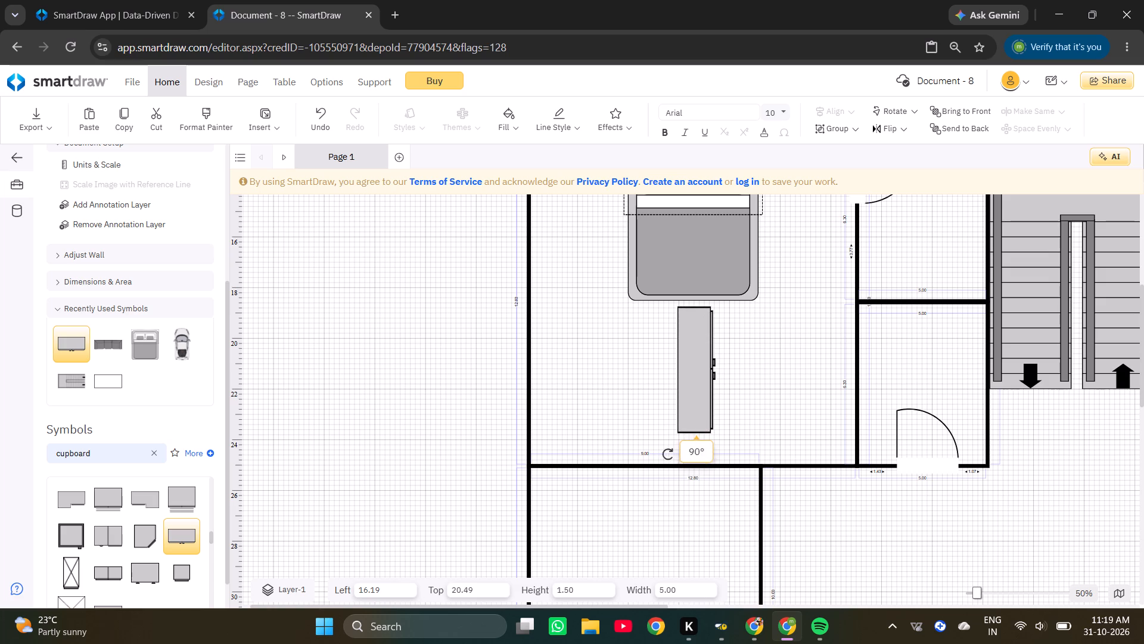
drag(668, 454, 669, 454)
Move the wardrobe into the bedroom's bottom-left corner against the left wall, at about 10.49 left and 21.58 top.
ctrl+scroll(786, 364, down, 2)
scroll(672, 386, down, 1)
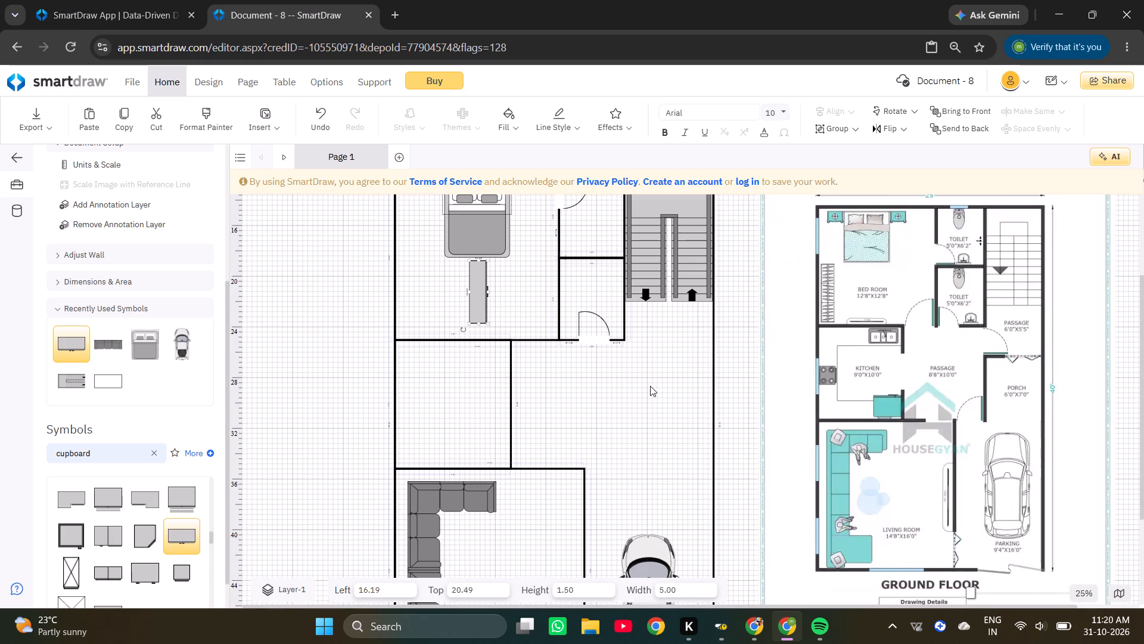
drag(477, 296, 414, 300)
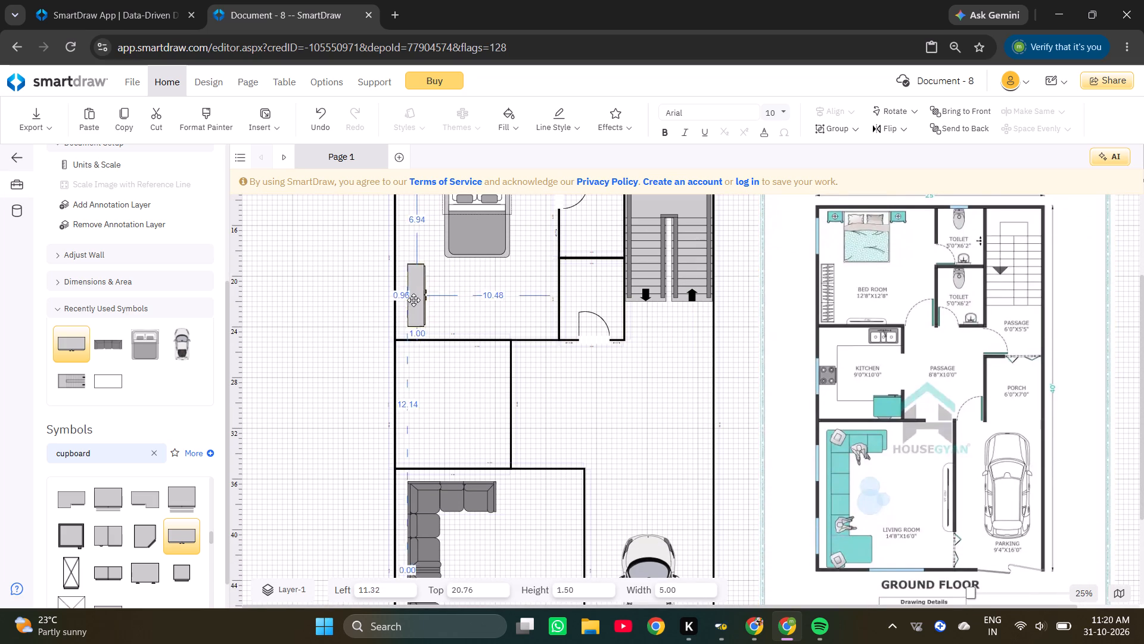
drag(414, 300, 407, 303)
ctrl+scroll(406, 303, up, 2)
drag(424, 304, 424, 307)
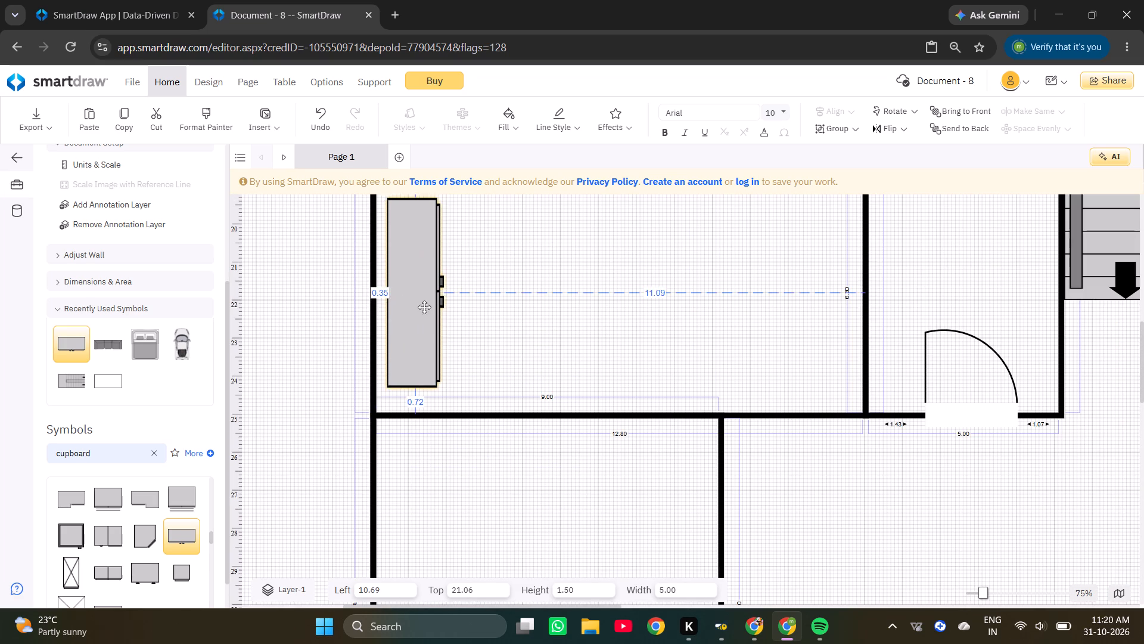
drag(424, 307, 417, 325)
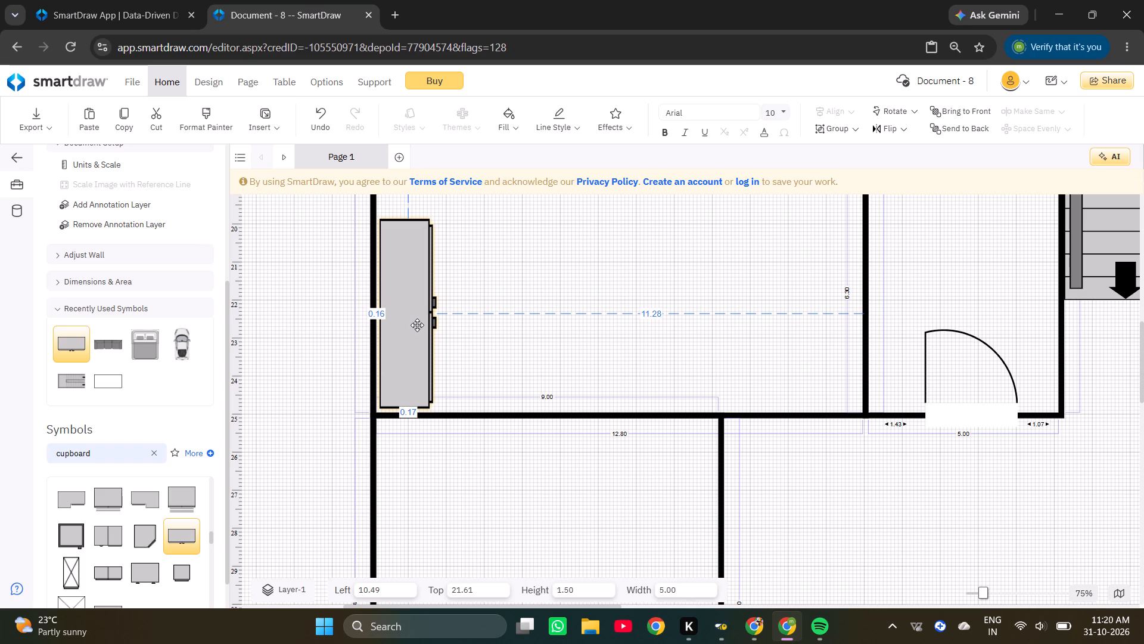
drag(417, 325, 417, 324)
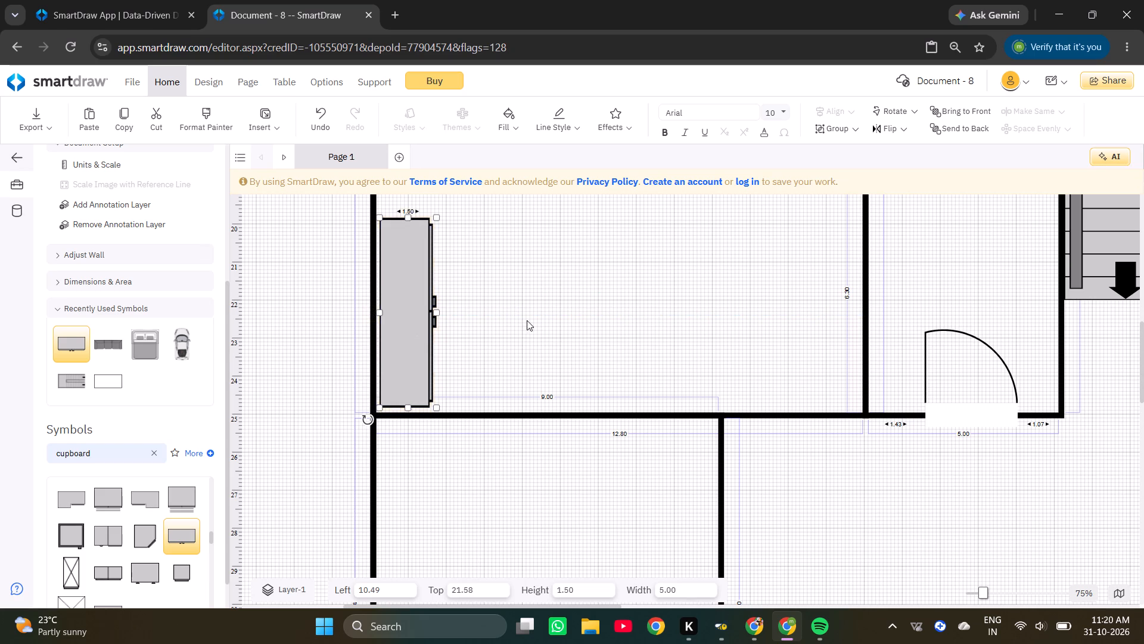
ctrl+scroll(531, 319, down, 5)
click(484, 313)
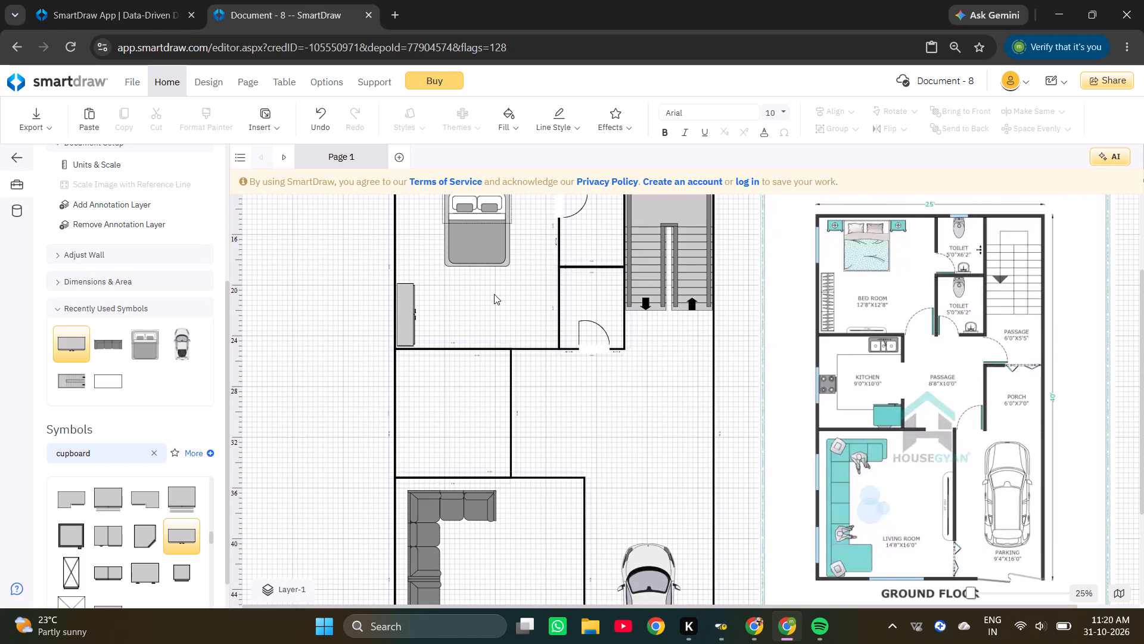
scroll(497, 294, up, 1)
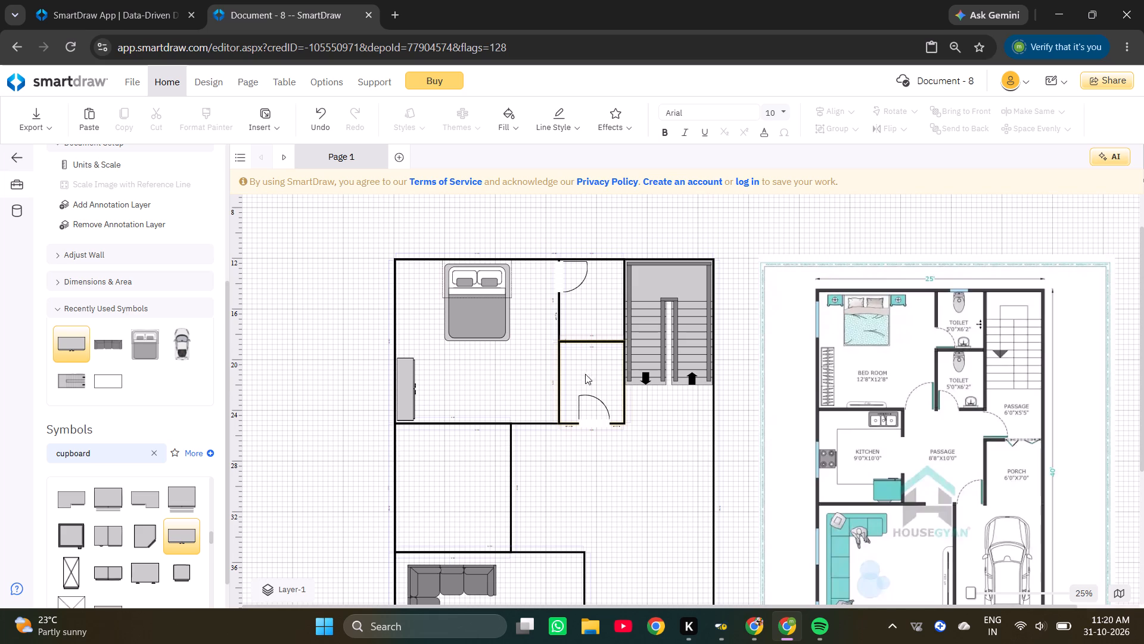
Duplicate the lower toilet's door and place the copy in the bedroom's bottom wall, just left of the toilet wall.
click(583, 411)
key(ctrl+c)
key(ctrl+v)
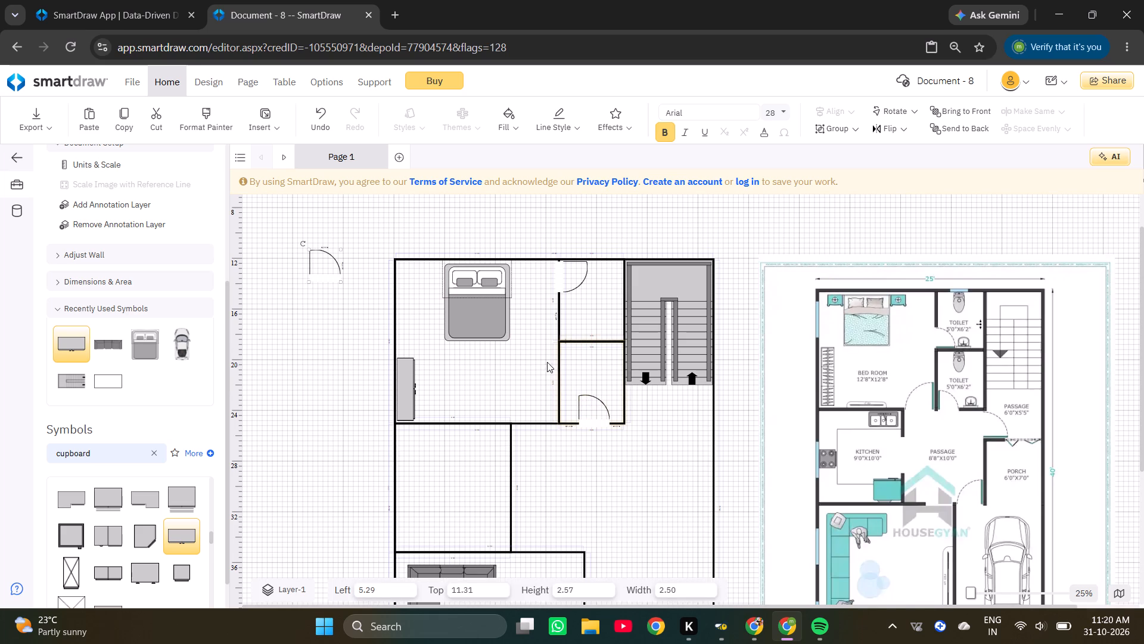
drag(324, 273, 534, 414)
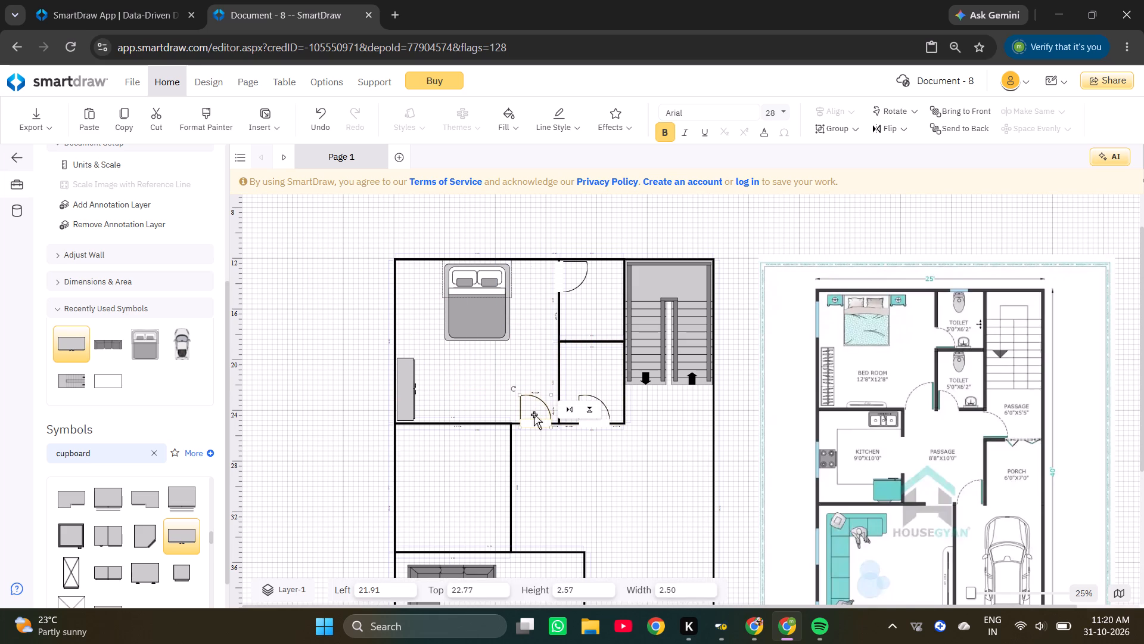
Set the new bedroom door's width to 3.00.
shift+scroll(534, 414, up, 7)
ctrl+scroll(531, 383, up, 9)
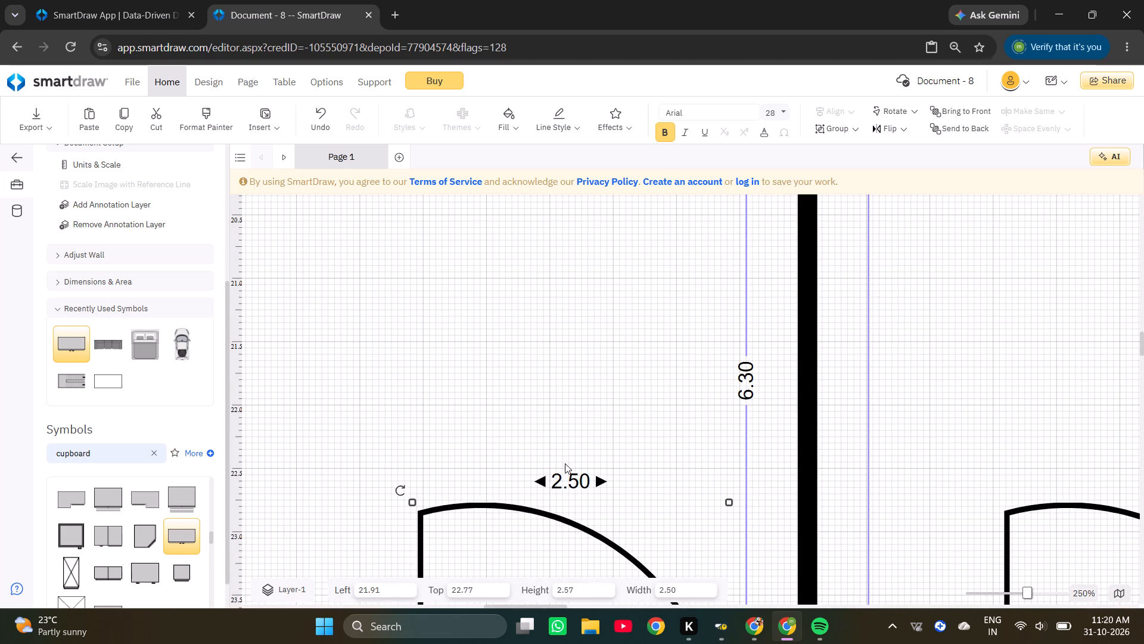
click(559, 482)
key(BackSpace)
key(3)
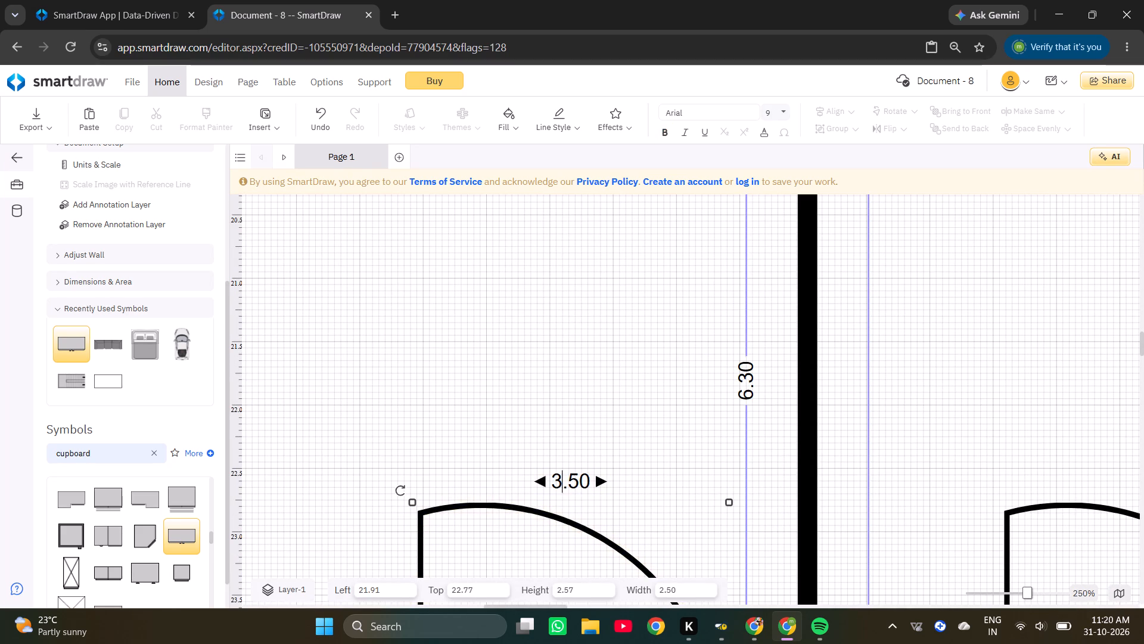
key(Right)
key(Right)
key(BackSpace)
key(Return)
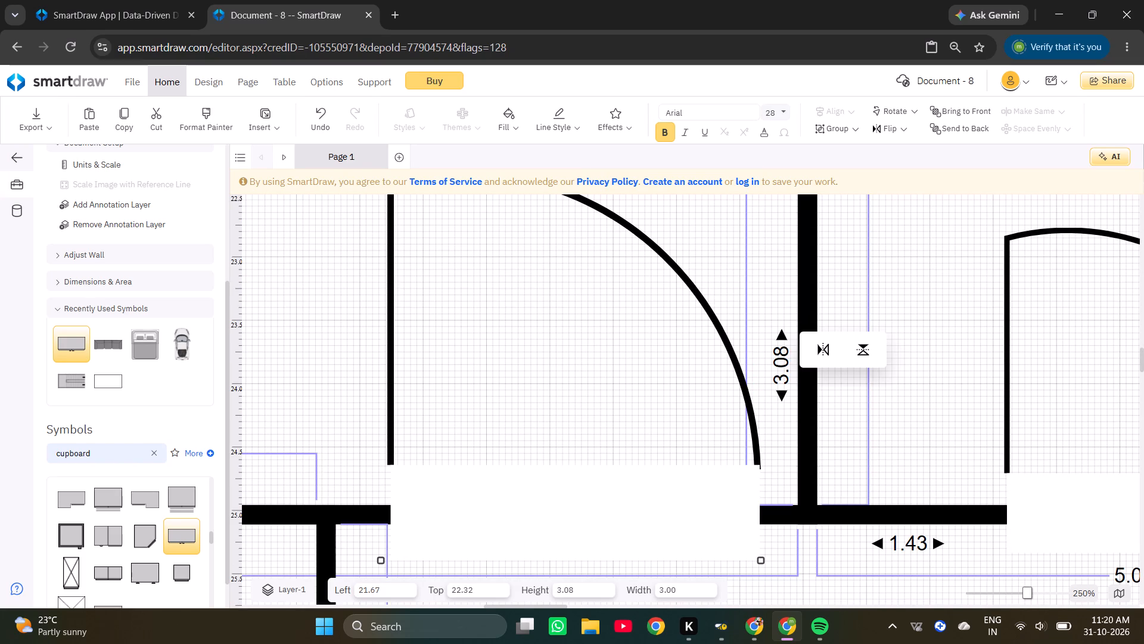
Flip the bedroom door horizontally so it is hinged on the toilet wall side.
ctrl+scroll(297, 386, down, 9)
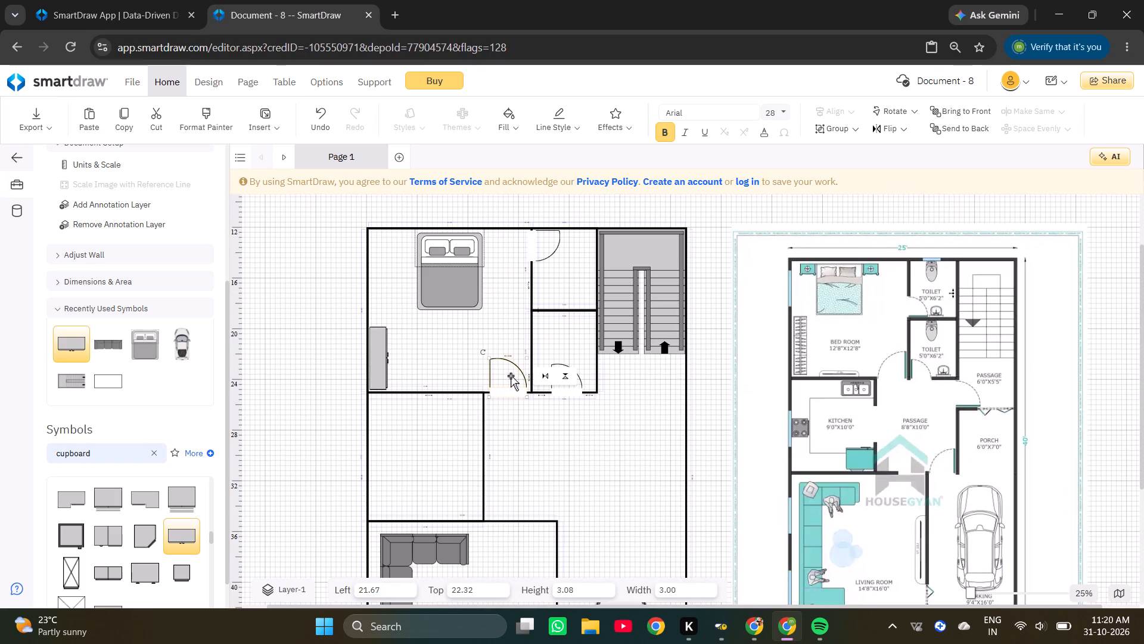
click(502, 376)
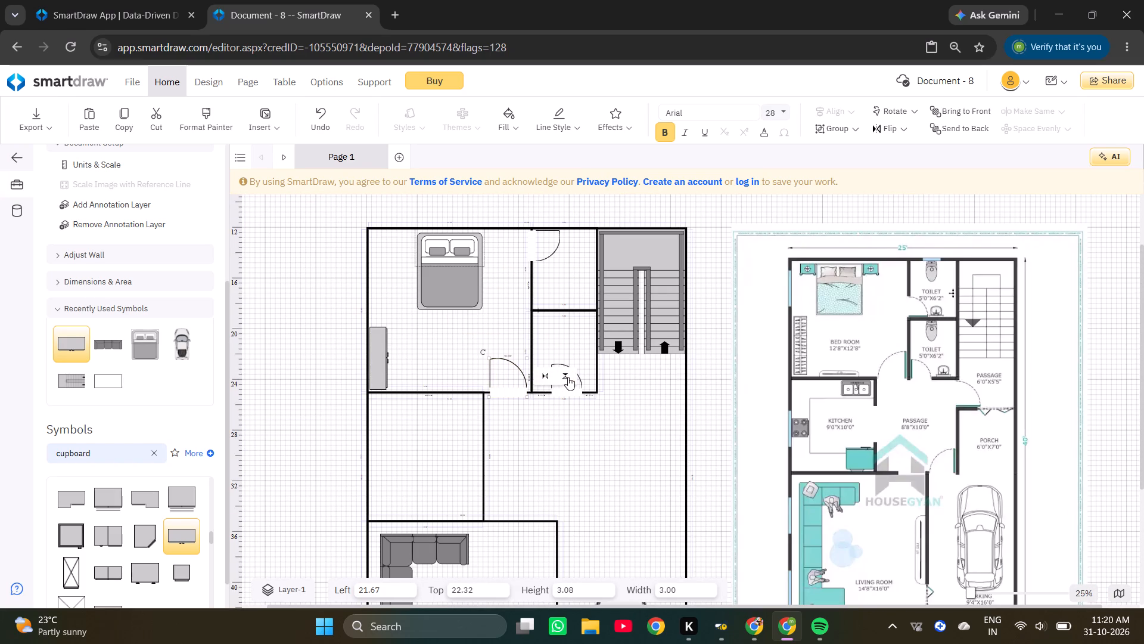
click(568, 377)
click(565, 403)
click(549, 373)
Shift the bedroom door along its wall toward the toilet wall, to about 21.96 left.
ctrl+scroll(492, 383, up, 4)
drag(553, 415, 561, 414)
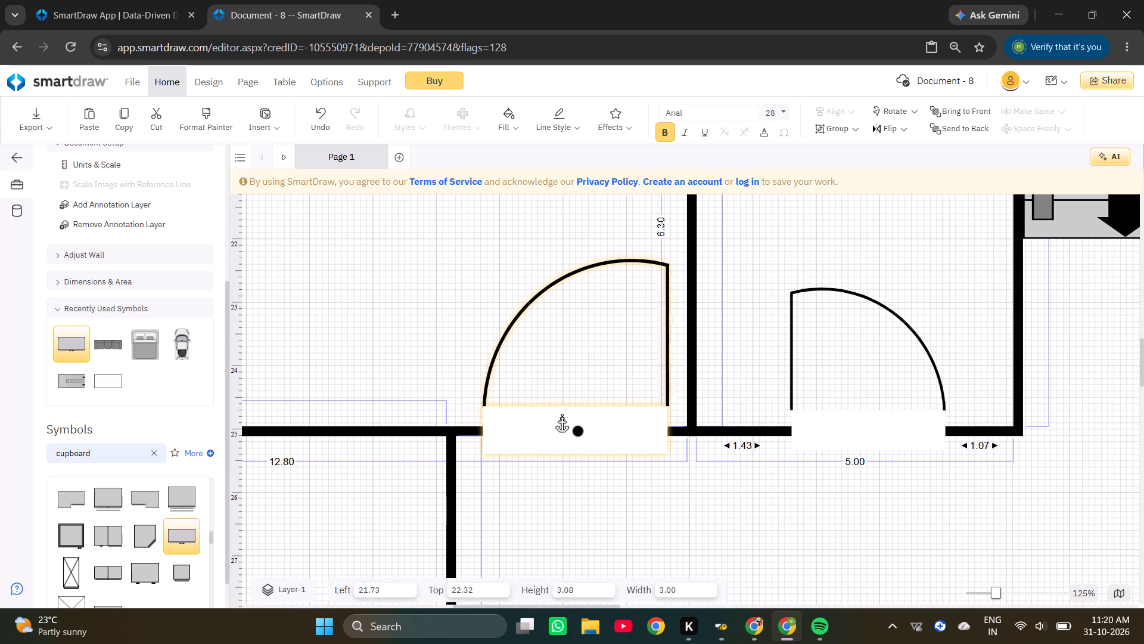
drag(561, 414, 574, 415)
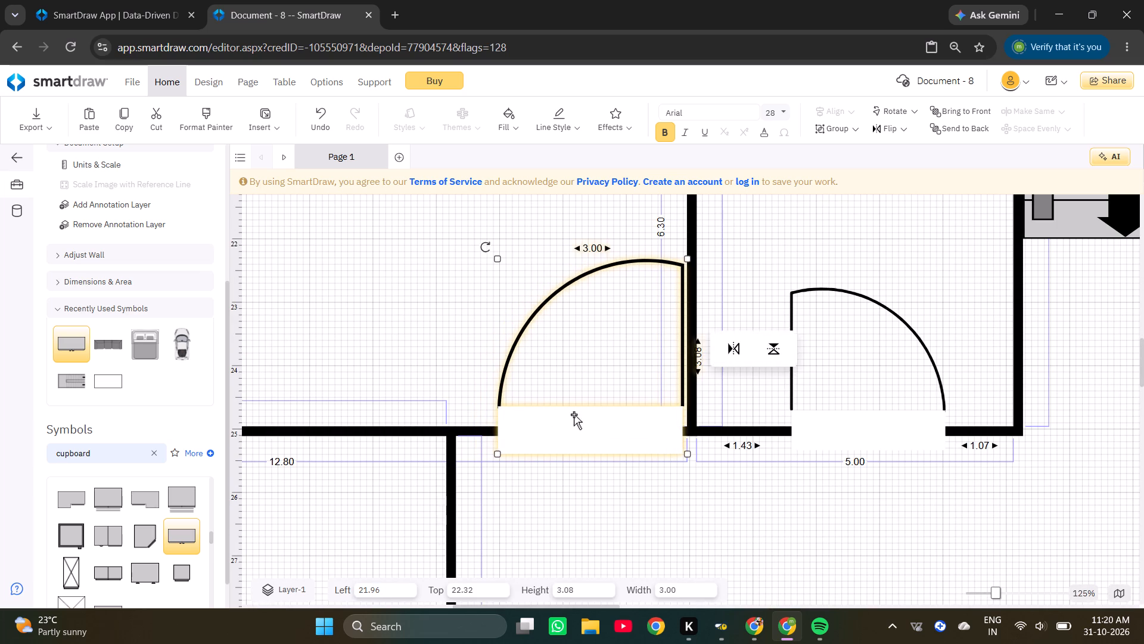
ctrl+scroll(576, 428, down, 5)
click(568, 472)
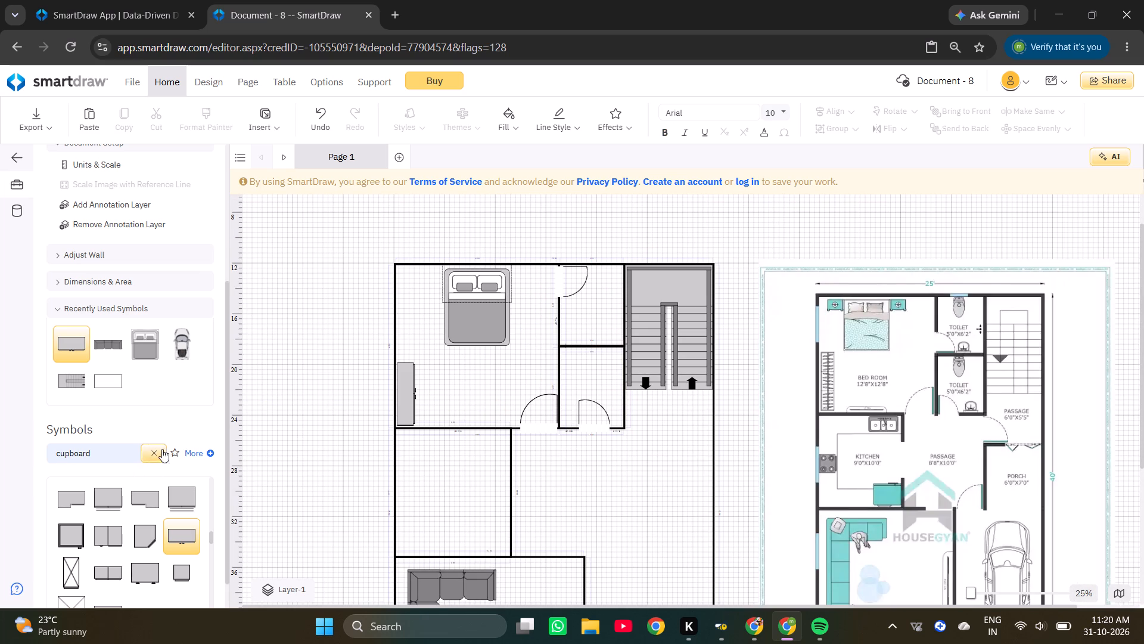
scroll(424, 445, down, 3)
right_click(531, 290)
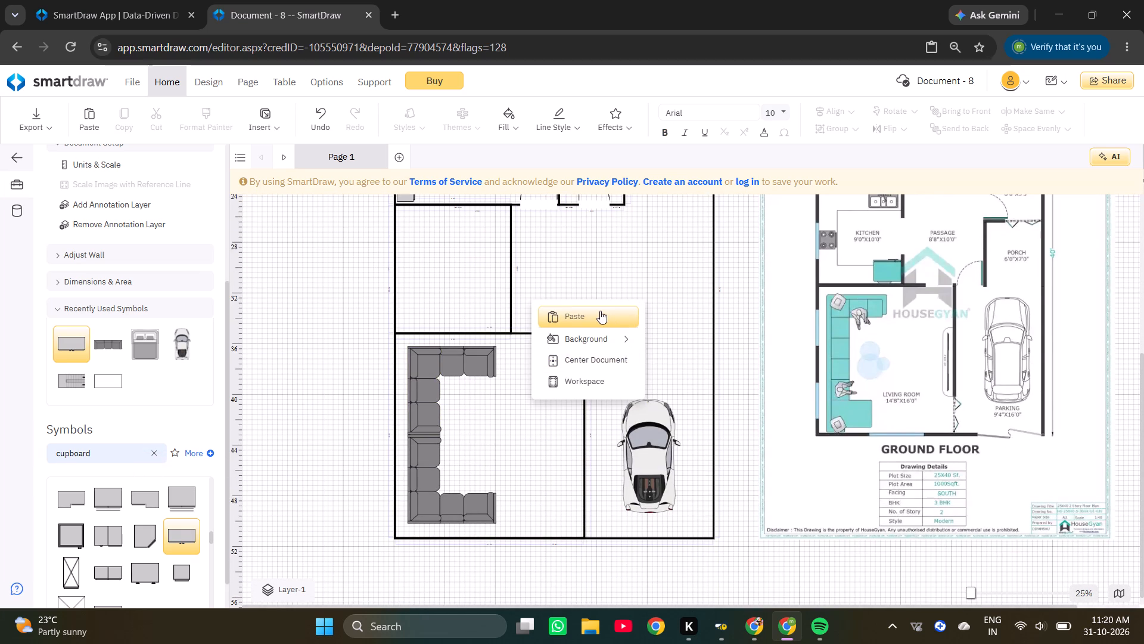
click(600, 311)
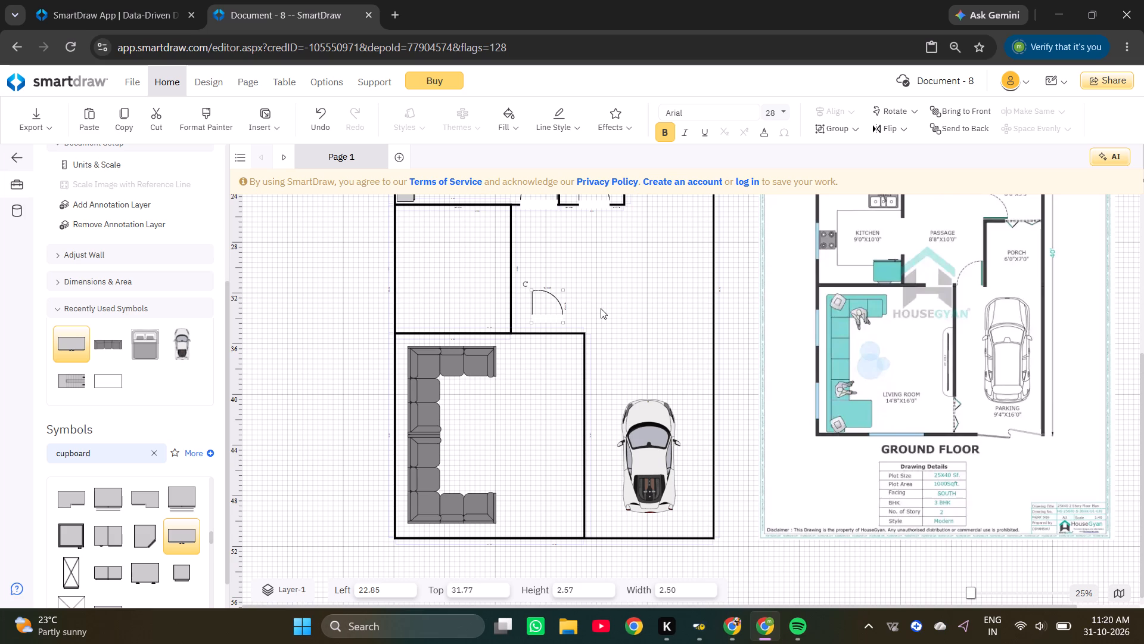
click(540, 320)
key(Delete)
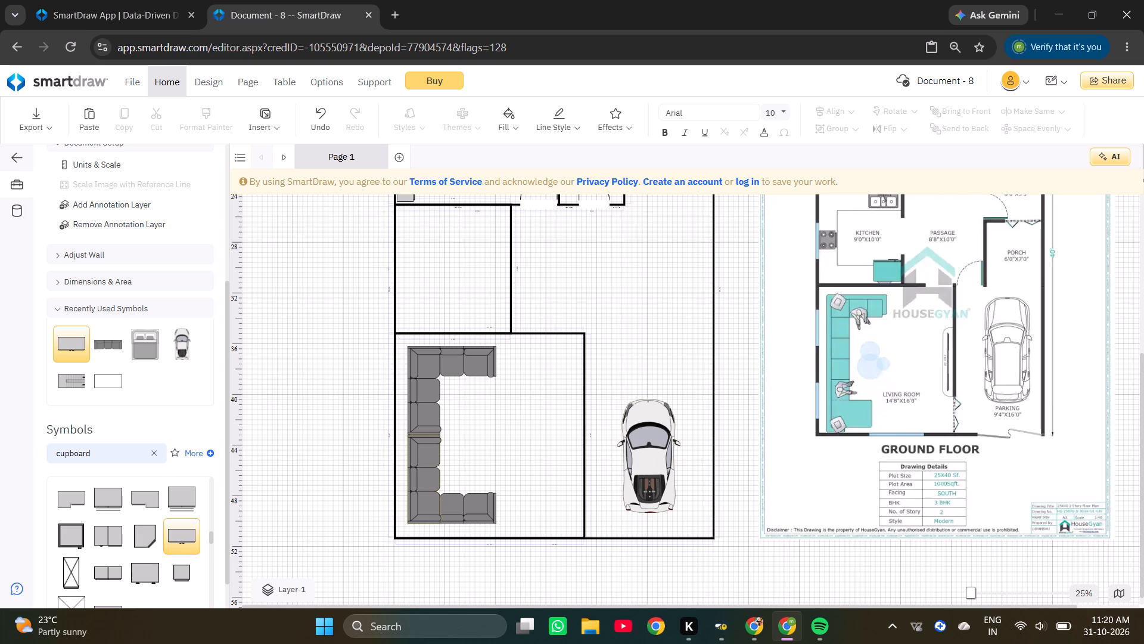
Insert a plain wall opening from the Doors & Windows symbols into the kitchen's right wall, near its middle.
click(155, 458)
click(92, 519)
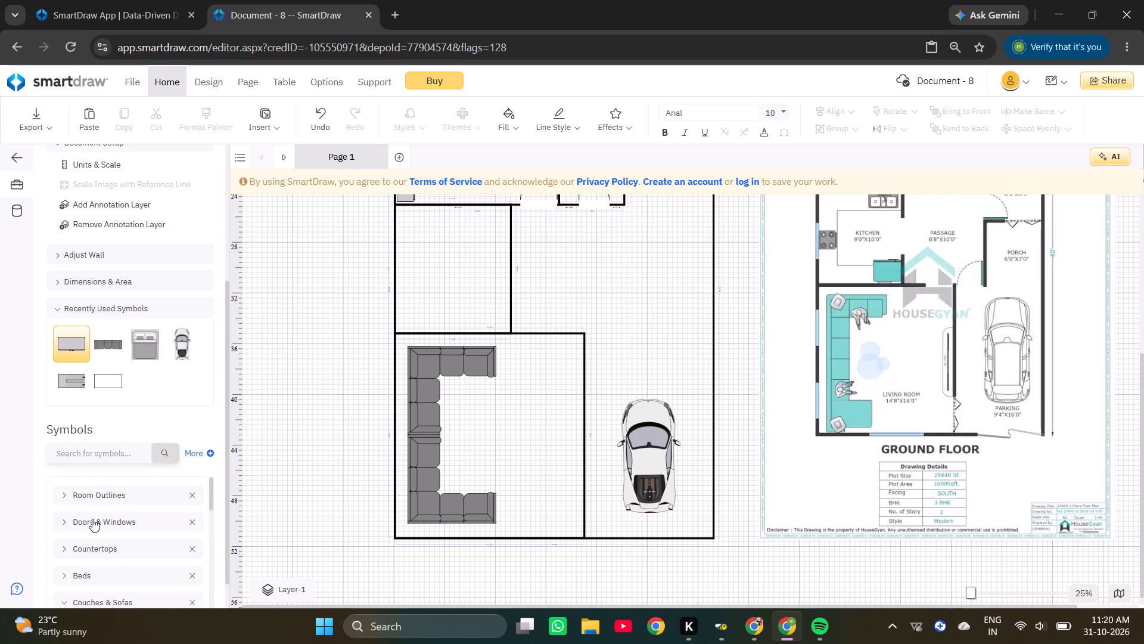
scroll(104, 519, down, 1)
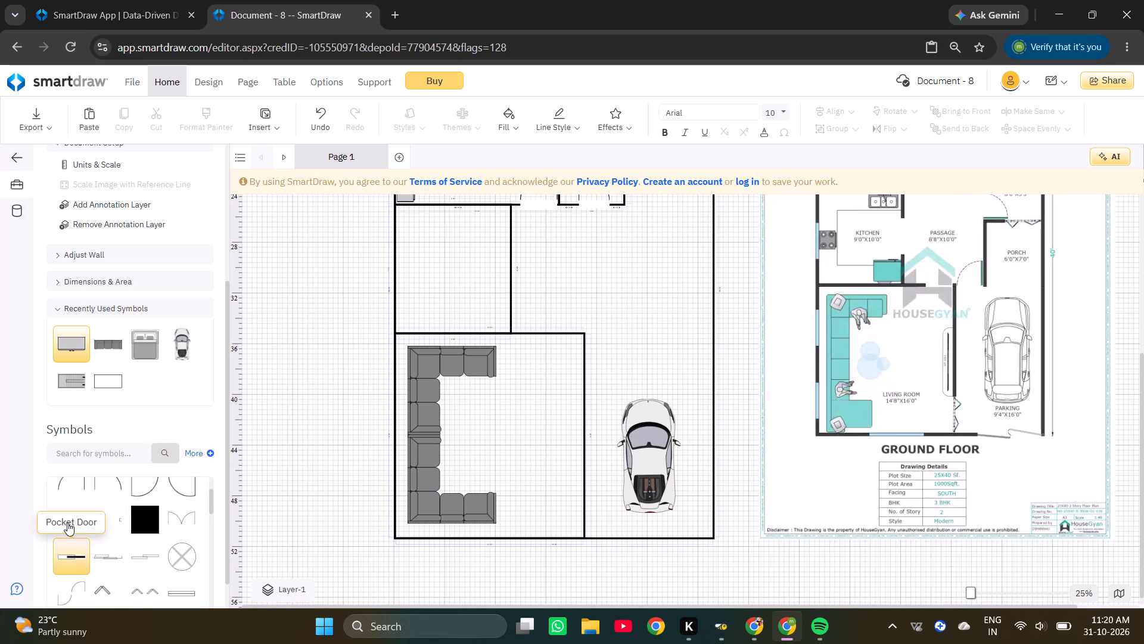
double_click(67, 522)
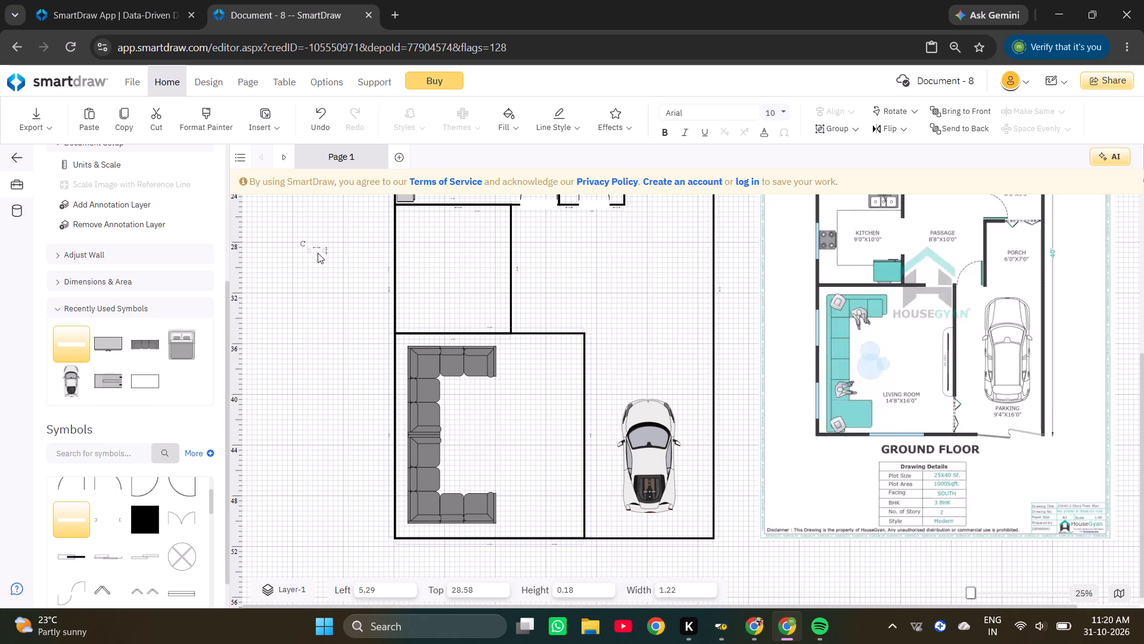
drag(315, 250, 512, 269)
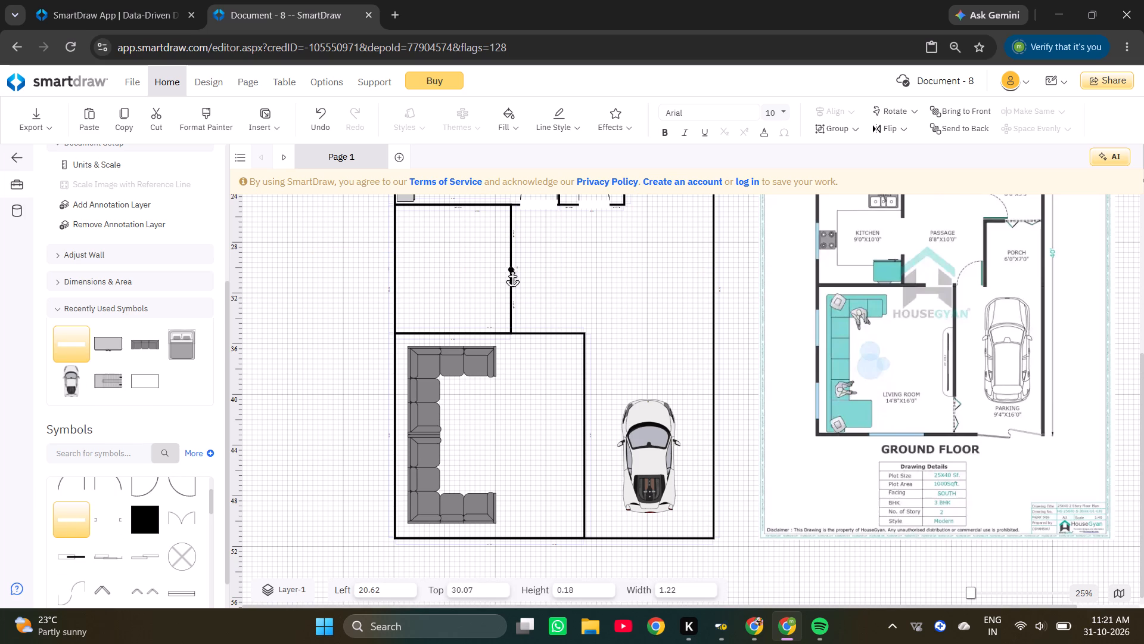
drag(512, 269, 510, 269)
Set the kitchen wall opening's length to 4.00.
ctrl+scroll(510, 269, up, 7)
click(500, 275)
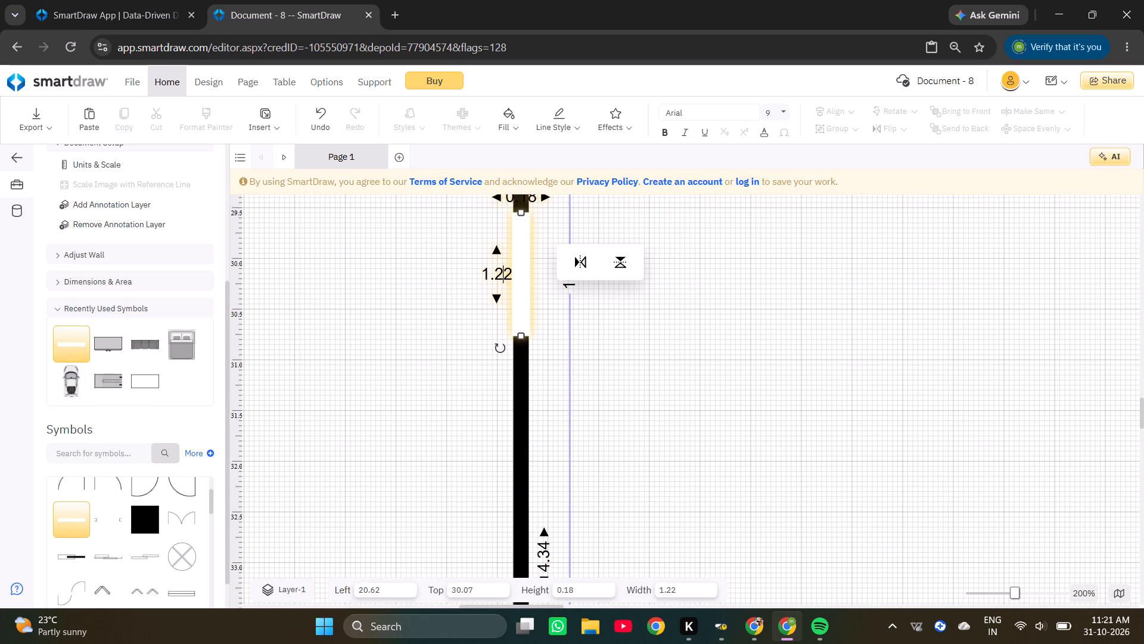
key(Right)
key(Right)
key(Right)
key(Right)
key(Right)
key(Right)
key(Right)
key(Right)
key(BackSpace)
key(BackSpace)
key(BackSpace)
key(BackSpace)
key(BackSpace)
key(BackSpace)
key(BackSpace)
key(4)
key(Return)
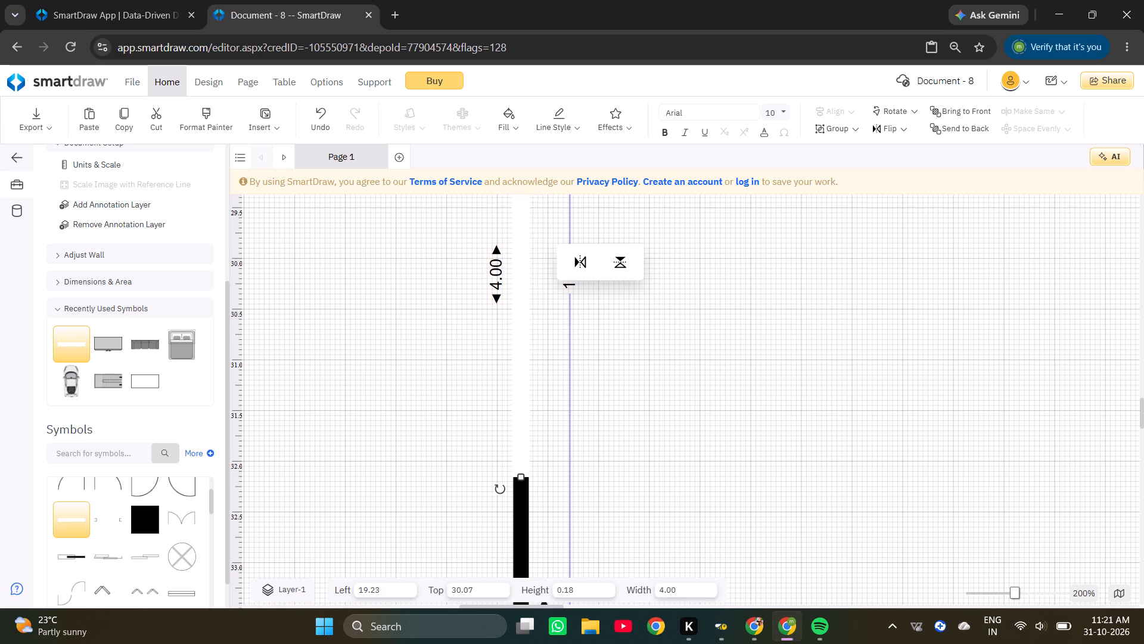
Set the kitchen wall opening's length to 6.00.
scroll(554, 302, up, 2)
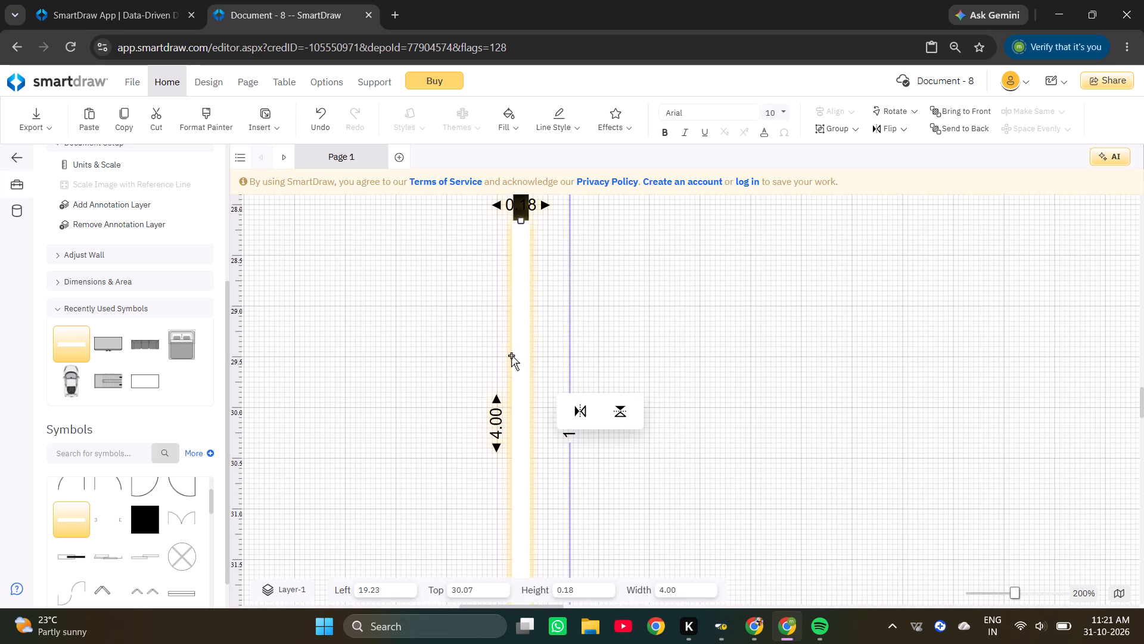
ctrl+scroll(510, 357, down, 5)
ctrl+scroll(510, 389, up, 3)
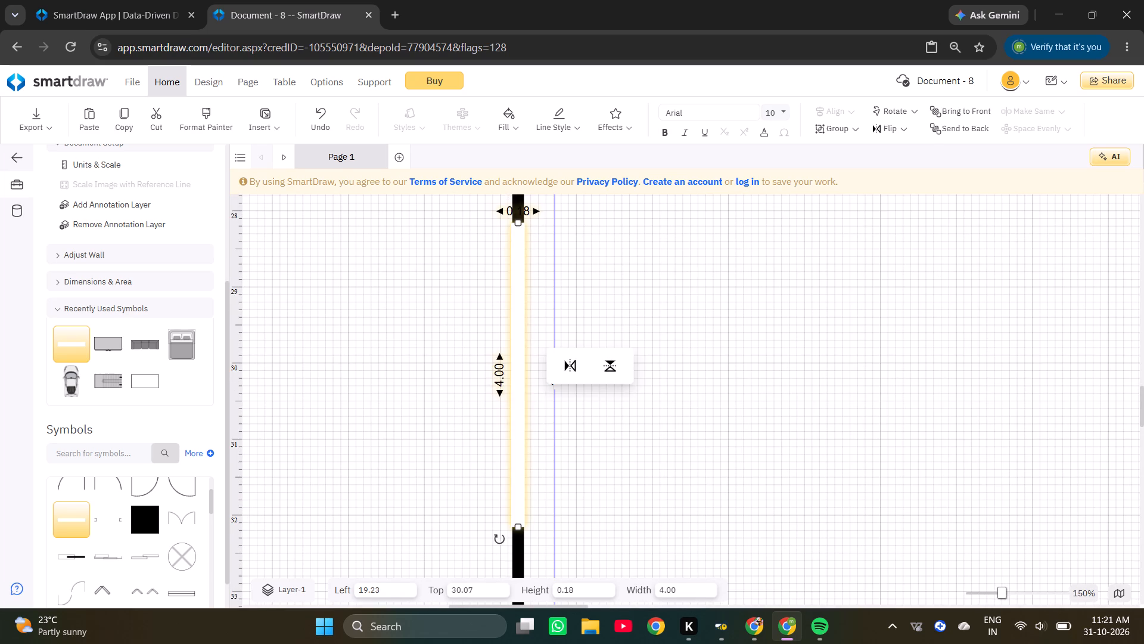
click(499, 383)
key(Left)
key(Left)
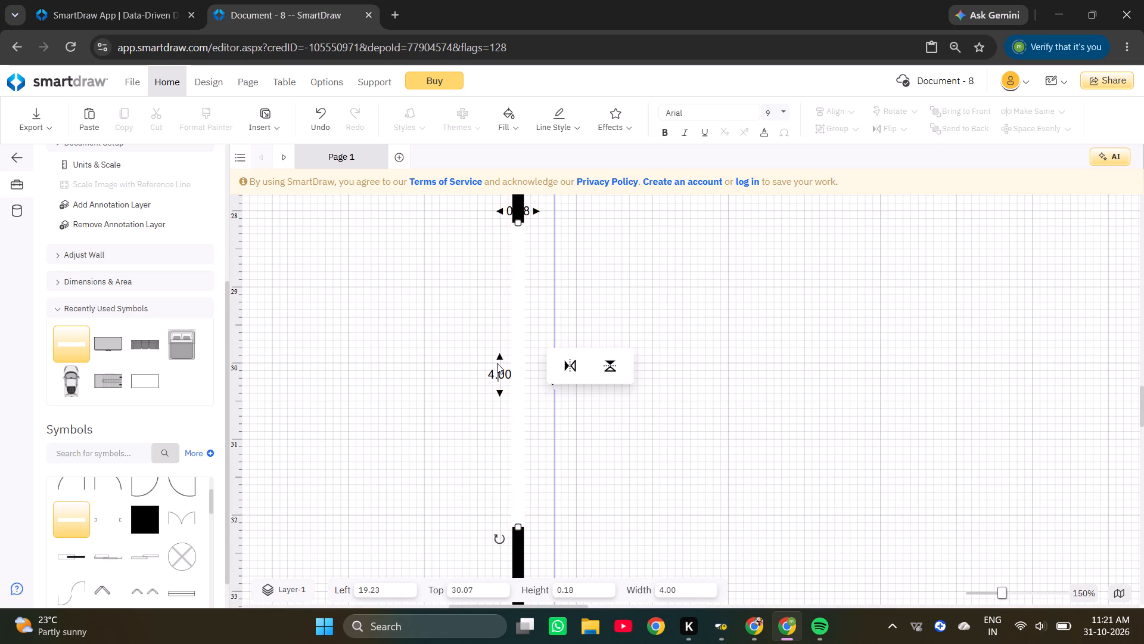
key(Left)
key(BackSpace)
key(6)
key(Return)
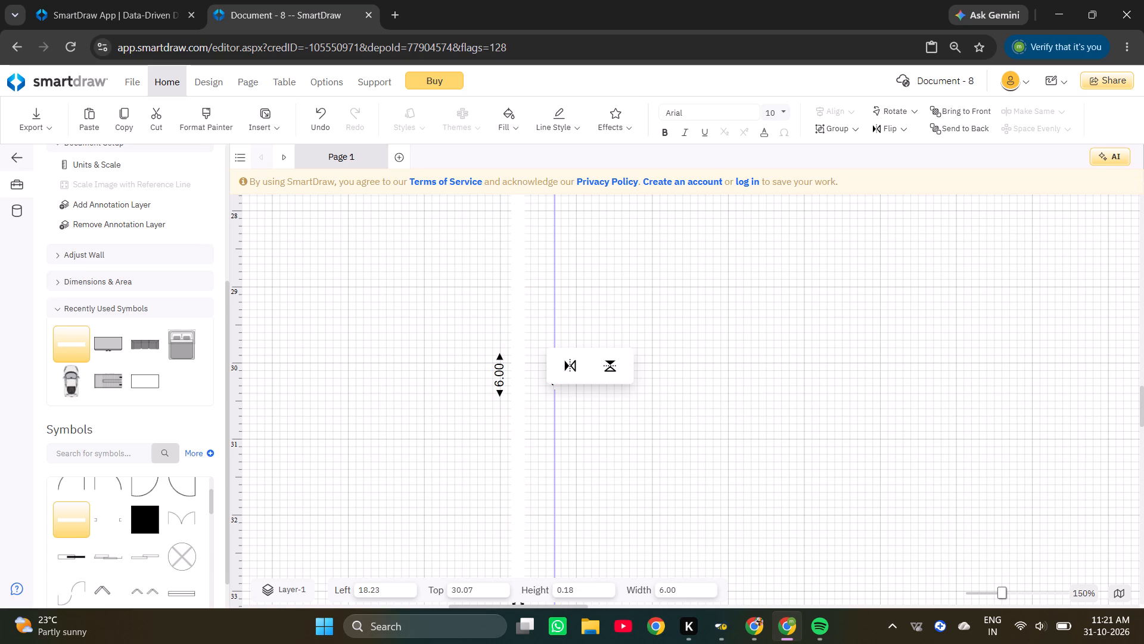
Set the kitchen wall opening's length to 5.00.
ctrl+scroll(562, 411, down, 8)
scroll(508, 394, up, 1)
scroll(508, 394, down, 1)
ctrl+scroll(511, 374, up, 2)
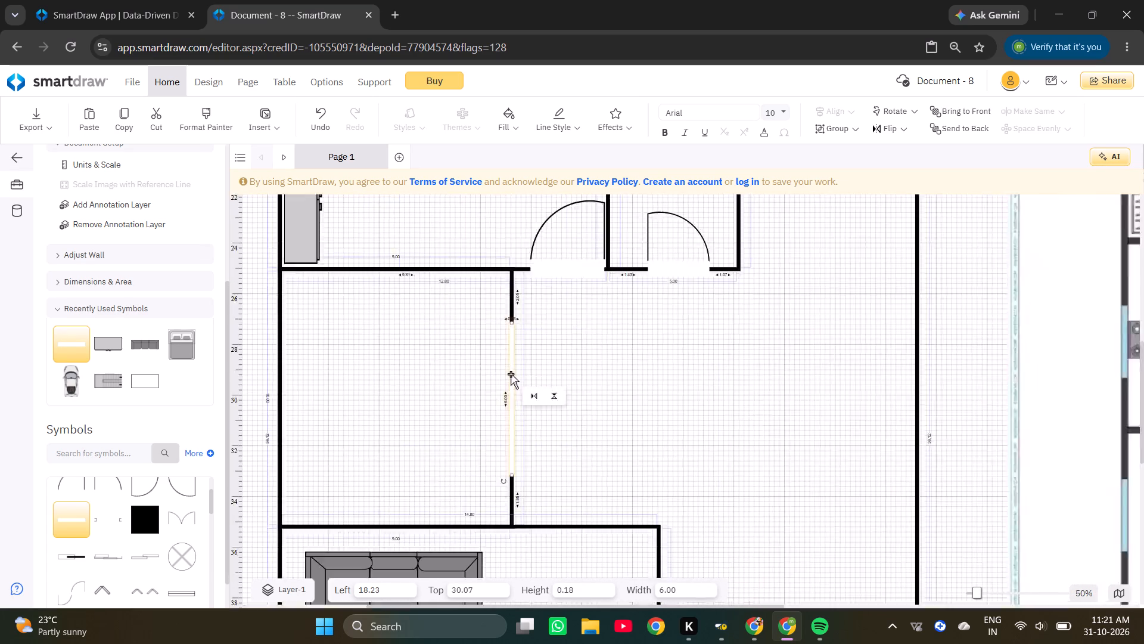
ctrl+scroll(511, 374, up, 4)
click(496, 454)
key(Left)
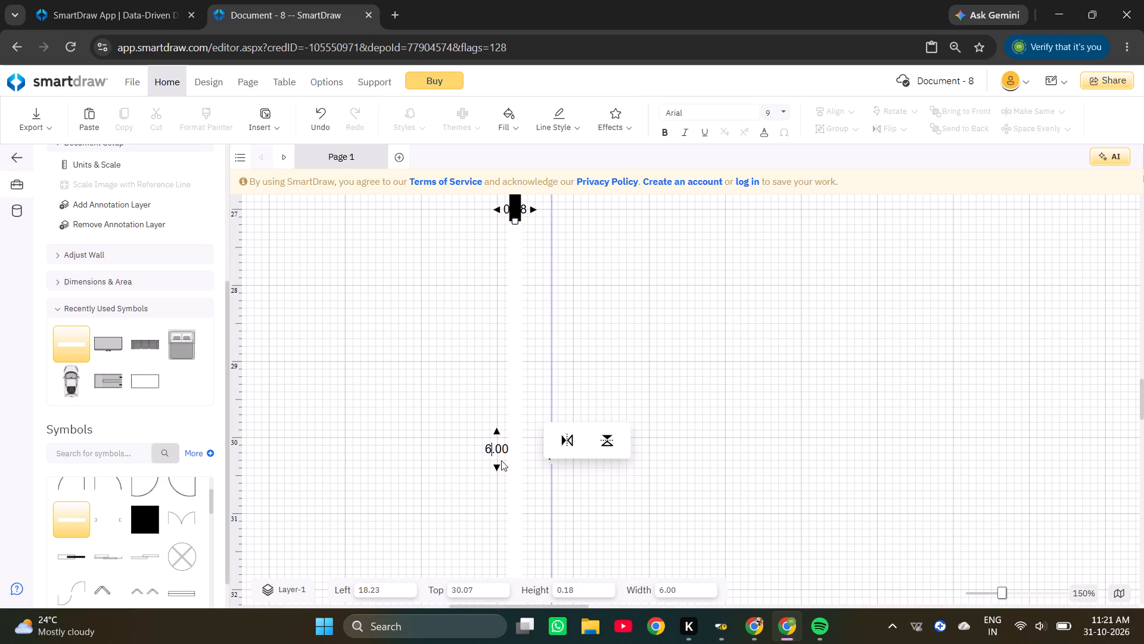
key(BackSpace)
key(5)
key(Return)
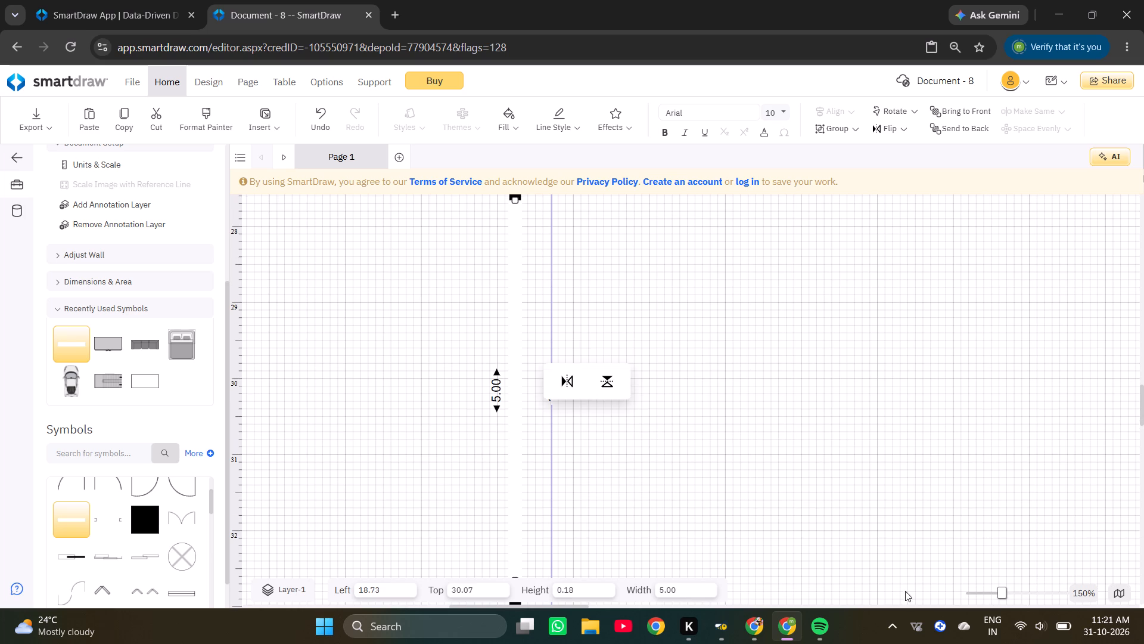
Nudge the kitchen wall opening slightly upward along its wall, to about 29.94 top.
ctrl+scroll(897, 588, down, 5)
ctrl+scroll(489, 413, up, 3)
ctrl+scroll(562, 407, down, 1)
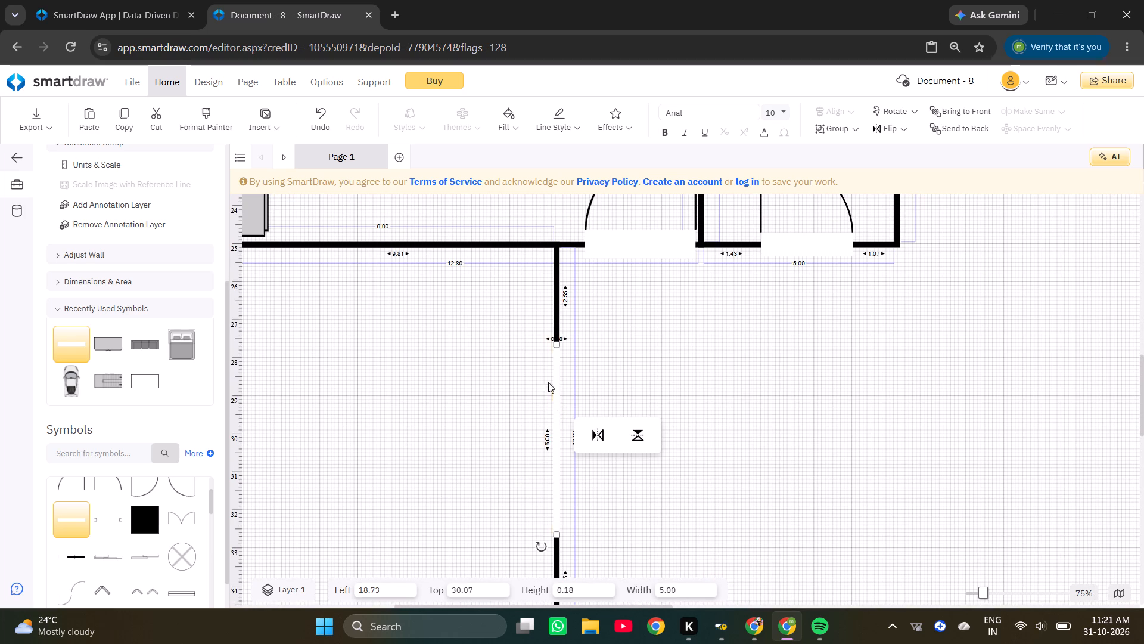
scroll(568, 296, down, 2)
scroll(586, 400, up, 3)
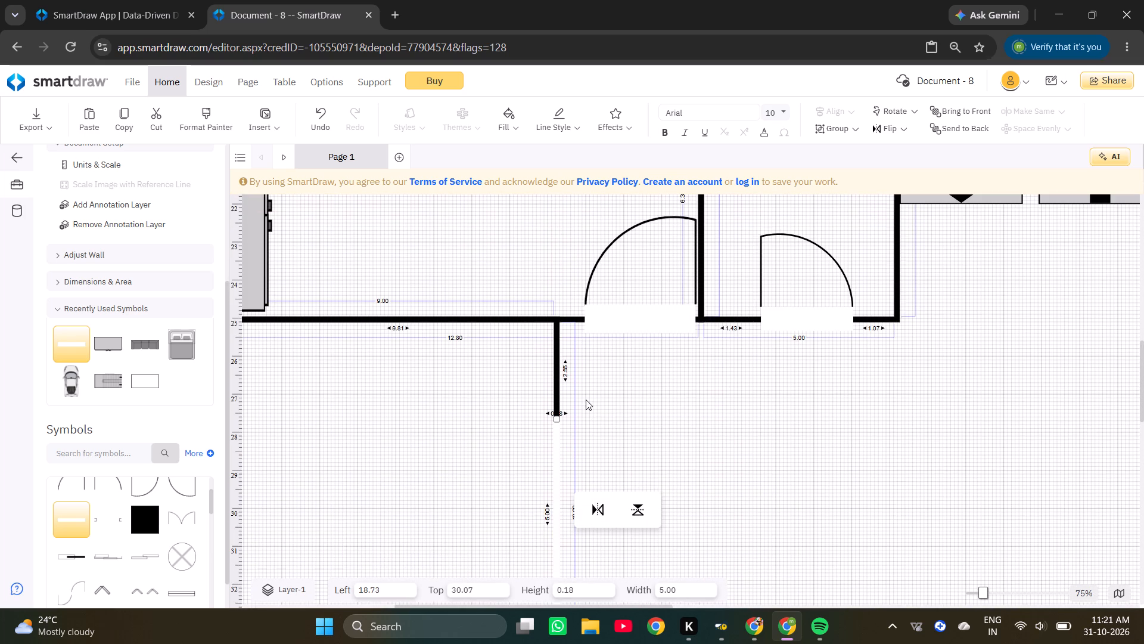
scroll(580, 388, down, 2)
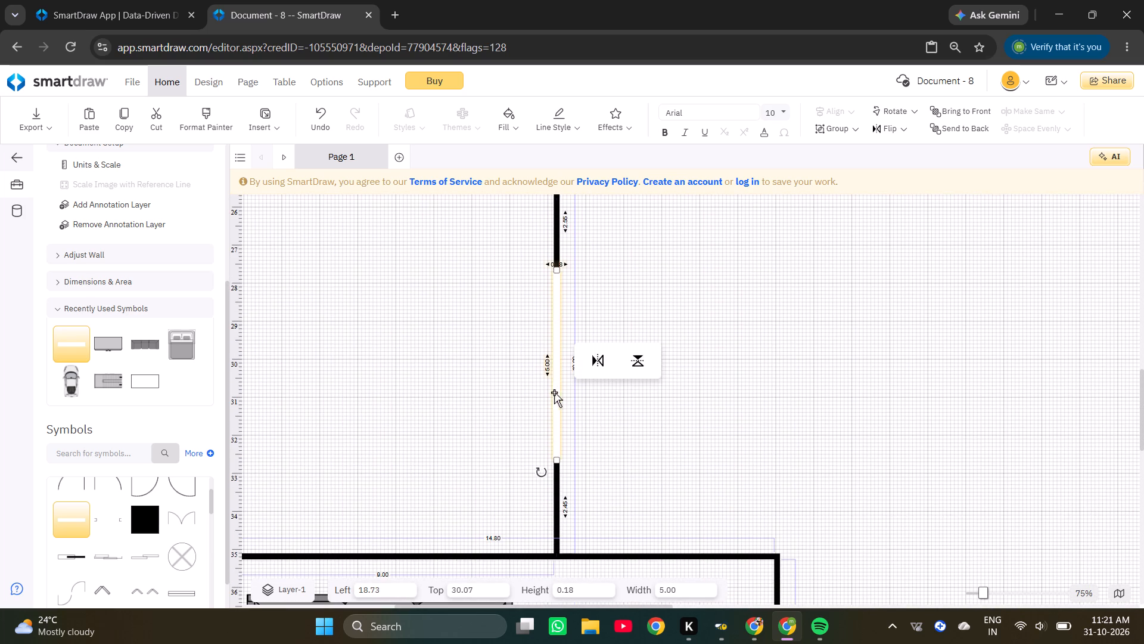
click(554, 392)
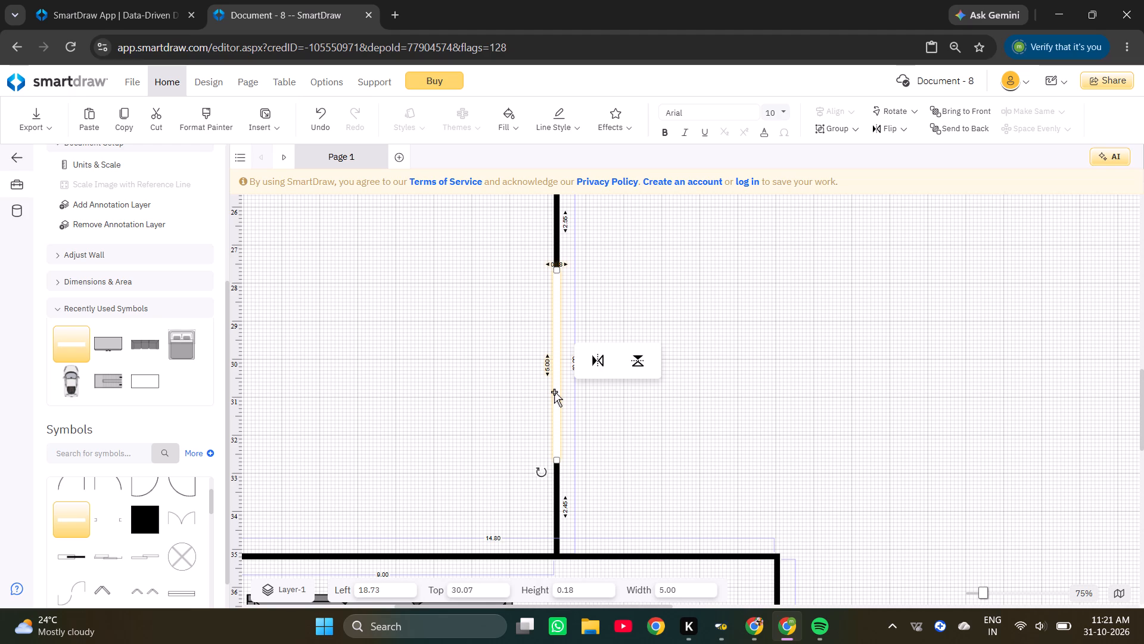
key(Up)
key(Up)
key(Up)
key(Up)
key(Up)
key(Up)
key(Up)
key(Up)
key(Up)
key(Up)
double_click(554, 392)
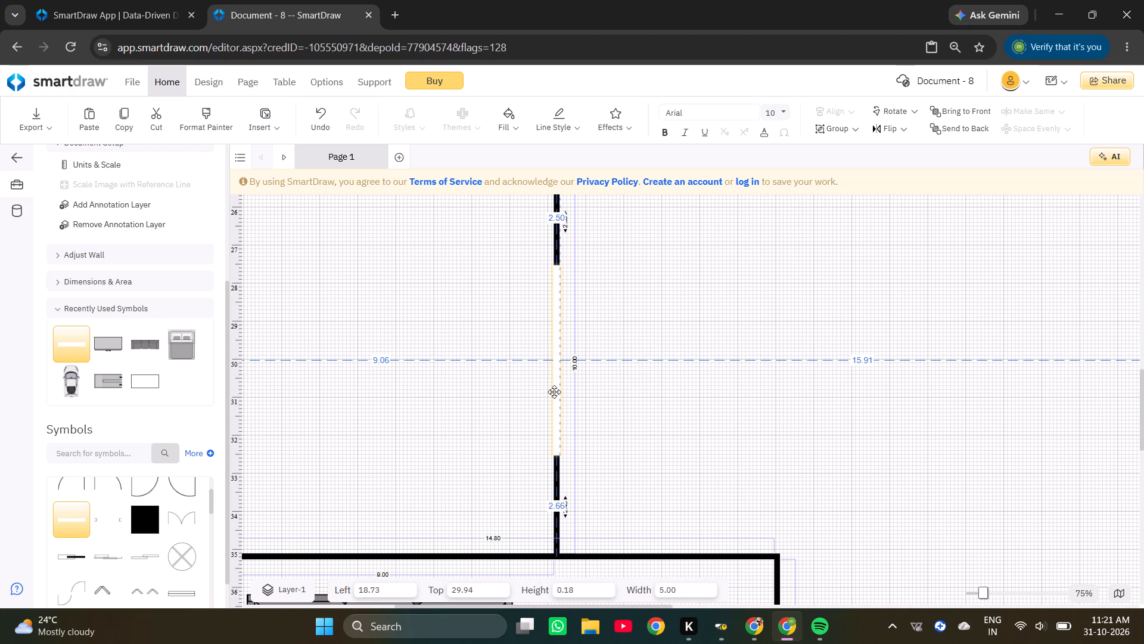
click(554, 392)
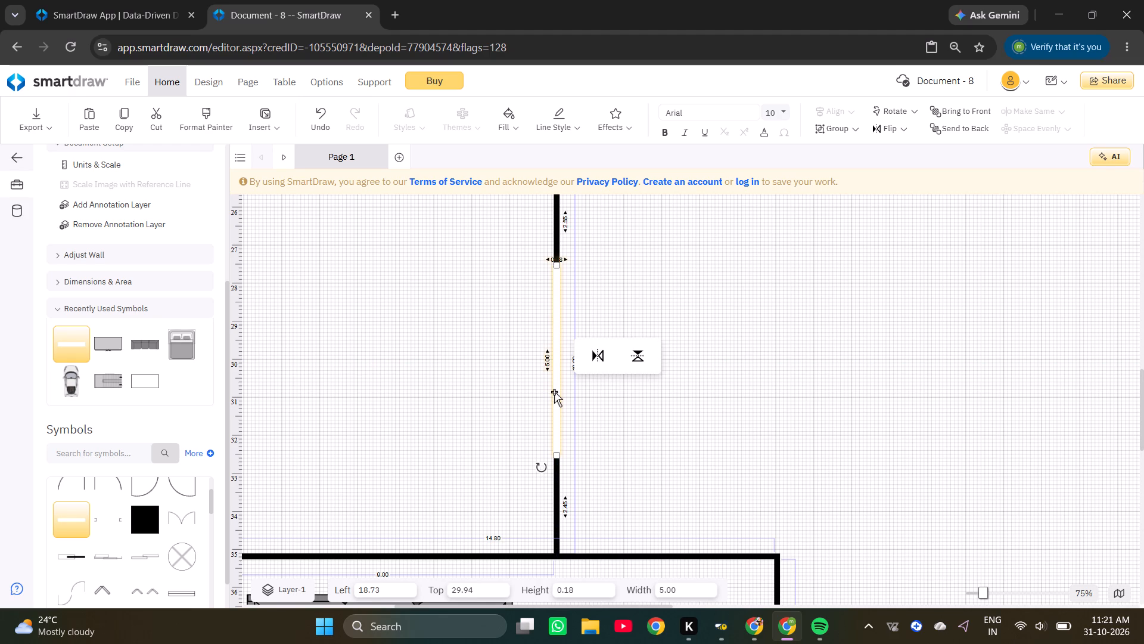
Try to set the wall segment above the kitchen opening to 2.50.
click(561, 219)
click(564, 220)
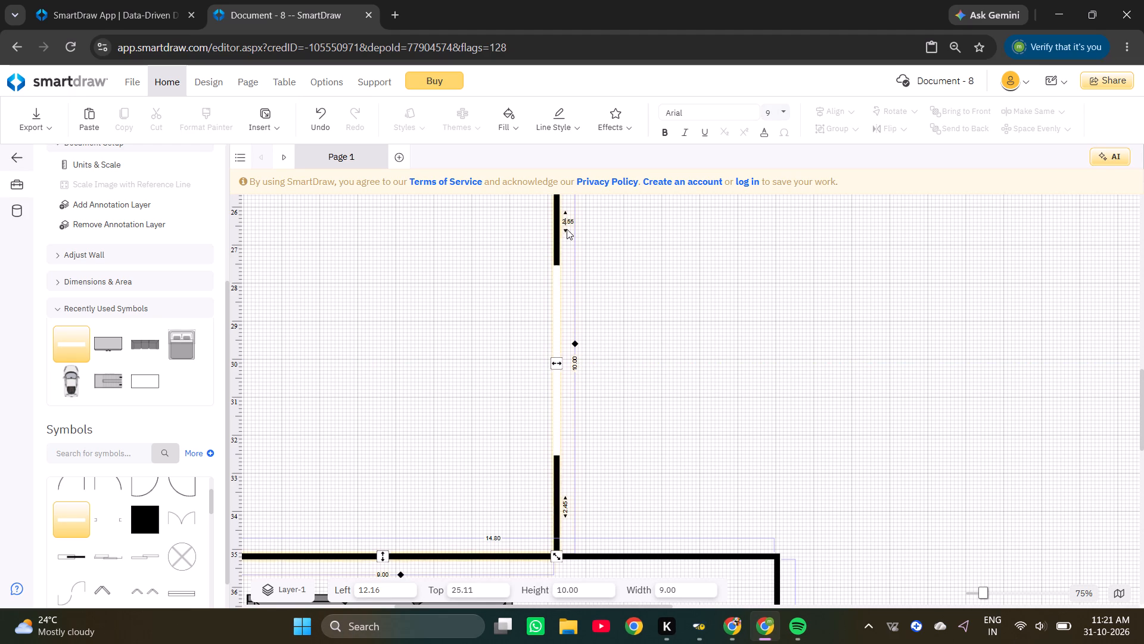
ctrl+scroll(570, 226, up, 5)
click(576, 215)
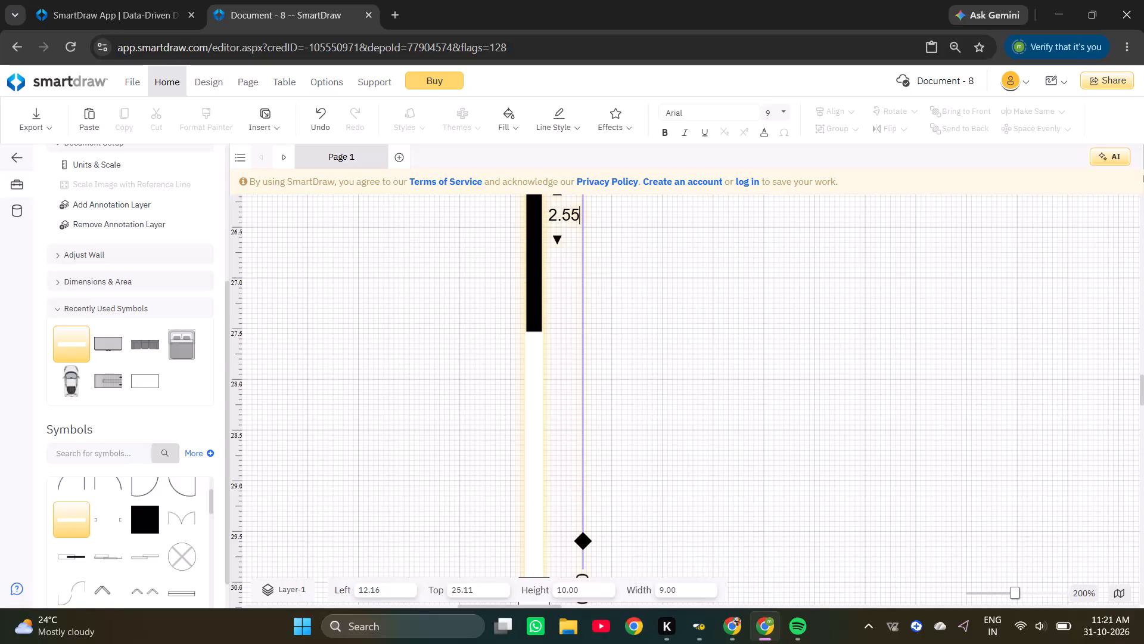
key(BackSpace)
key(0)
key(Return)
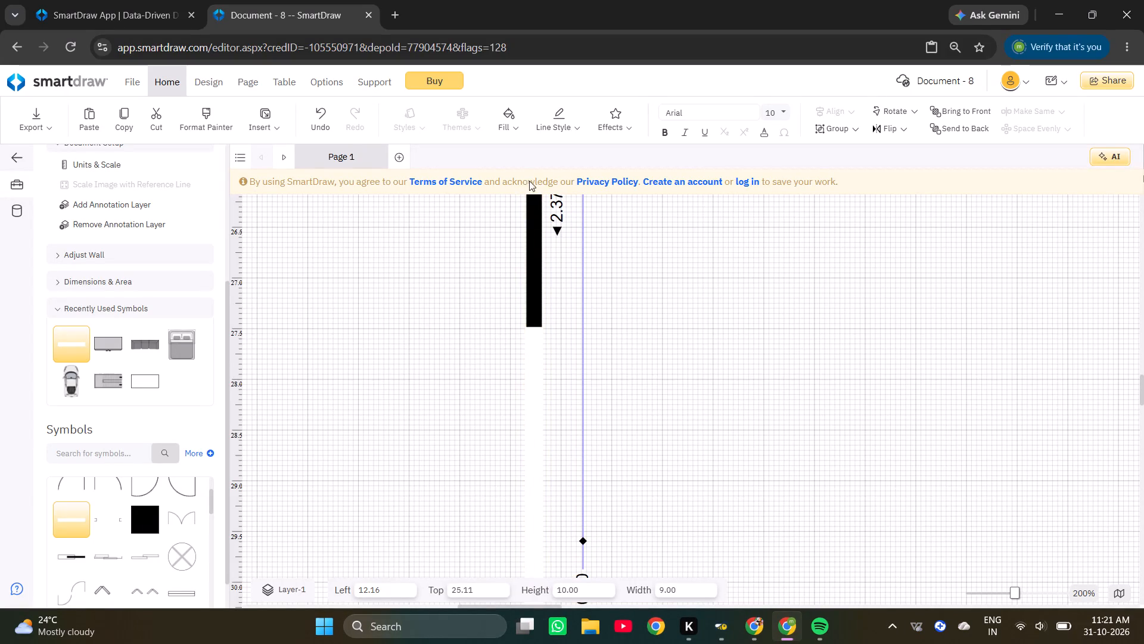
Set the length of the wall segment above the kitchen opening to 2.50.
ctrl+scroll(807, 311, down, 8)
ctrl+scroll(560, 371, up, 5)
scroll(402, 436, up, 7)
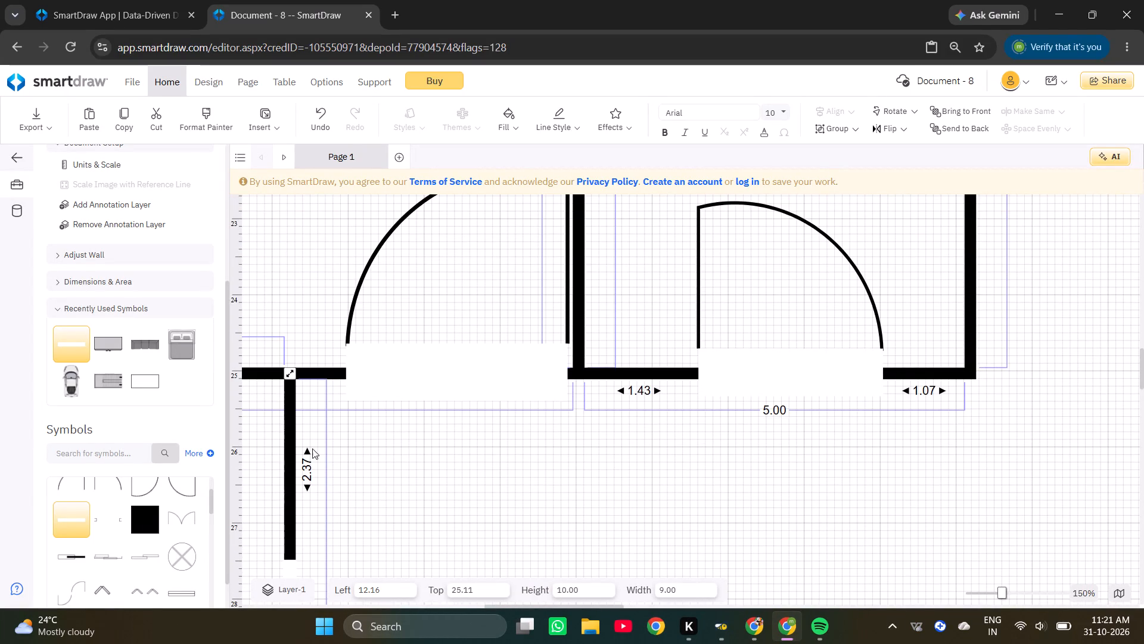
click(307, 469)
key(Right)
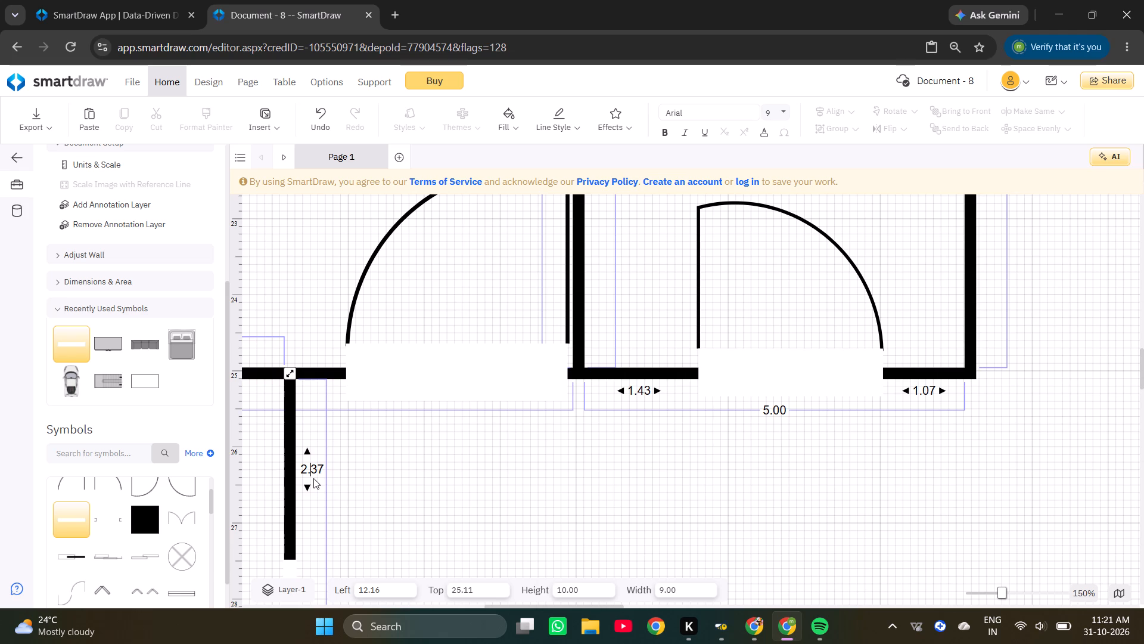
key(shift+Right)
key(shift+Right)
text(50)
key(Return)
Examine the wall segment below the kitchen opening and compare the living room with the reference plan.
shift+scroll(347, 480, down, 3)
scroll(336, 464, down, 3)
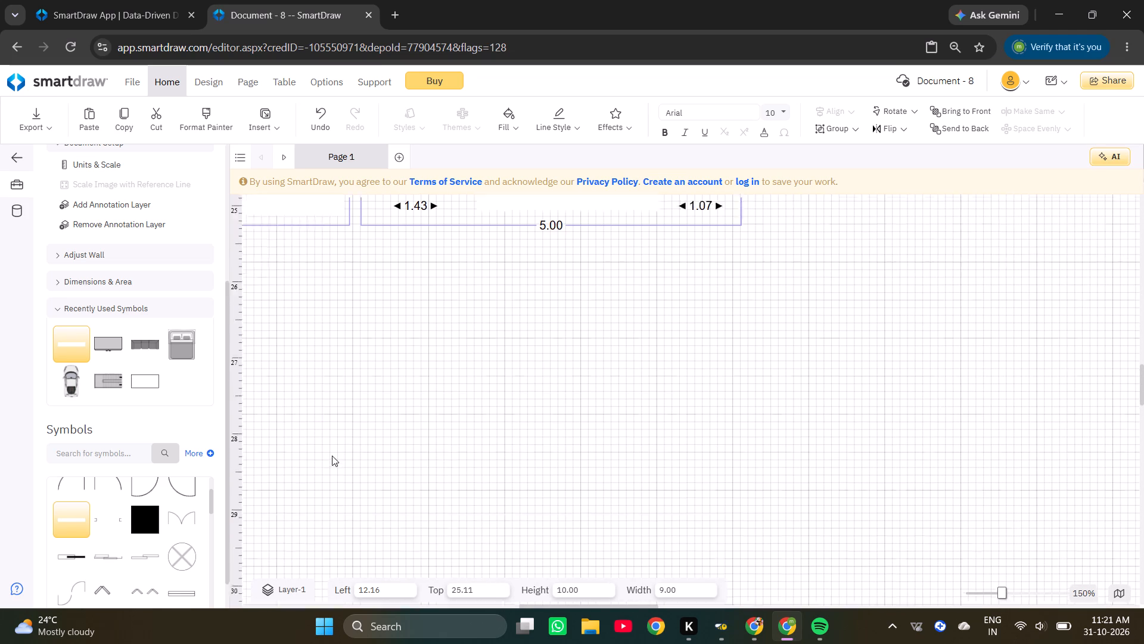
ctrl+scroll(329, 456, down, 5)
ctrl+scroll(268, 470, down, 1)
ctrl+scroll(377, 463, up, 4)
scroll(520, 478, down, 5)
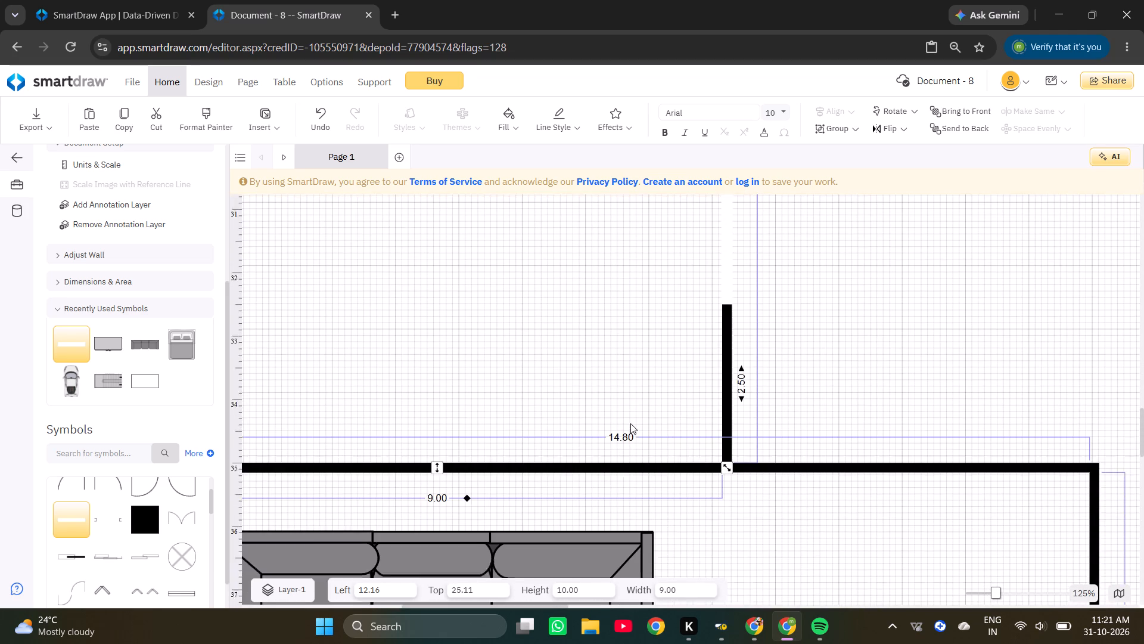
ctrl+scroll(784, 369, down, 4)
click(545, 349)
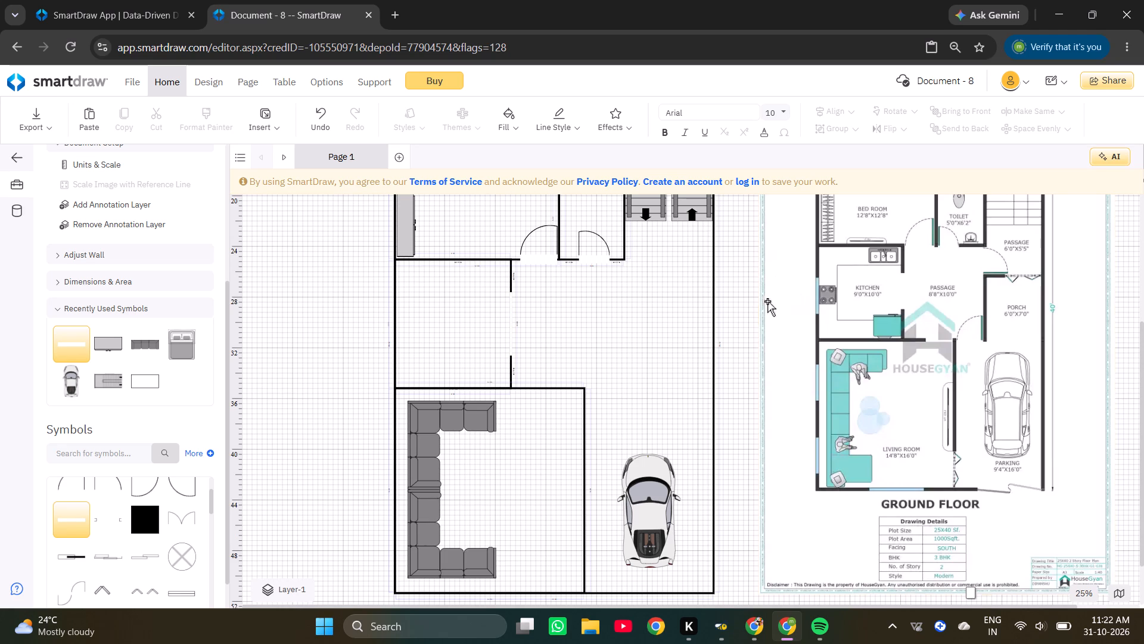
scroll(632, 372, down, 2)
click(526, 434)
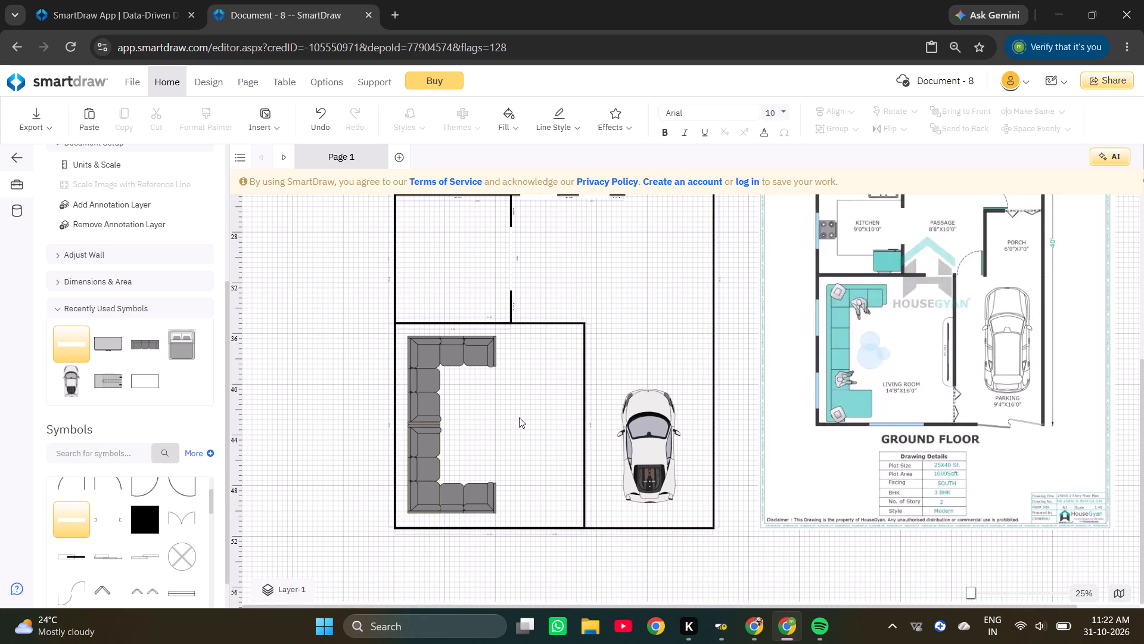
Search the symbol library for table and place the rounded rectangular table in the living room beside the sofas.
click(129, 455)
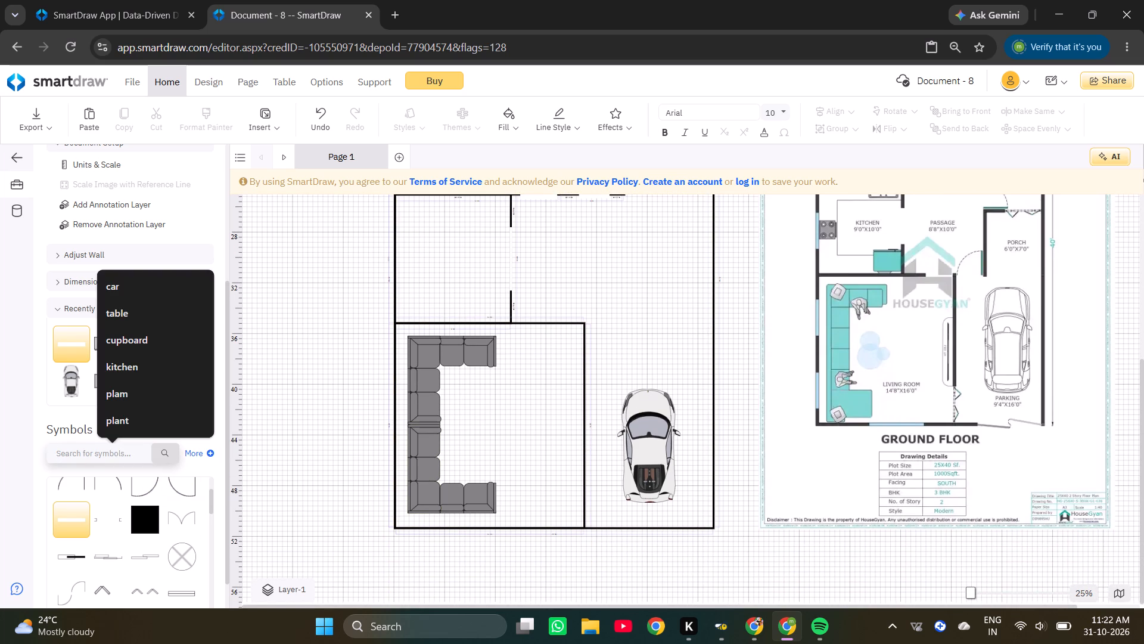
text(tabel)
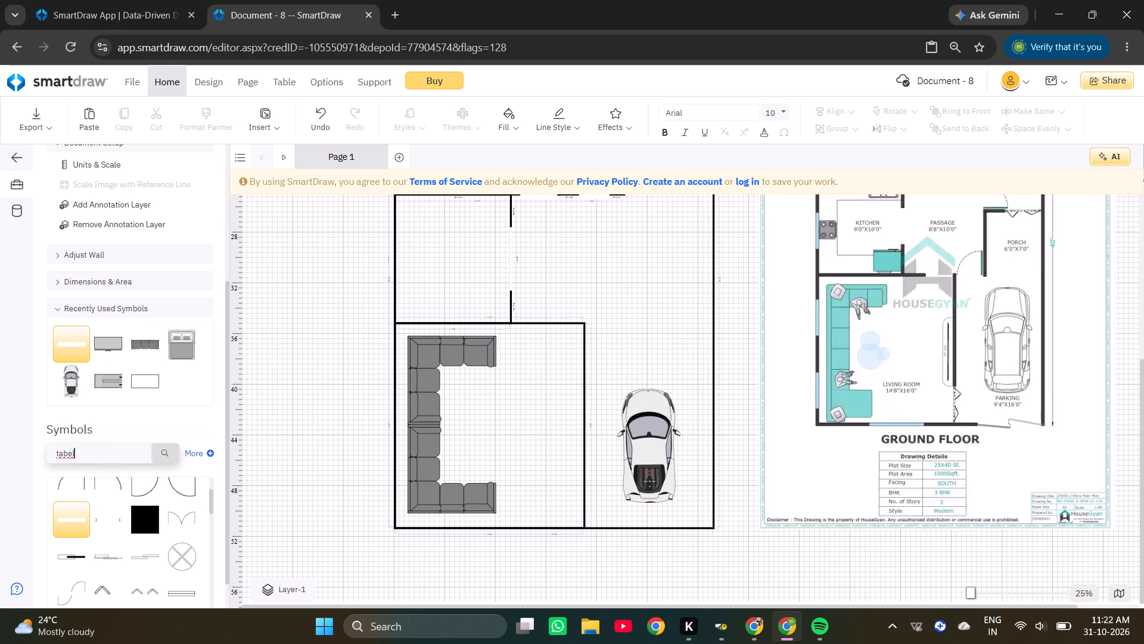
key(BackSpace)
key(BackSpace)
text(le)
key(Return)
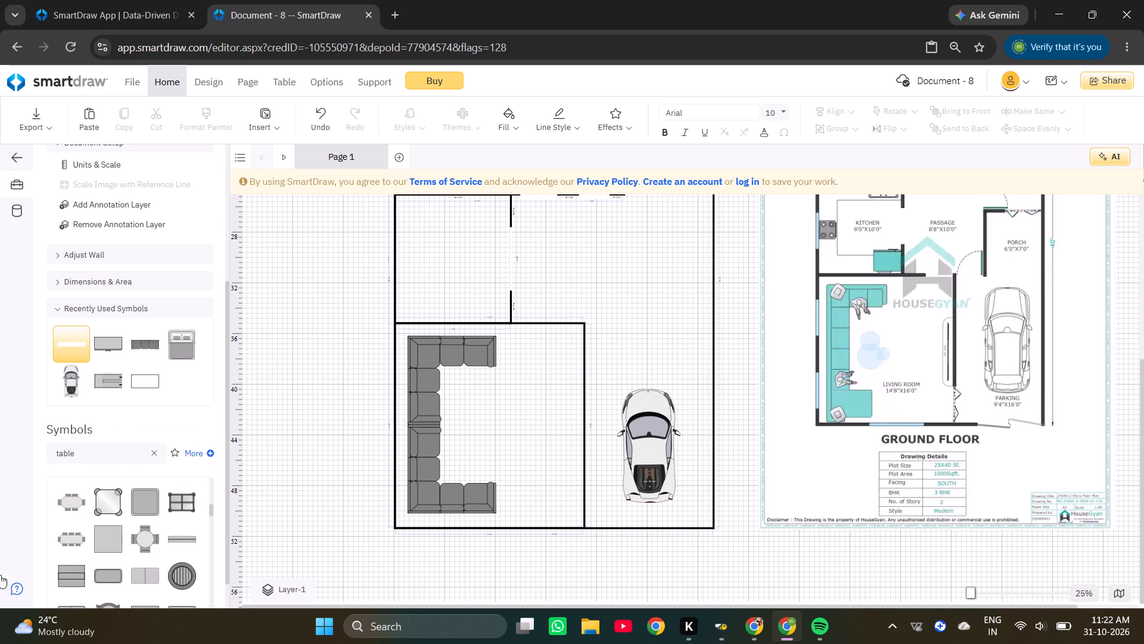
double_click(116, 571)
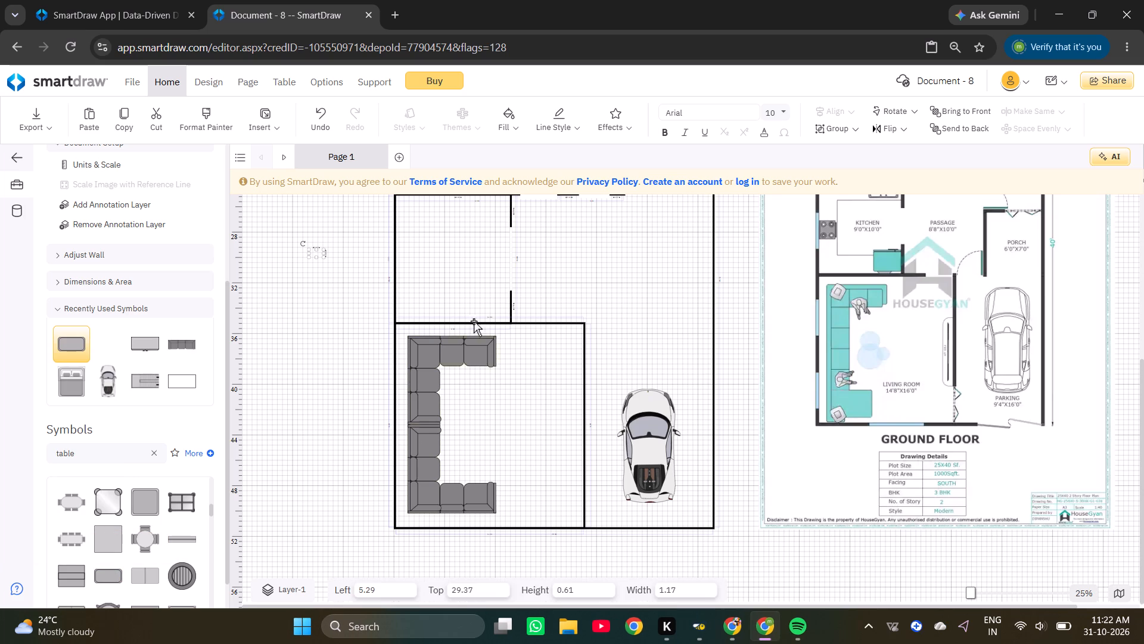
drag(316, 254, 475, 416)
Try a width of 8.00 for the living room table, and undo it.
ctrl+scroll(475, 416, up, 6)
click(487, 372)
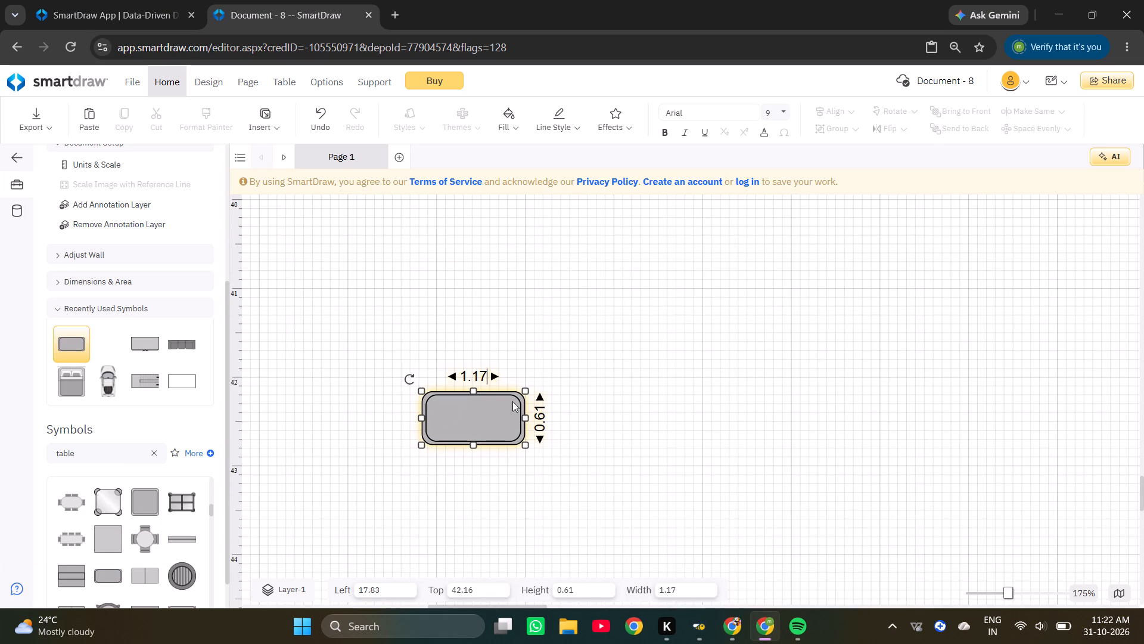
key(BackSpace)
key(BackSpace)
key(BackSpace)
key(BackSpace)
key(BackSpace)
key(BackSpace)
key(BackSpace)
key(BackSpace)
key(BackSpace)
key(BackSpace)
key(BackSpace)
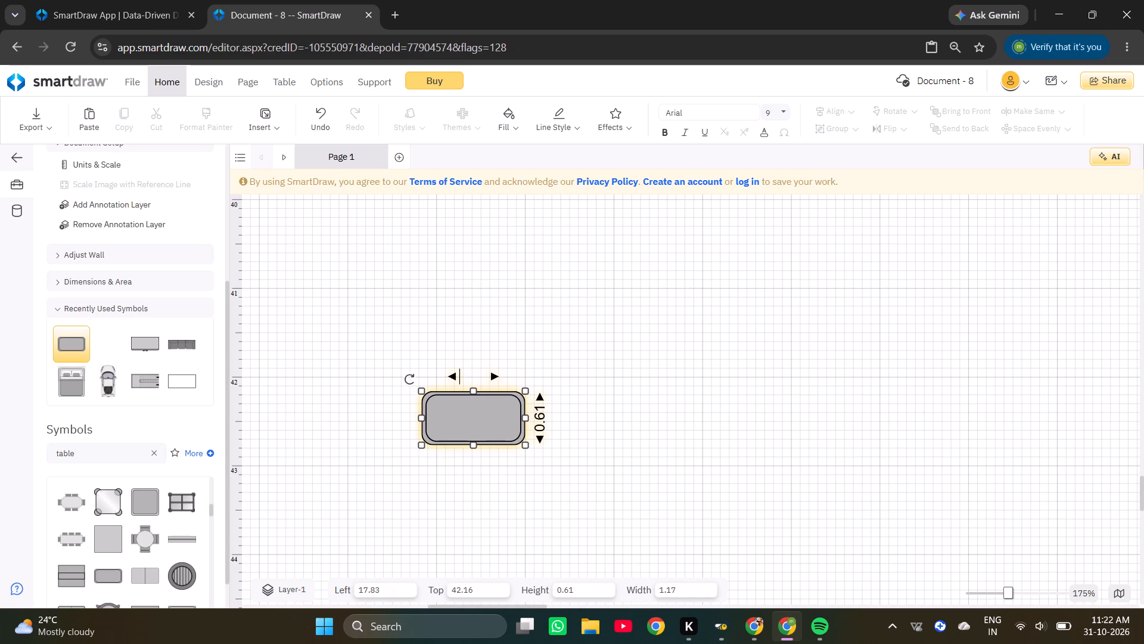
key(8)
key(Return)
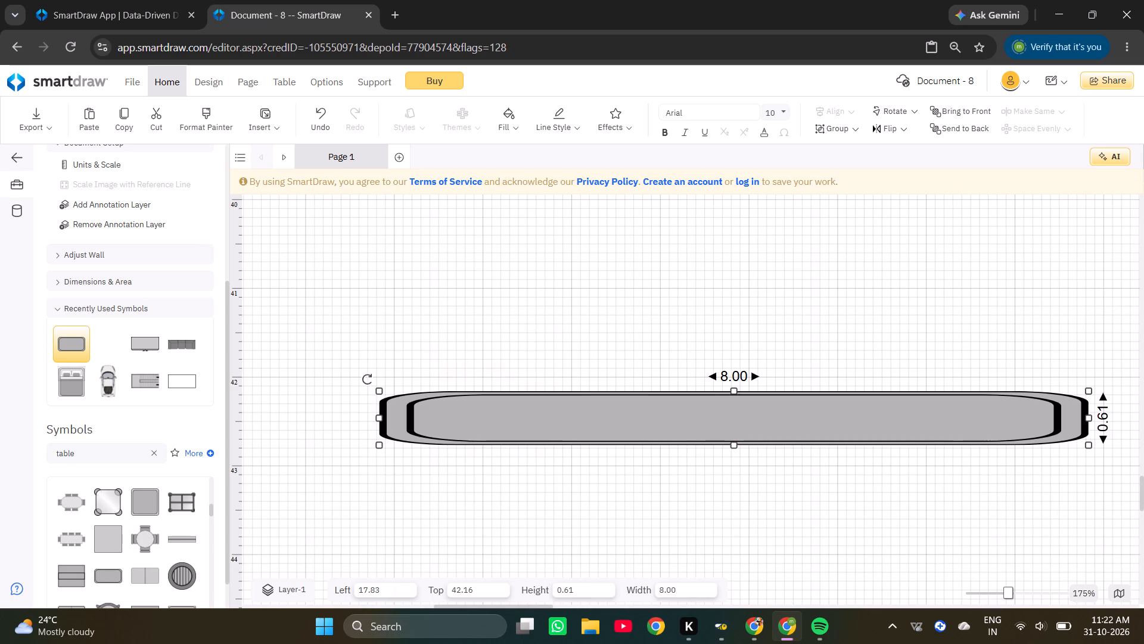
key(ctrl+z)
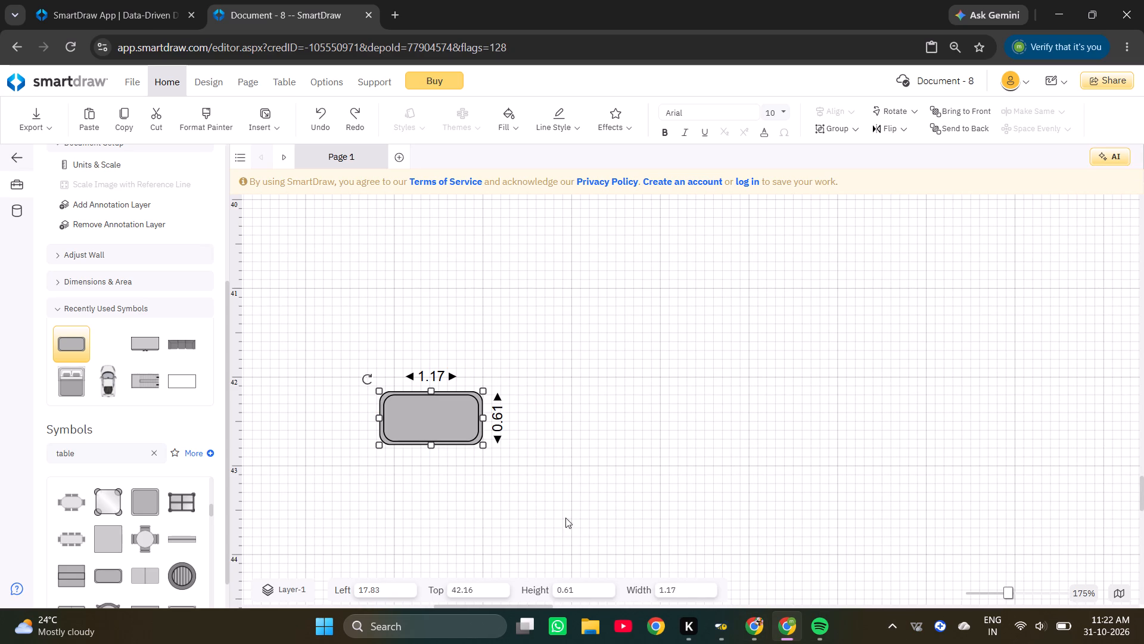
Set the living room table's height to 3.50.
click(500, 416)
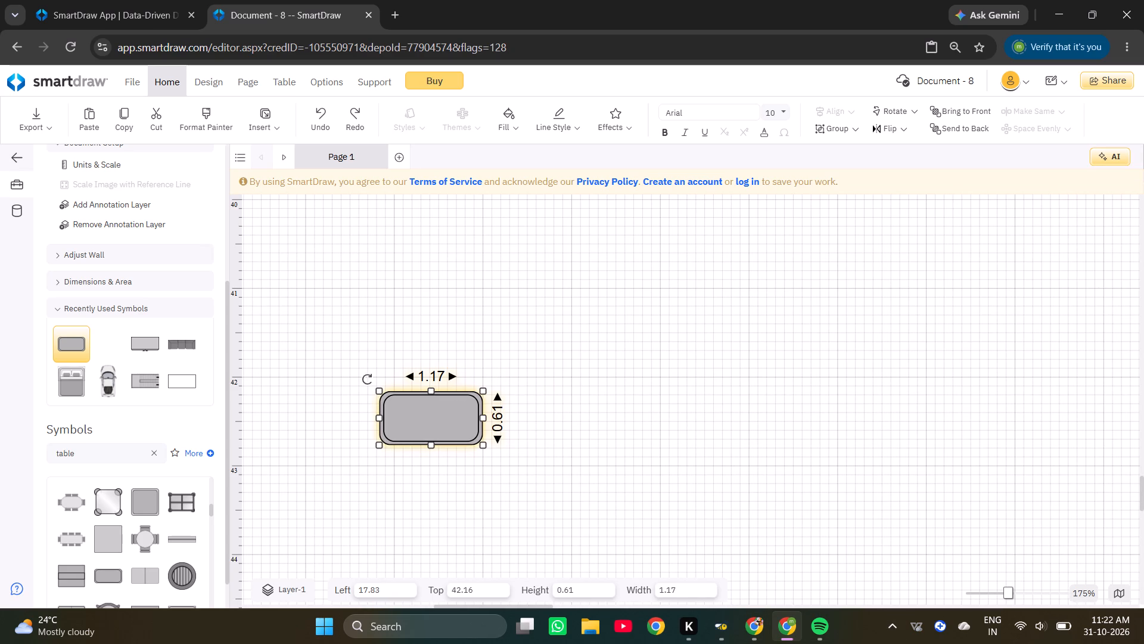
drag(499, 419, 510, 419)
text(4.5)
key(BackSpace)
key(BackSpace)
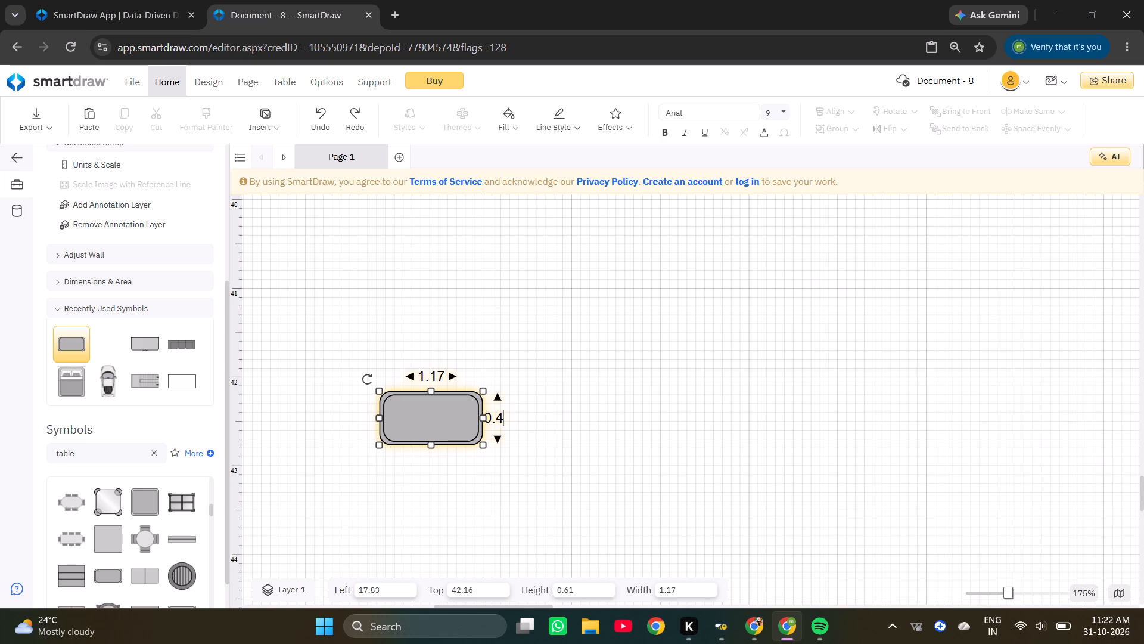
key(BackSpace)
key(BackSpace)
key(BackSpace)
key(BackSpace)
text(3.0)
key(BackSpace)
key(5)
key(Return)
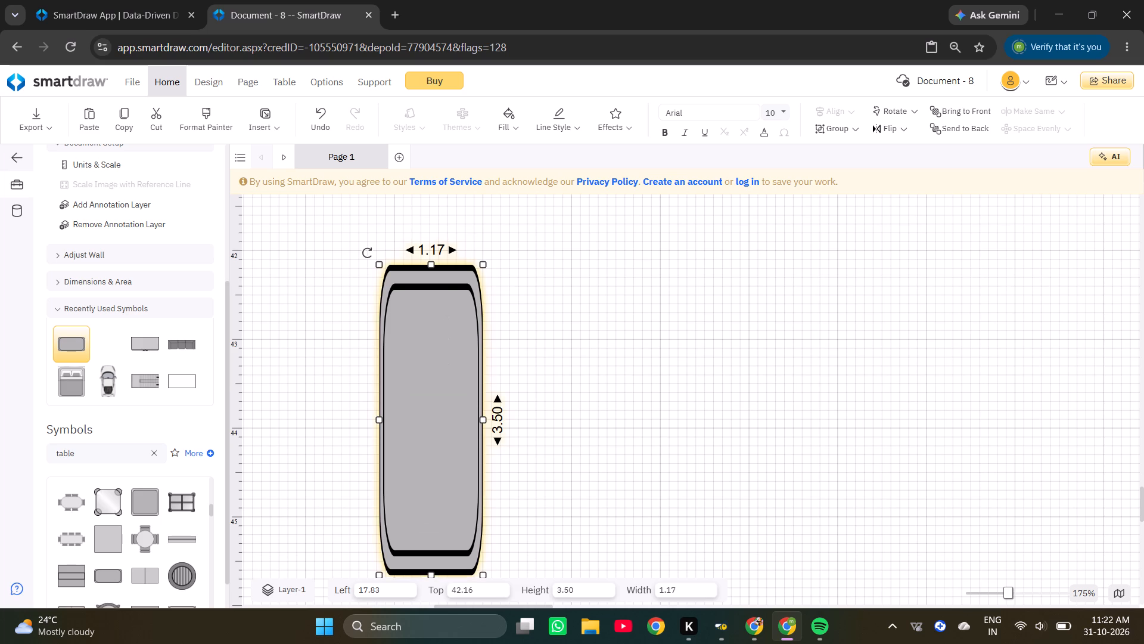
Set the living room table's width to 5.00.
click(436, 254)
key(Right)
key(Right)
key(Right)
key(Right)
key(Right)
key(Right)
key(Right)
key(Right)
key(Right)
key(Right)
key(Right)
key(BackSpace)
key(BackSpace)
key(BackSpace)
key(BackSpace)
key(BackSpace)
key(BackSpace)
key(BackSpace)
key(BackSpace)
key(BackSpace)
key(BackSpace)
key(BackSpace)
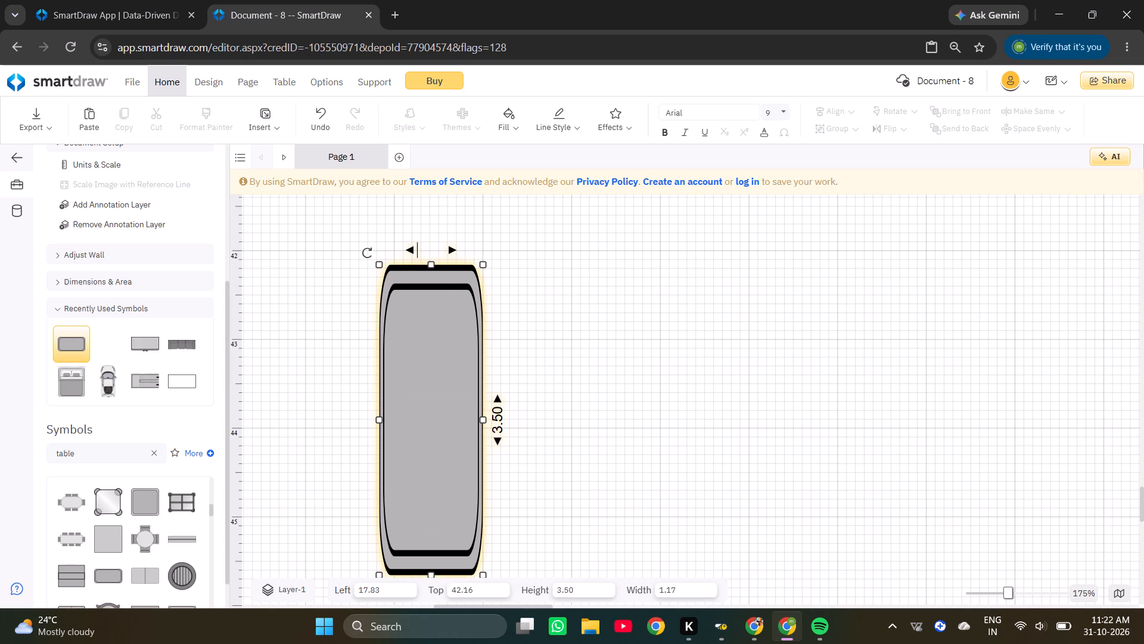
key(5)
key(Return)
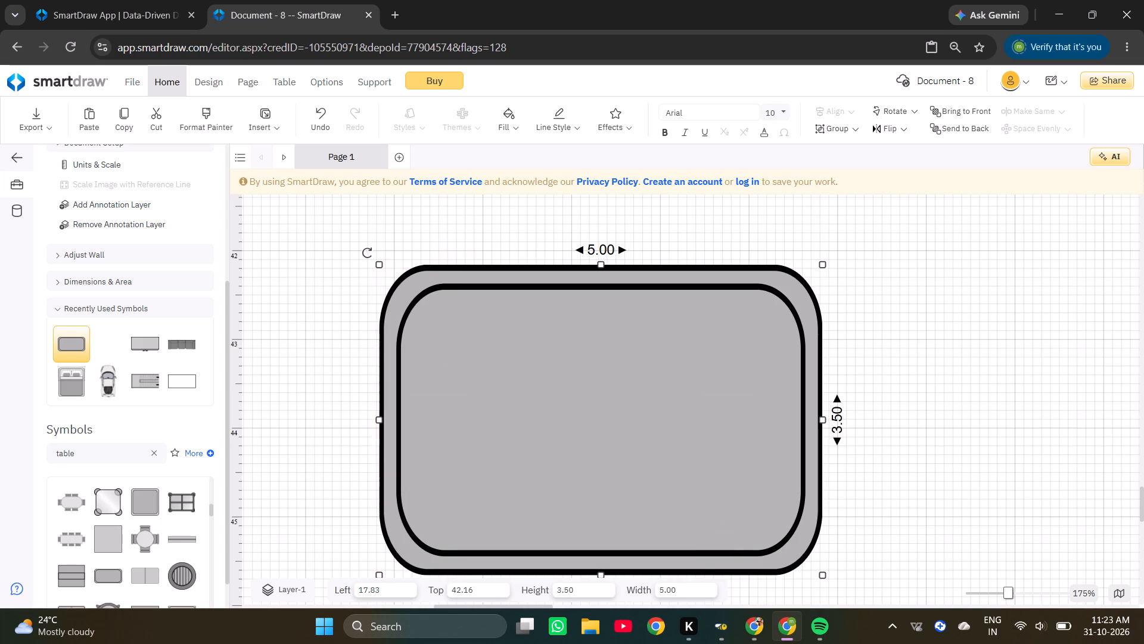
Set the living room table's width to 6.00.
click(595, 245)
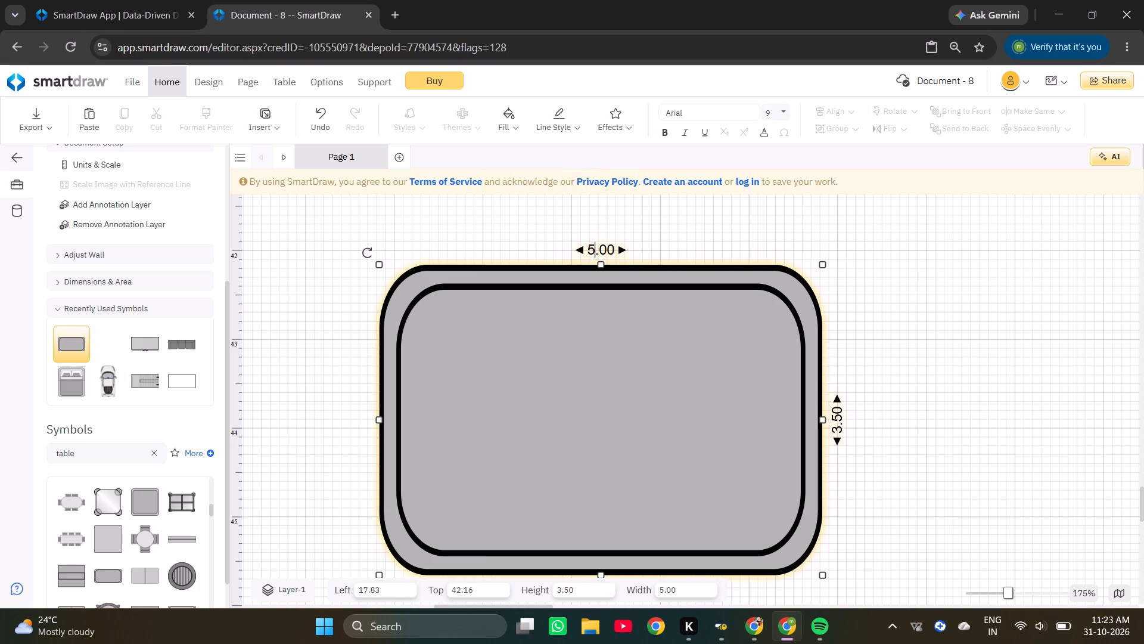
key(BackSpace)
key(6)
key(Return)
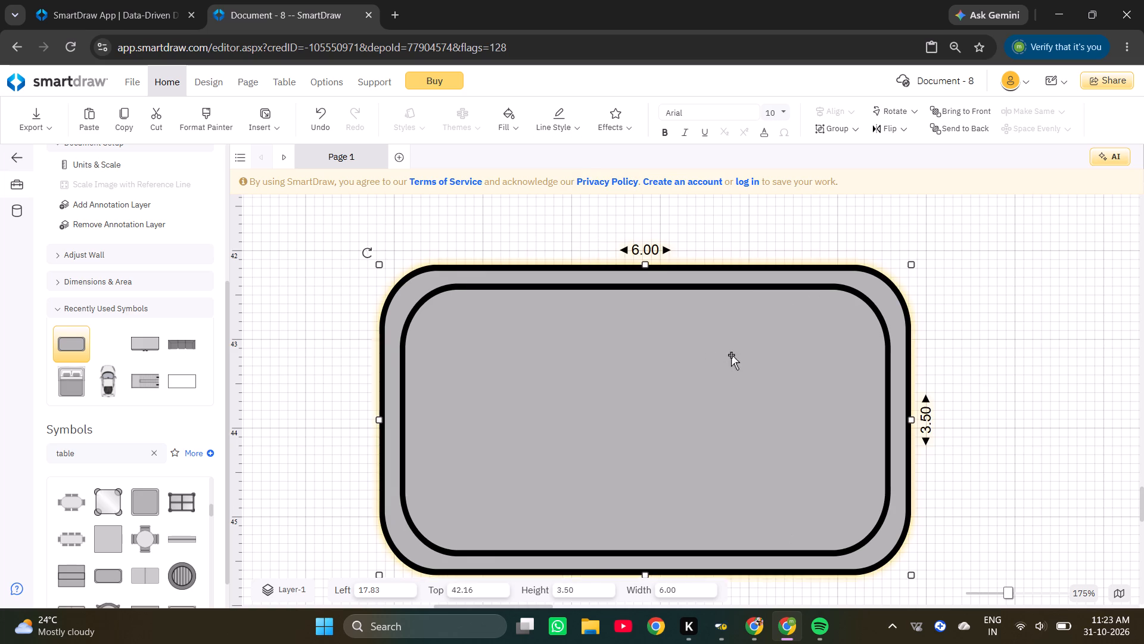
Rotate the living room table a quarter turn so its long side runs parallel to the parked car.
ctrl+scroll(748, 381, down, 4)
drag(577, 320, 683, 259)
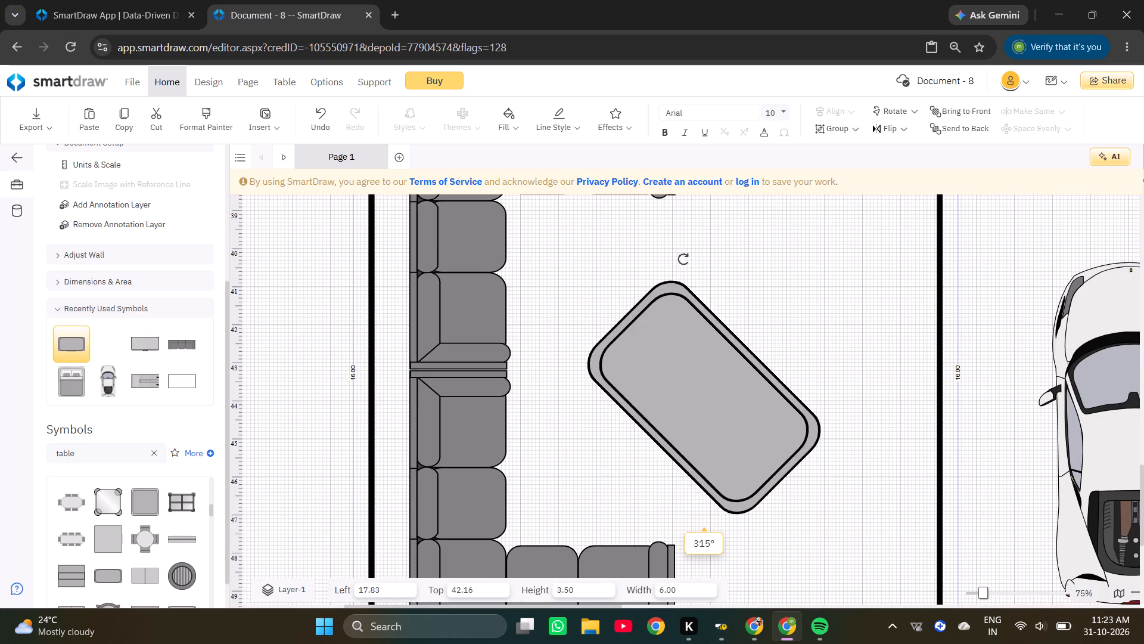
drag(683, 259, 775, 274)
Move the table closer to the sofas, to about 15.32 left and 41.61 top.
ctrl+scroll(764, 314, down, 1)
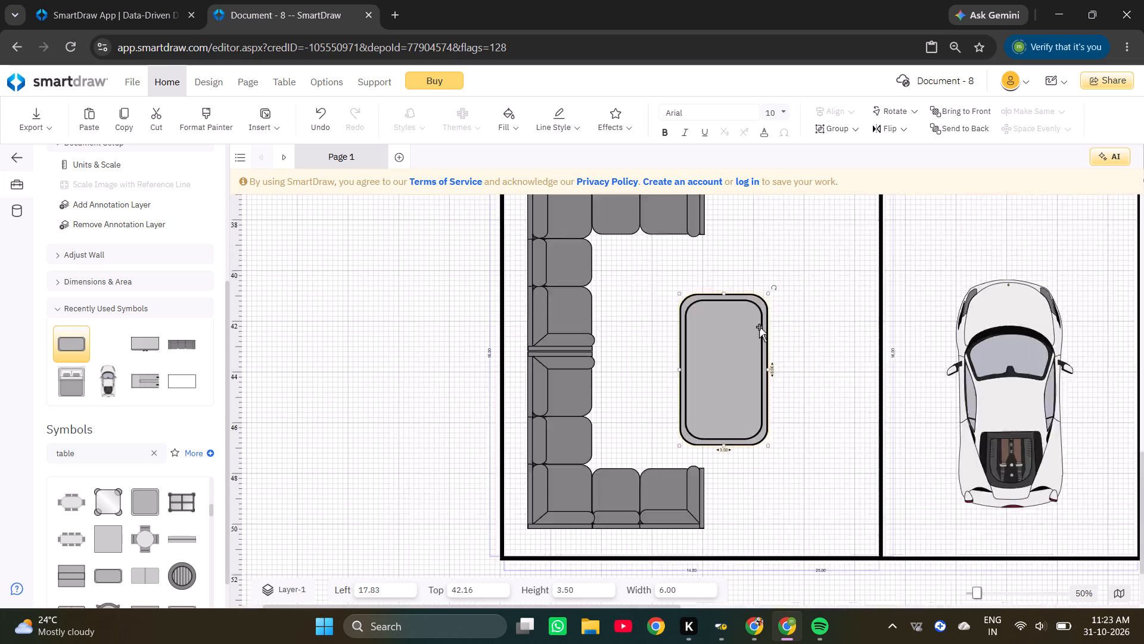
ctrl+scroll(759, 327, down, 1)
ctrl+scroll(576, 403, up, 1)
ctrl+scroll(484, 422, down, 1)
drag(474, 444, 450, 443)
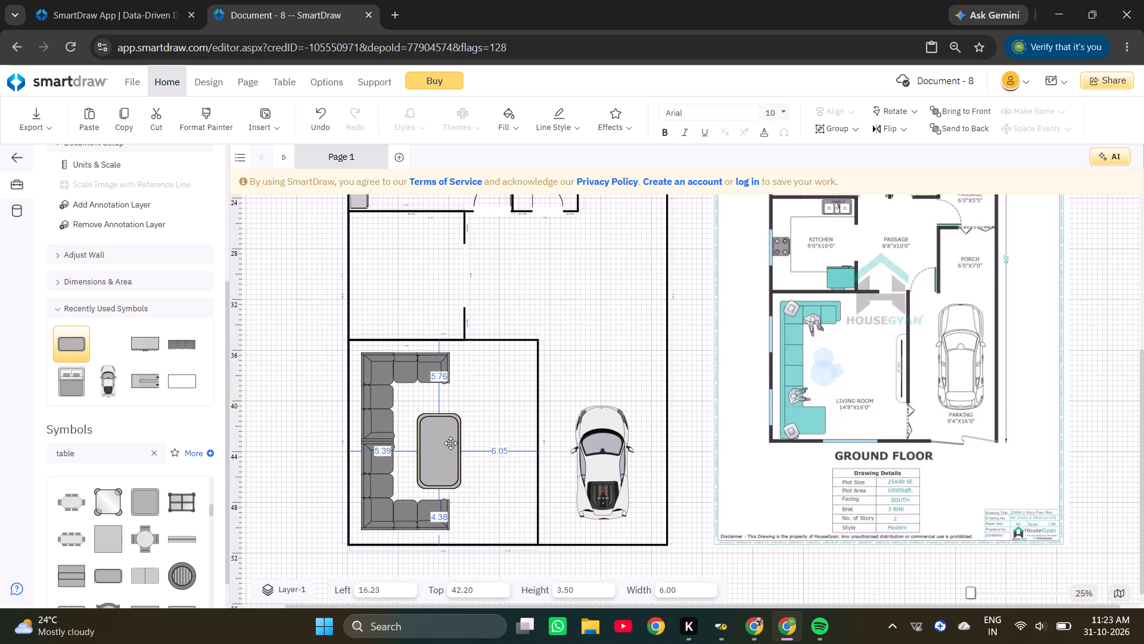
drag(450, 443, 447, 438)
ctrl+scroll(447, 438, up, 3)
ctrl+scroll(435, 438, down, 1)
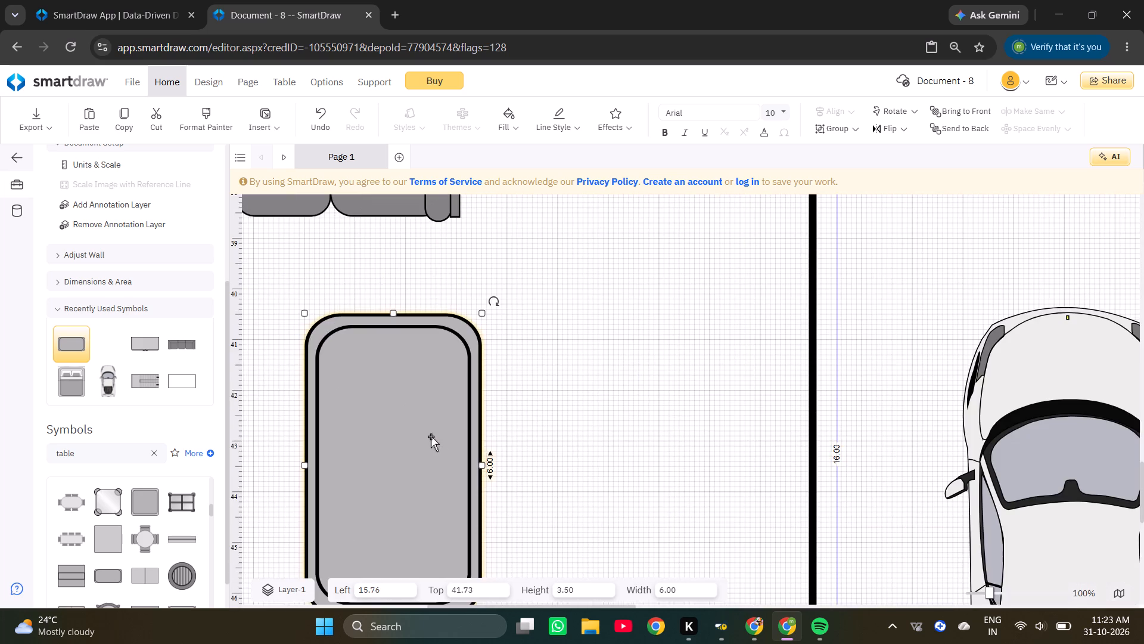
ctrl+scroll(431, 436, down, 1)
drag(413, 444, 399, 439)
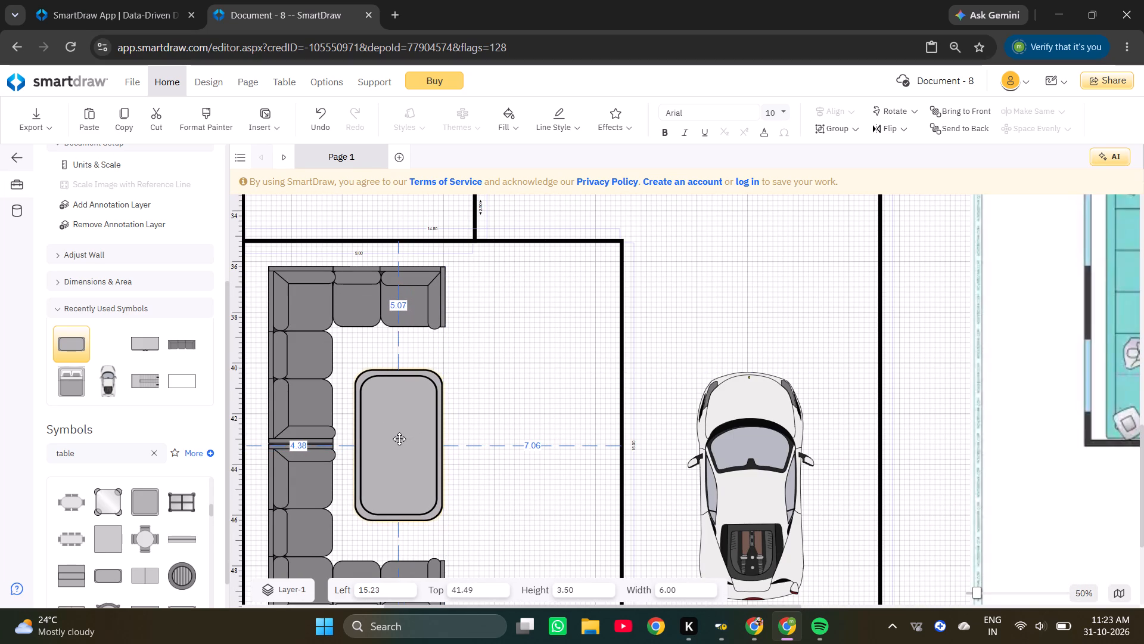
drag(399, 439, 403, 440)
double_click(403, 440)
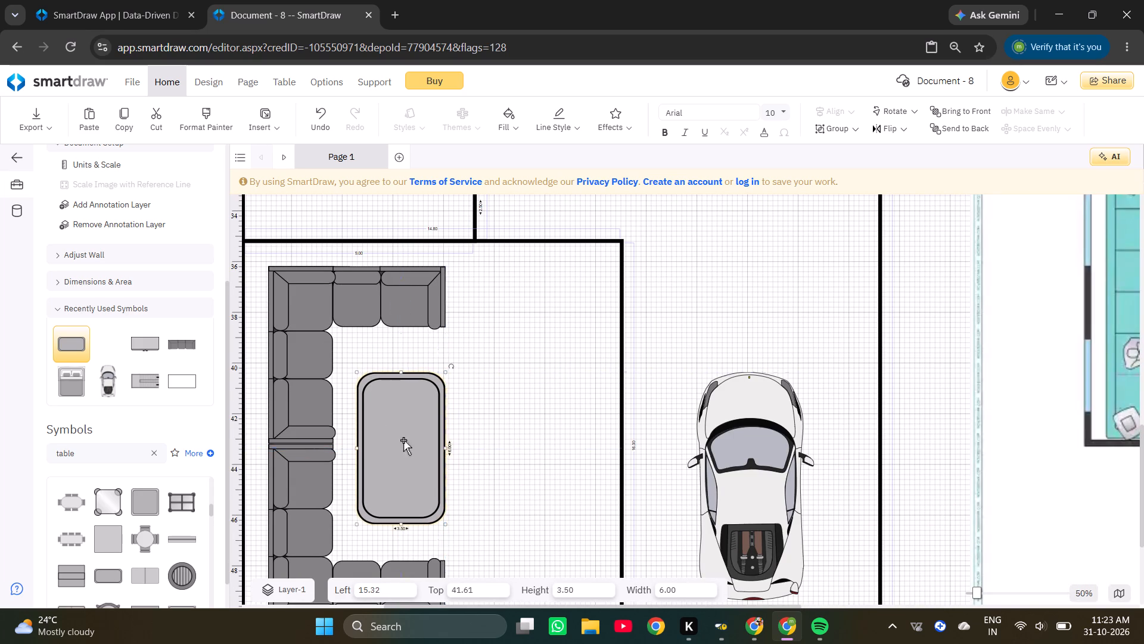
Nudge the table upward to about 41.43 top, centring it between the upper and lower sofa arms.
key(Up)
key(Up)
key(Up)
key(Up)
key(Up)
key(Up)
key(Up)
key(Up)
key(Up)
click(405, 437)
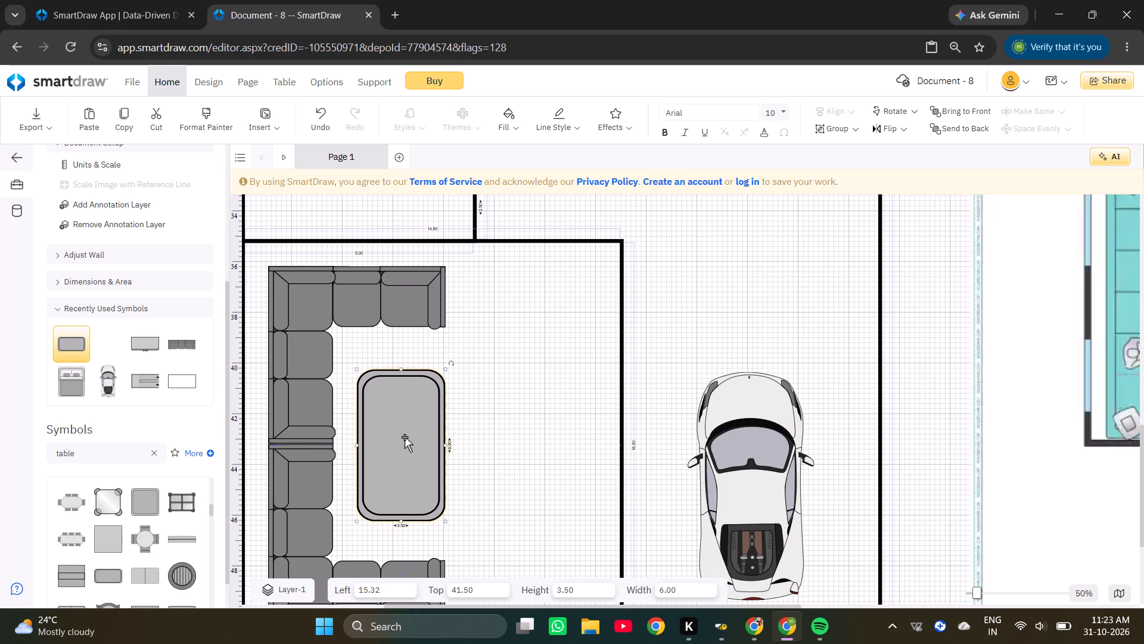
click(405, 437)
key(Up)
key(Up)
key(Up)
key(Up)
key(Up)
click(405, 437)
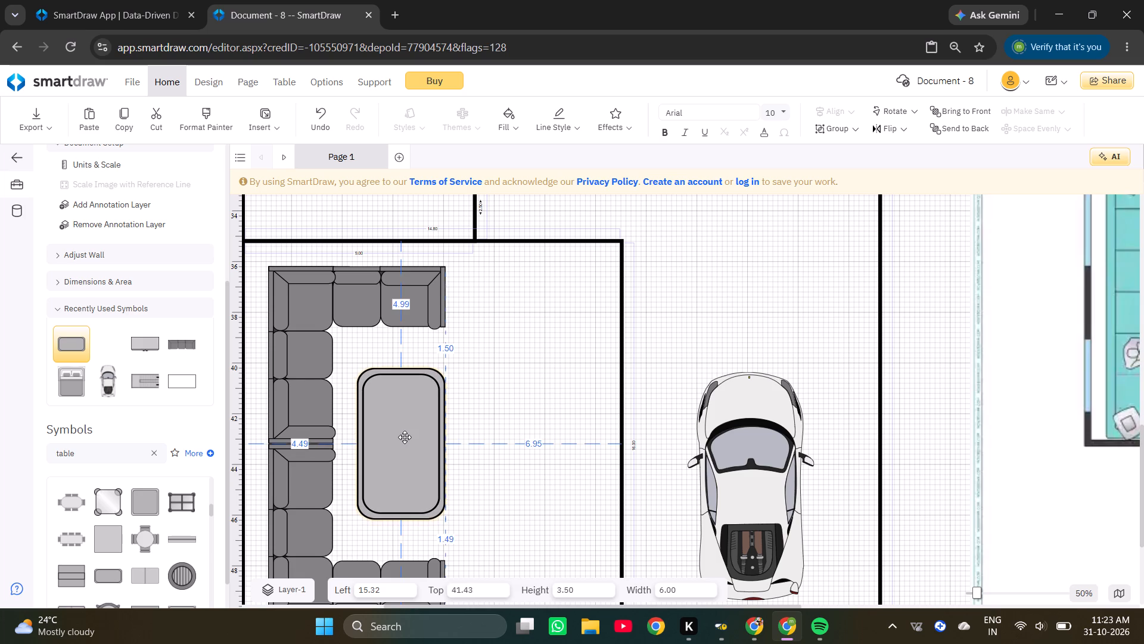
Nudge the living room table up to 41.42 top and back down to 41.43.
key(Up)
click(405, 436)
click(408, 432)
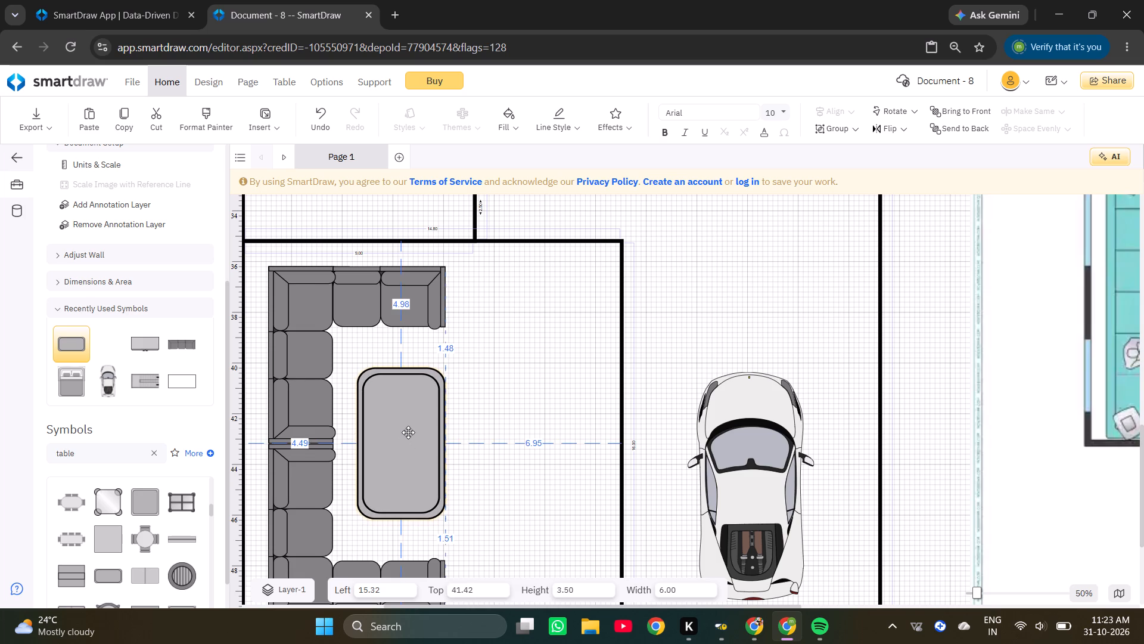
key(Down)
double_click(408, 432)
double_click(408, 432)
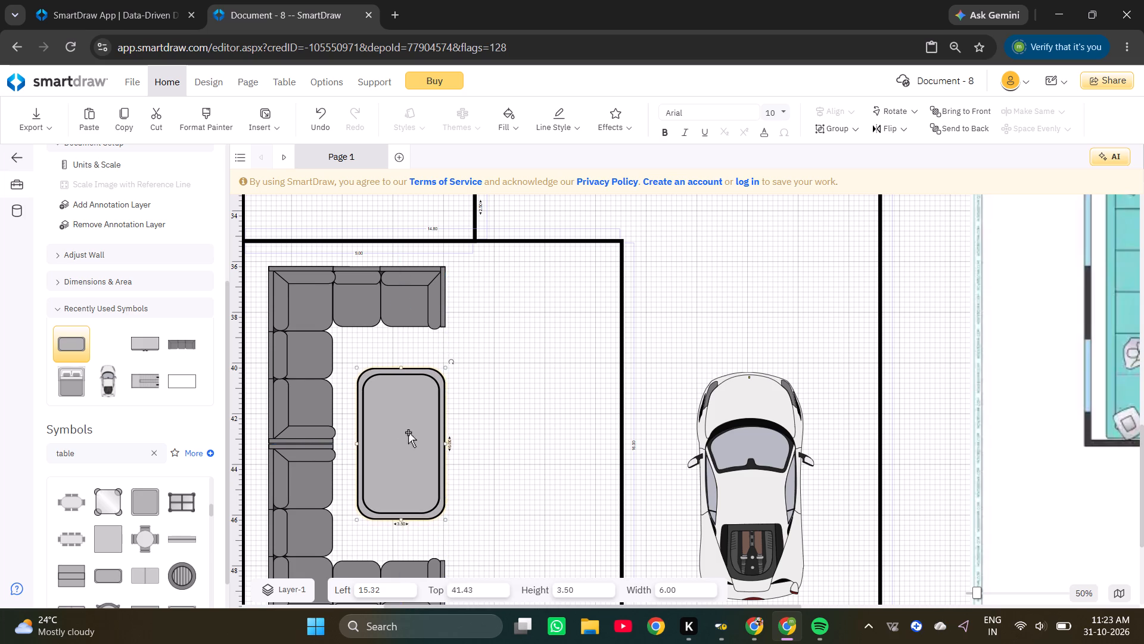
Add the mounted flatscreen television from the technology symbols and place it in the bedroom below the bed, about 17.76 left and 22.18 top.
ctrl+scroll(557, 370, down, 3)
click(576, 306)
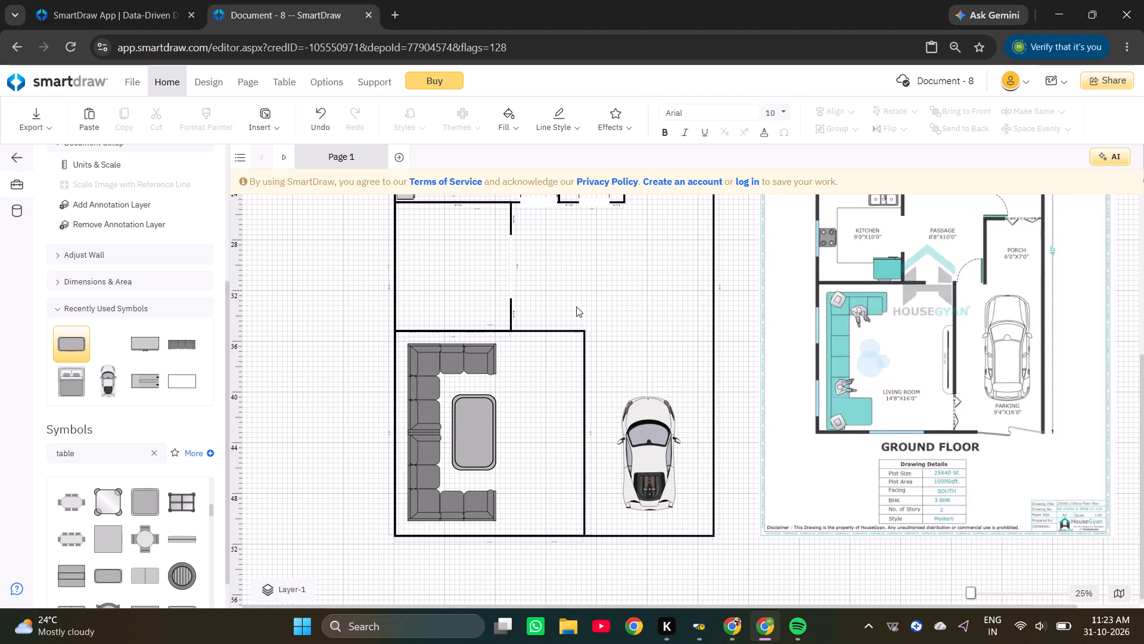
scroll(554, 336, up, 3)
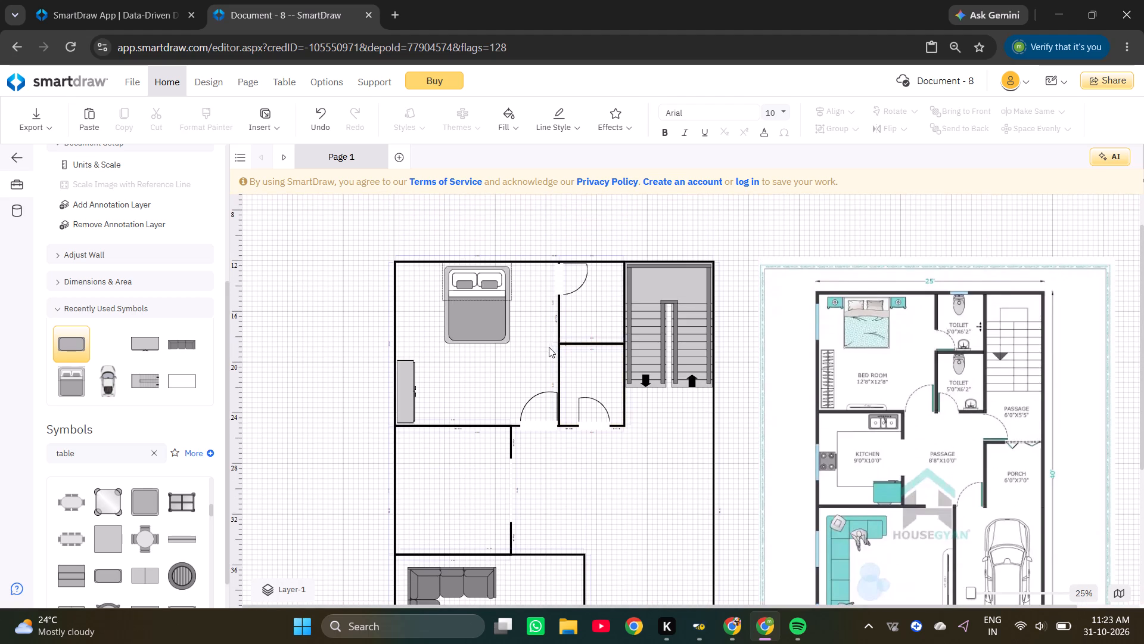
drag(95, 450, 43, 463)
text(te)
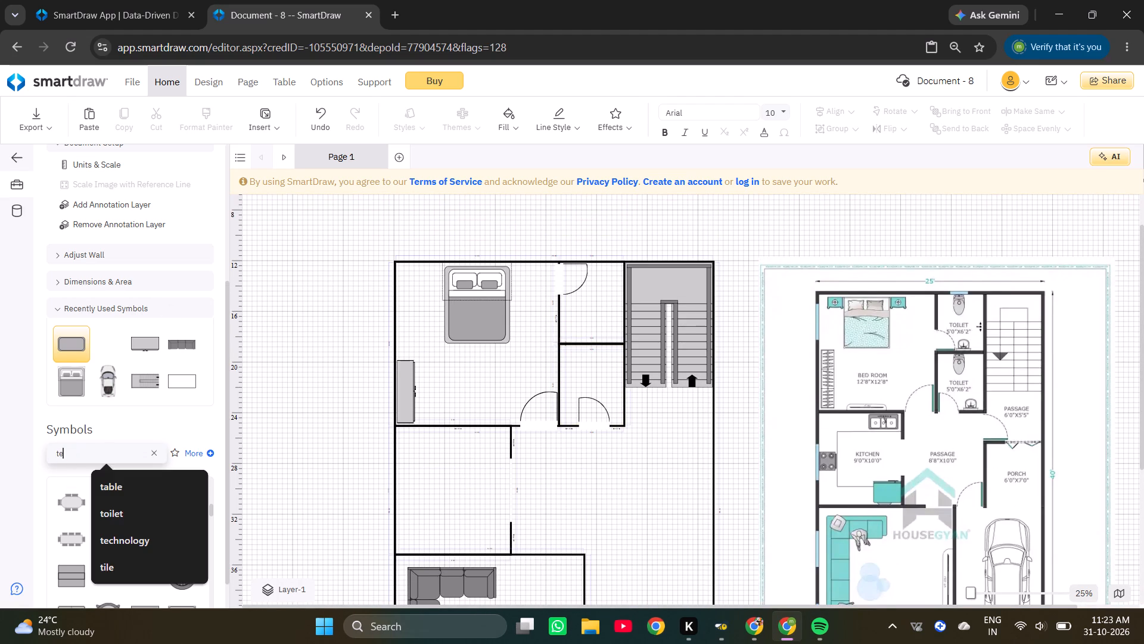
click(119, 543)
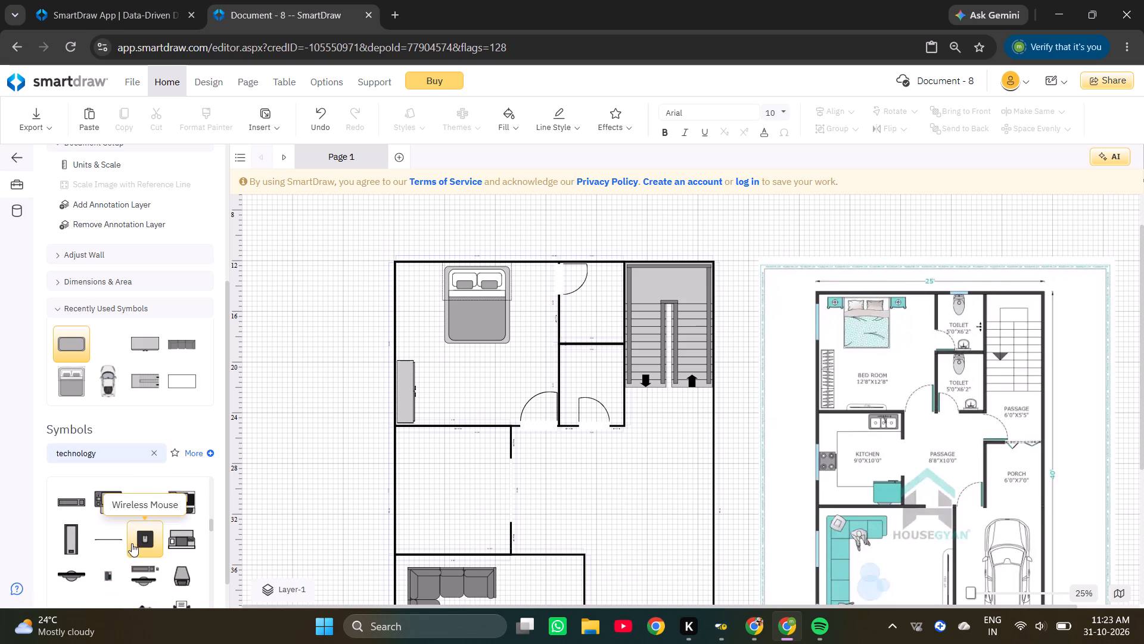
scroll(132, 543, down, 1)
double_click(105, 533)
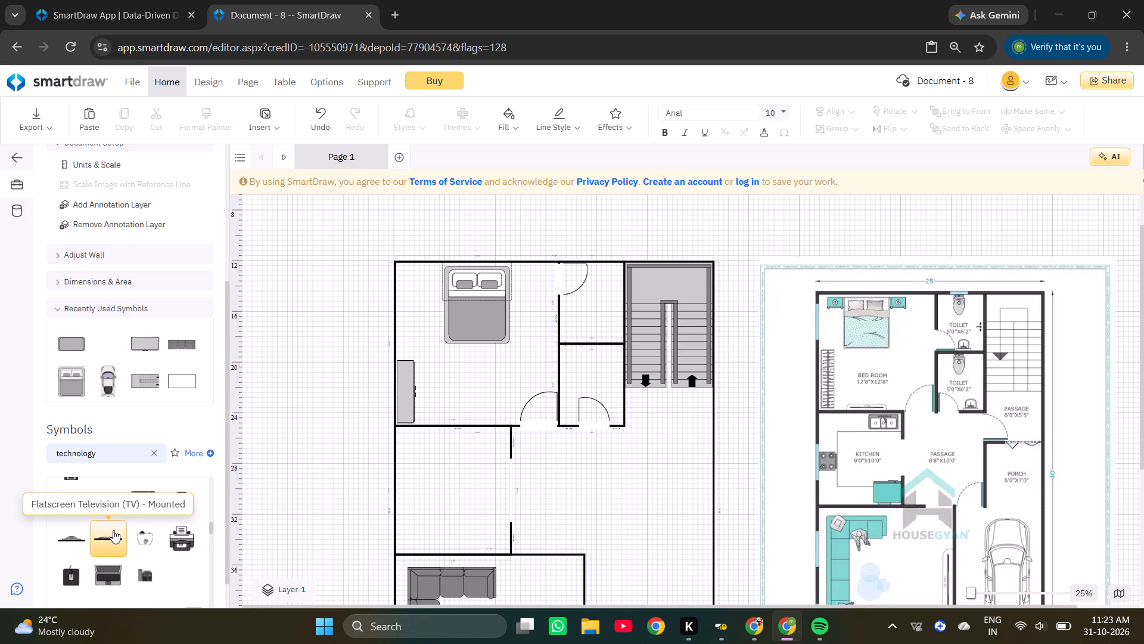
scroll(840, 549, down, 1)
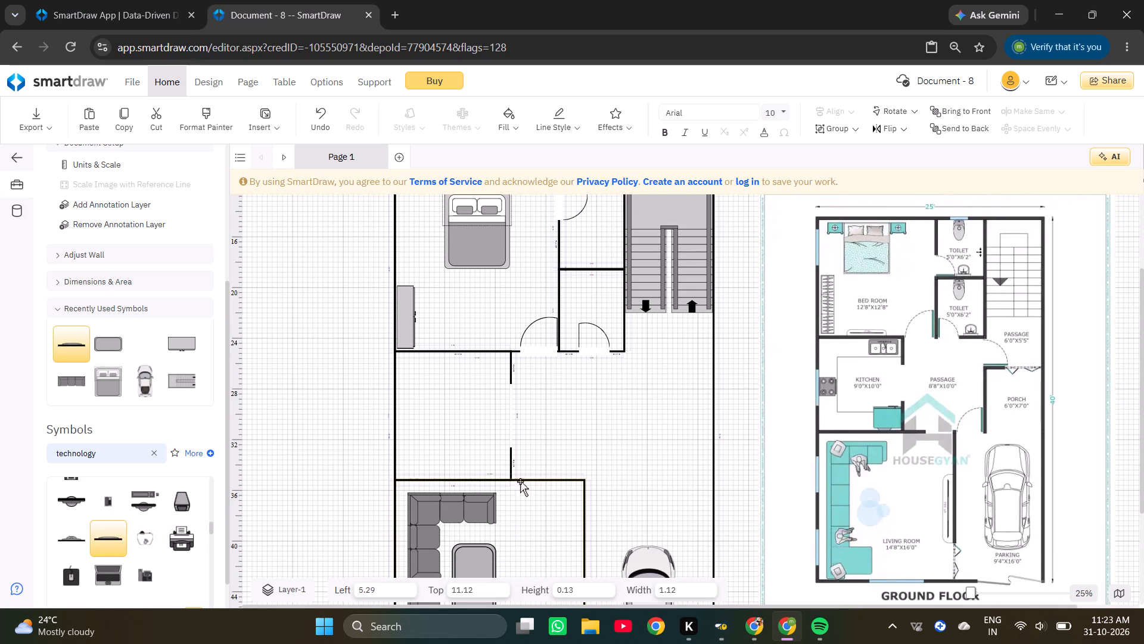
scroll(309, 438, up, 2)
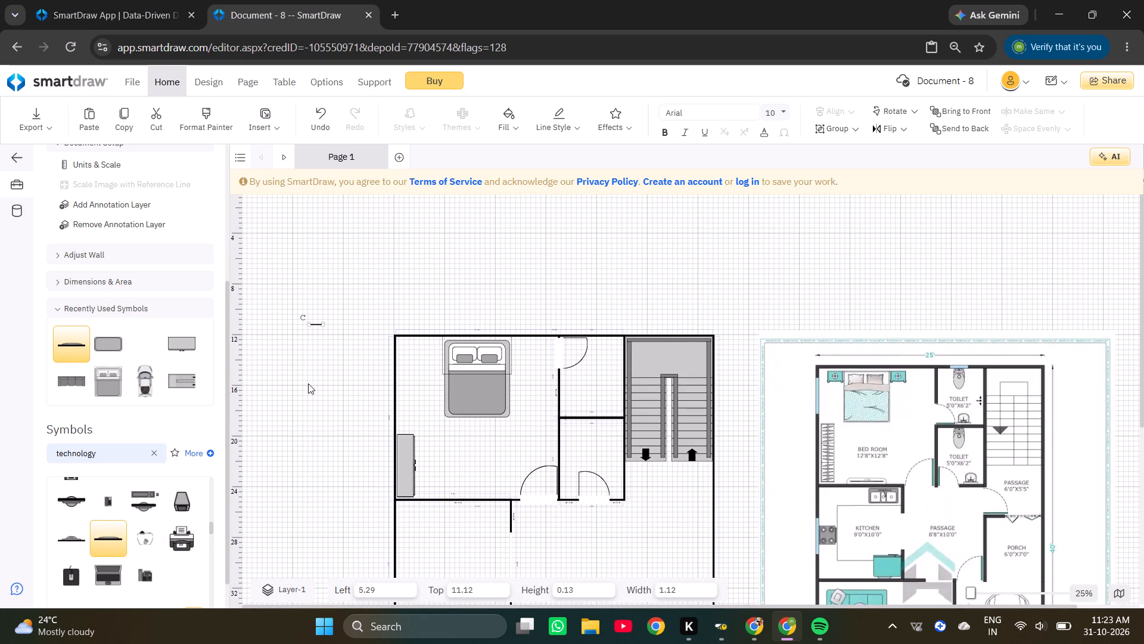
click(318, 323)
drag(313, 324, 471, 464)
Set the bedroom television's width to 4.12.
ctrl+scroll(472, 465, up, 6)
click(486, 437)
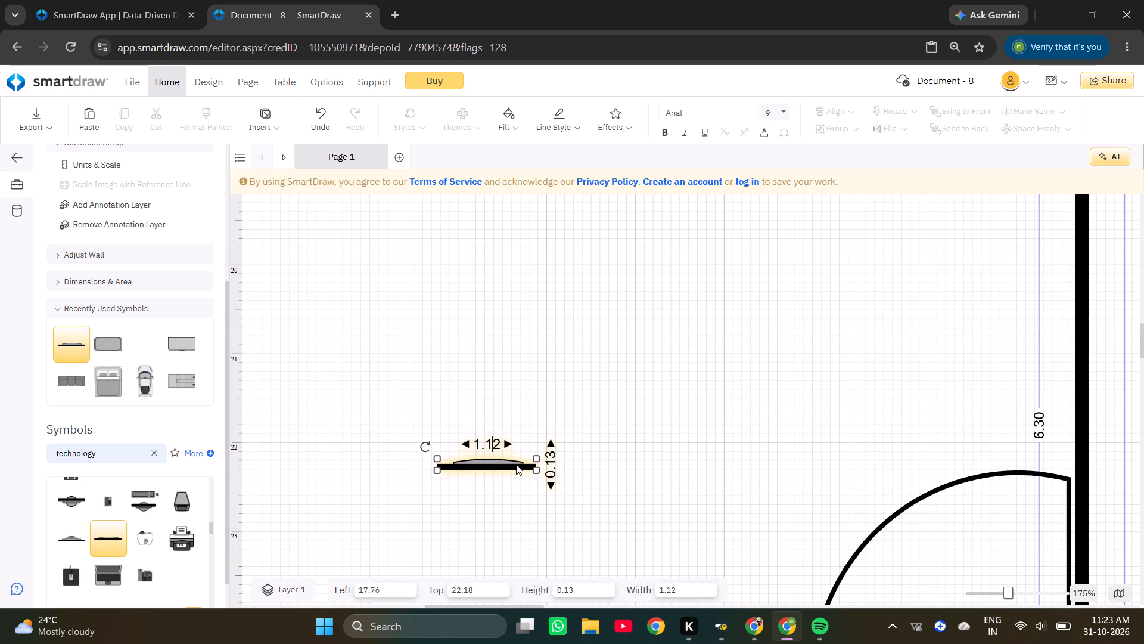
key(Left)
key(Left)
key(BackSpace)
key(5)
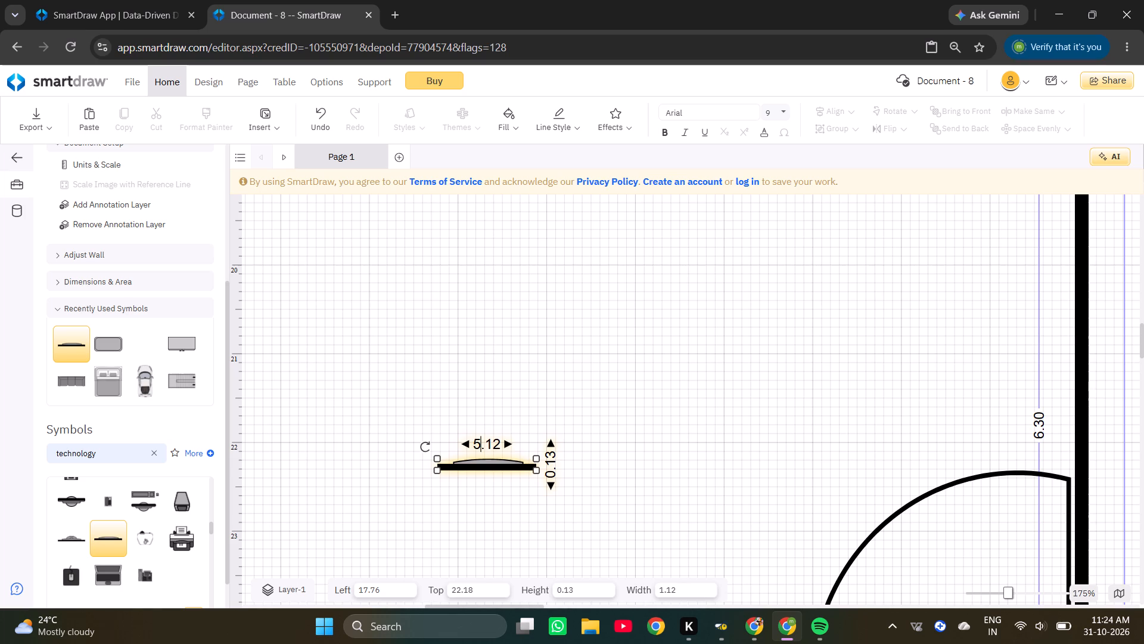
key(BackSpace)
key(4)
key(Return)
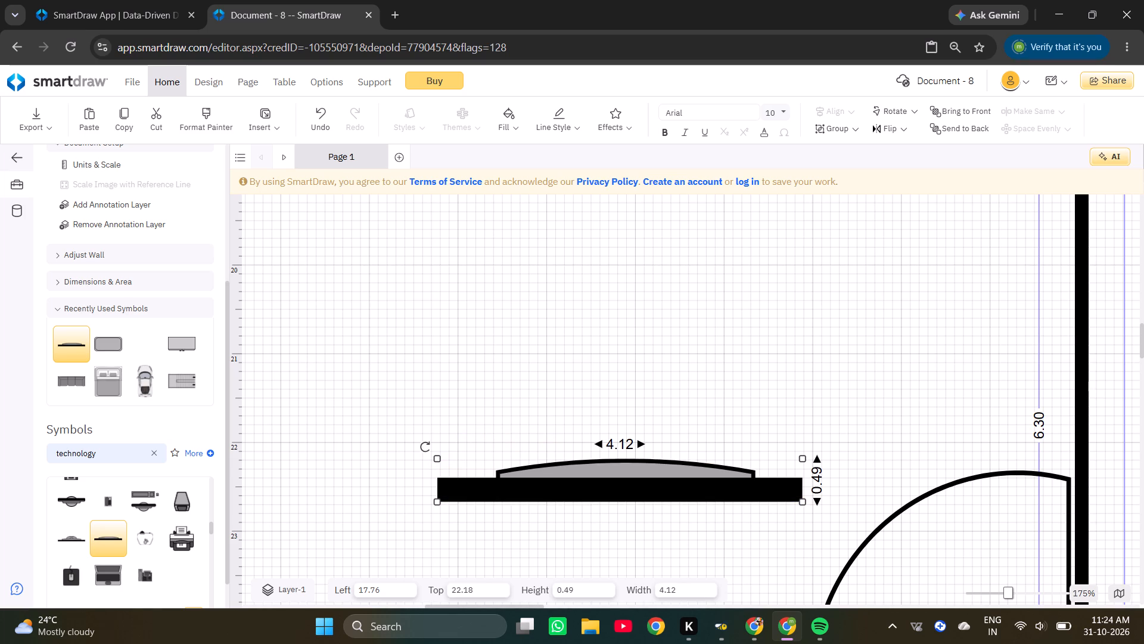
Rotate the bedroom television to 180° so its curved back faces the kitchen wall.
ctrl+scroll(668, 382, down, 4)
drag(562, 408, 600, 380)
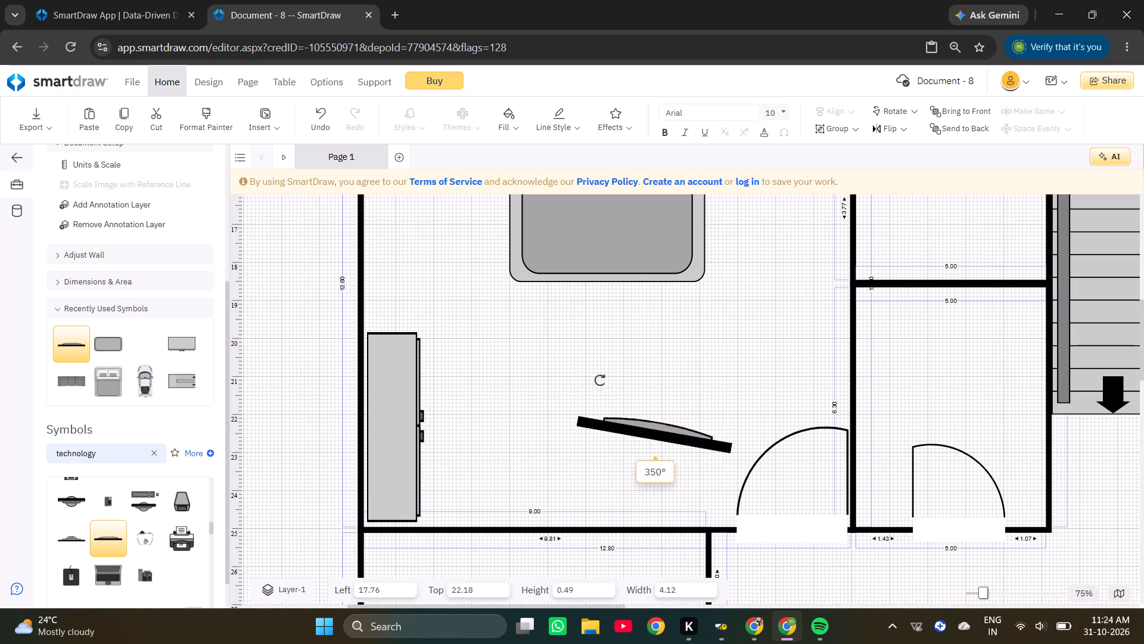
drag(600, 380, 805, 462)
click(659, 438)
click(743, 453)
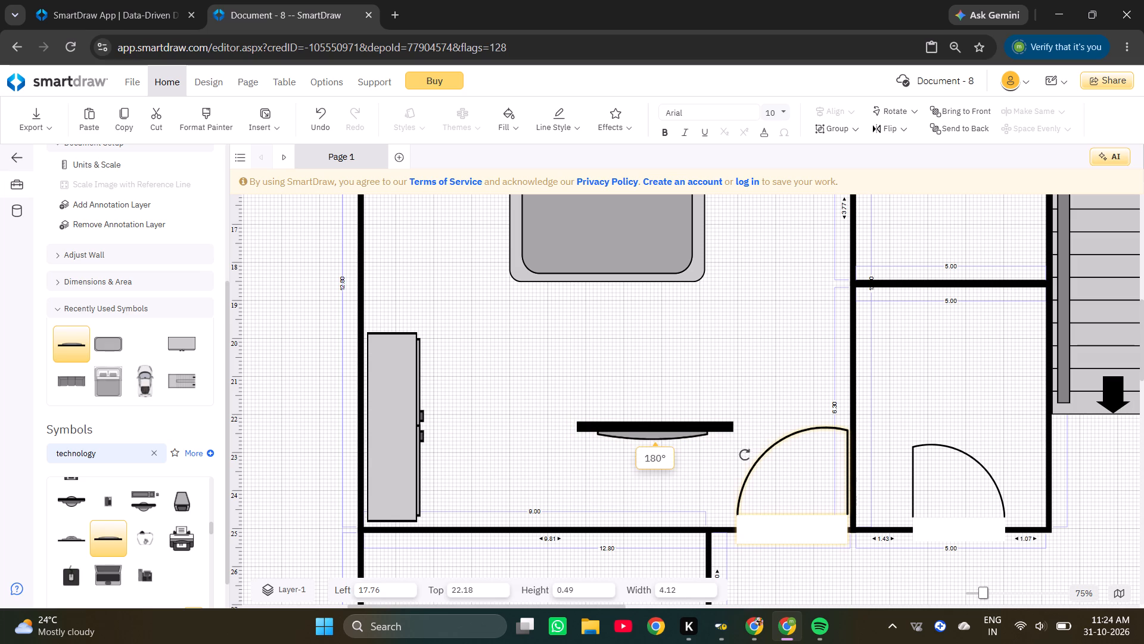
Move the television below the bed, between the wardrobe and the bedroom door, to about 16.50 left and 24.35 top.
drag(660, 432, 611, 482)
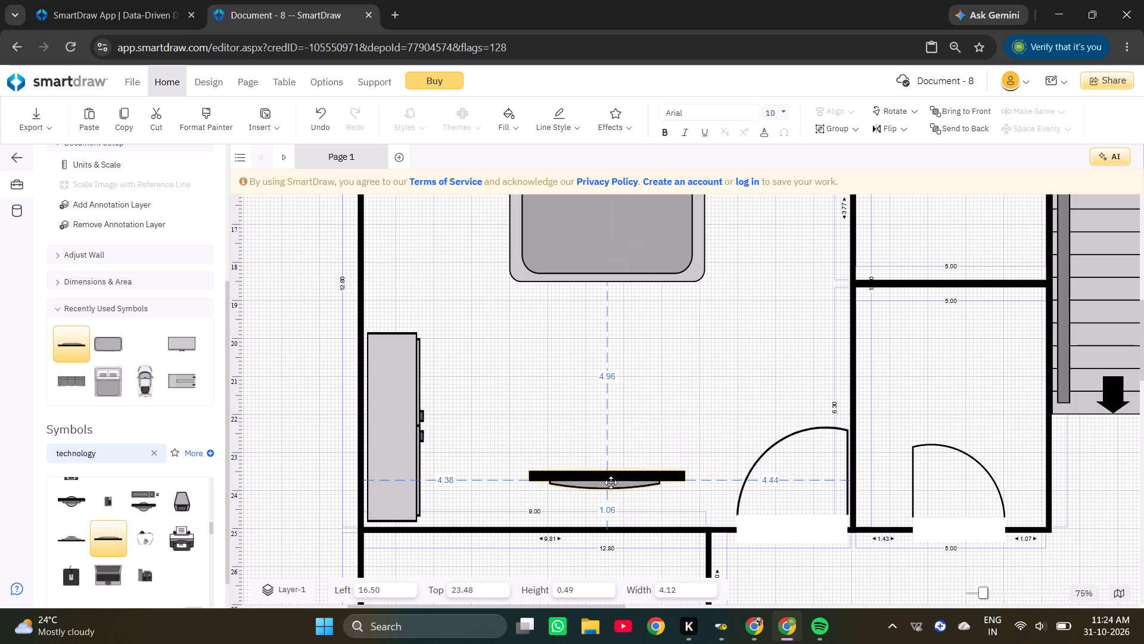
drag(611, 482, 610, 517)
Nudge the bedroom television down against the kitchen wall, to about 24.46 top.
scroll(610, 517, up, 3)
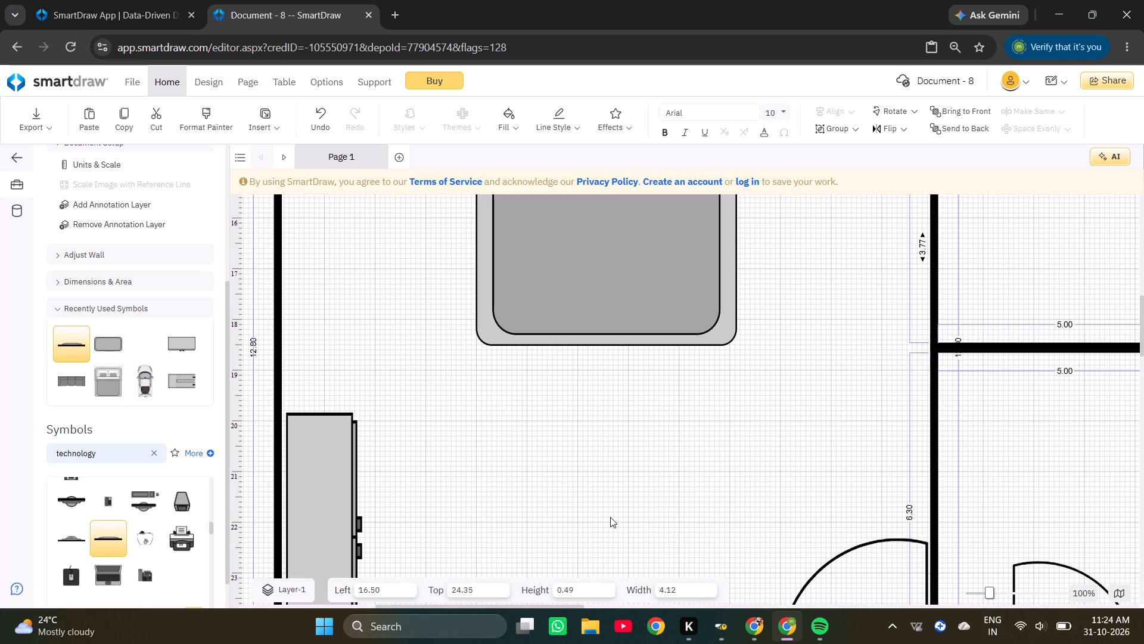
ctrl+scroll(610, 510, down, 4)
ctrl+scroll(617, 431, up, 4)
click(602, 367)
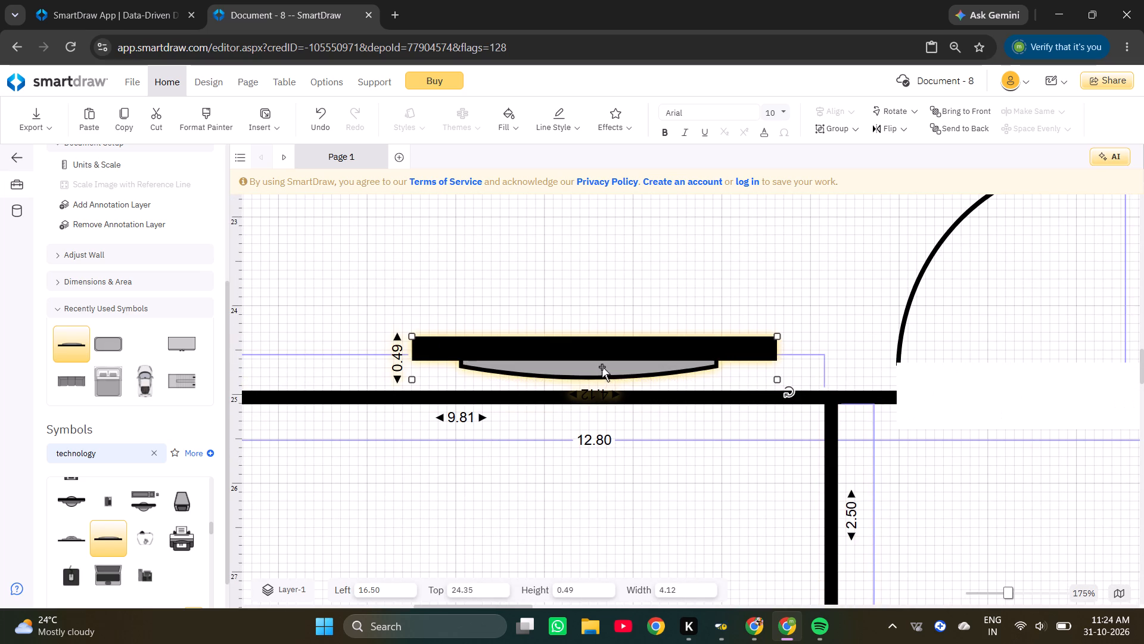
key(Down)
key(Down)
key(Down)
key(Down)
key(Down)
key(Down)
key(Down)
key(Down)
key(Down)
key(Down)
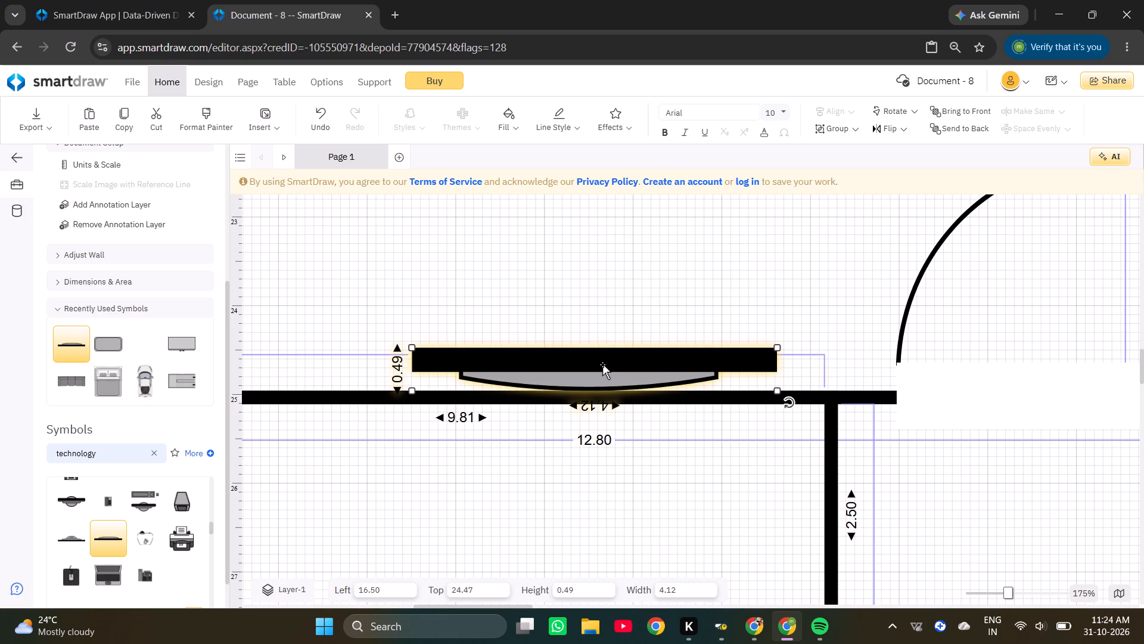
key(Down)
key(Up)
click(632, 298)
click(603, 357)
key(Up)
click(633, 324)
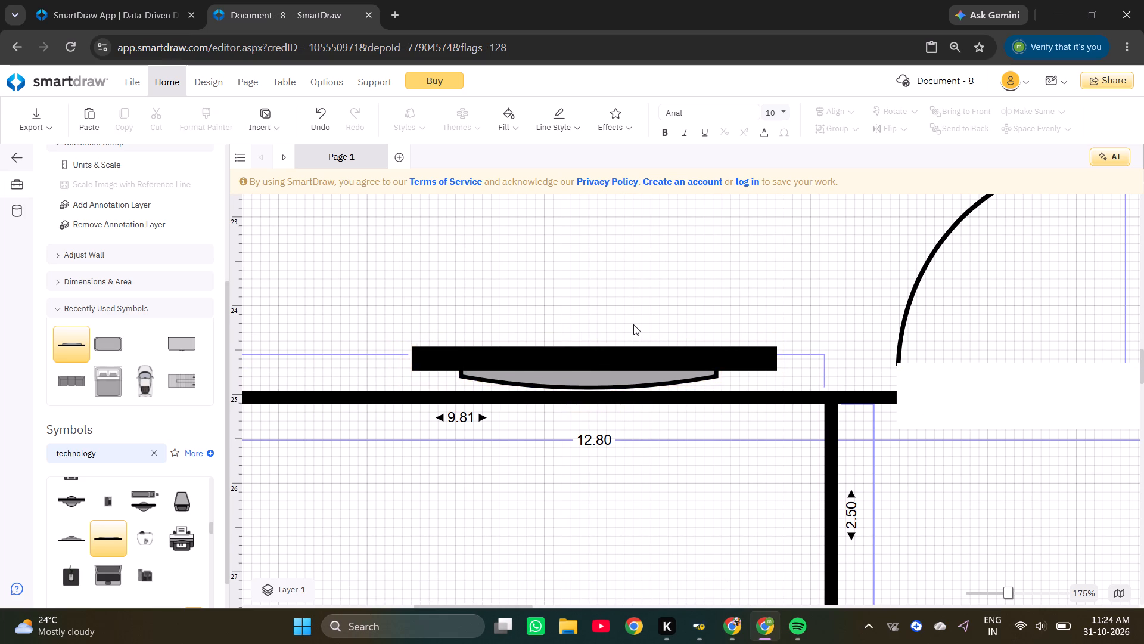
Copy the bedroom television and paste it into the living room between the table and the parking-side wall.
ctrl+scroll(633, 324, down, 7)
scroll(658, 384, up, 1)
click(661, 453)
click(486, 428)
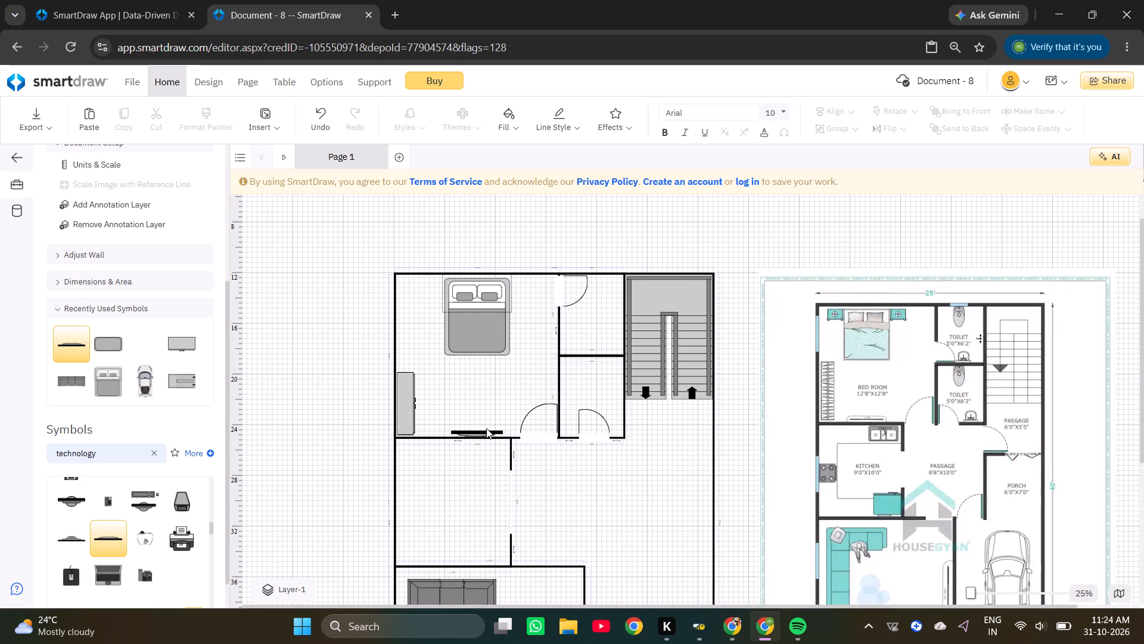
click(484, 433)
key(ctrl+v)
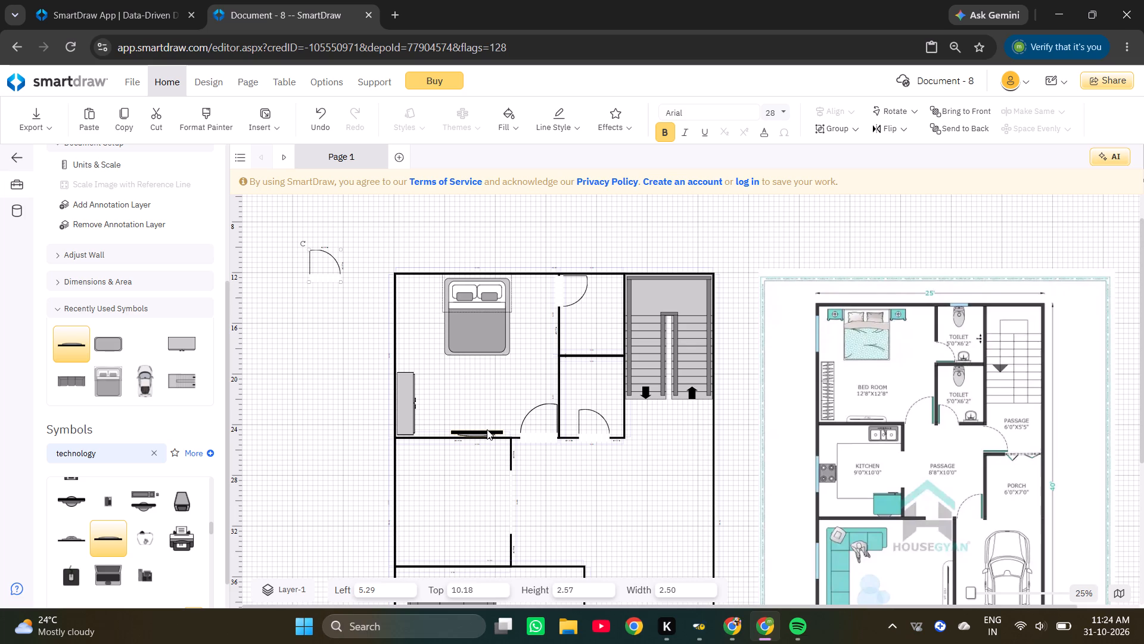
key(ctrl+z)
key(ctrl+c)
key(ctrl+c)
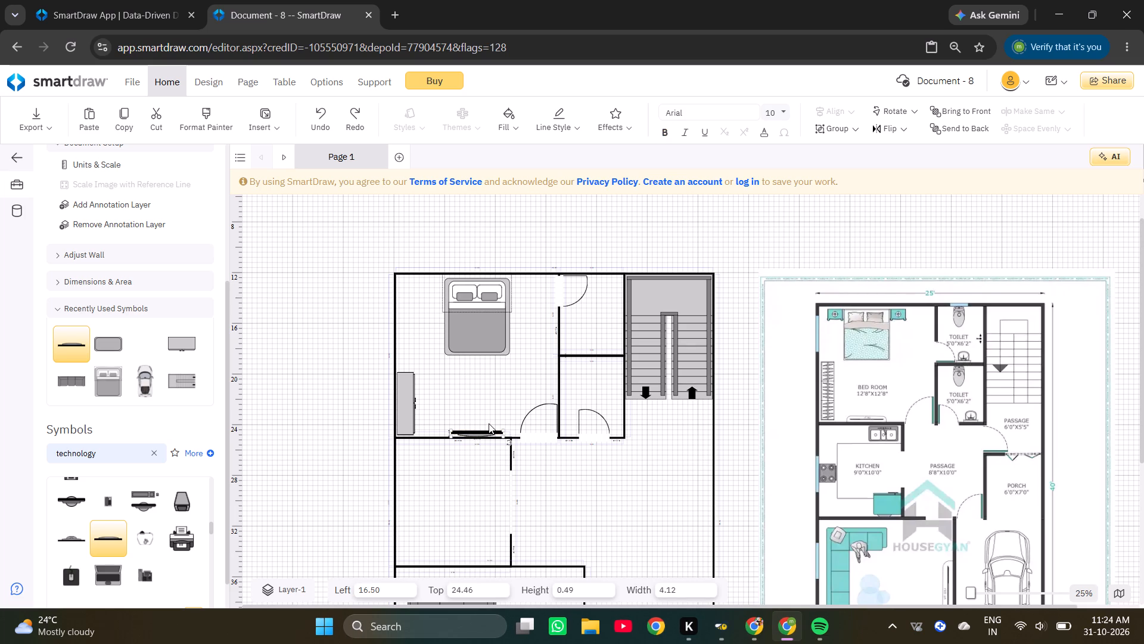
scroll(496, 420, down, 5)
right_click(525, 401)
click(555, 428)
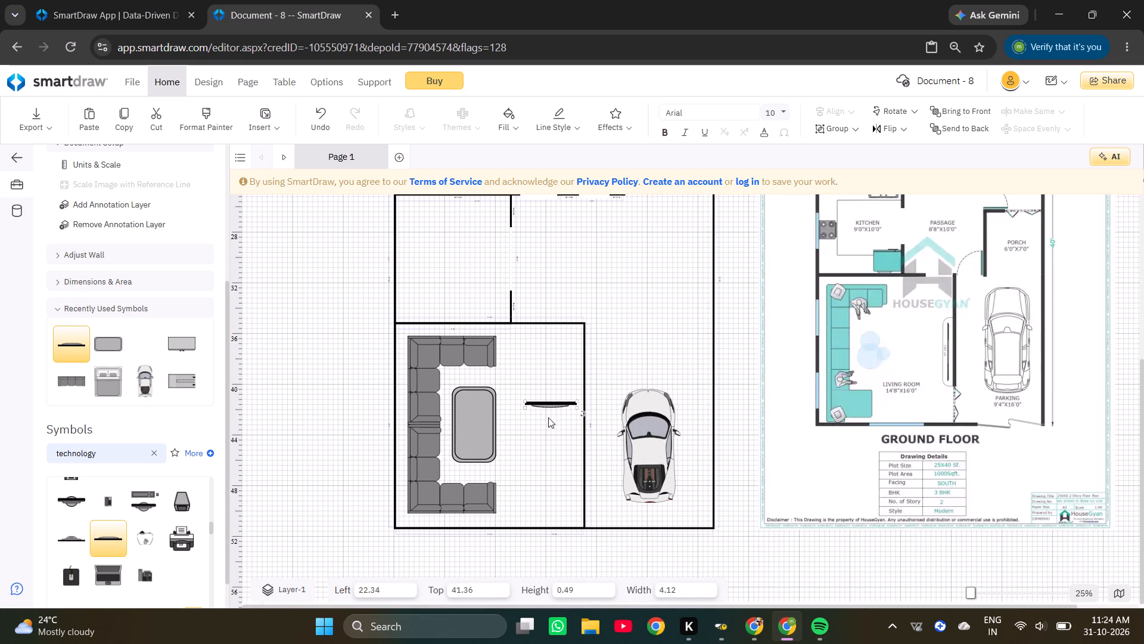
Set the living room television's width to 5.12.
ctrl+scroll(547, 416, up, 2)
click(558, 398)
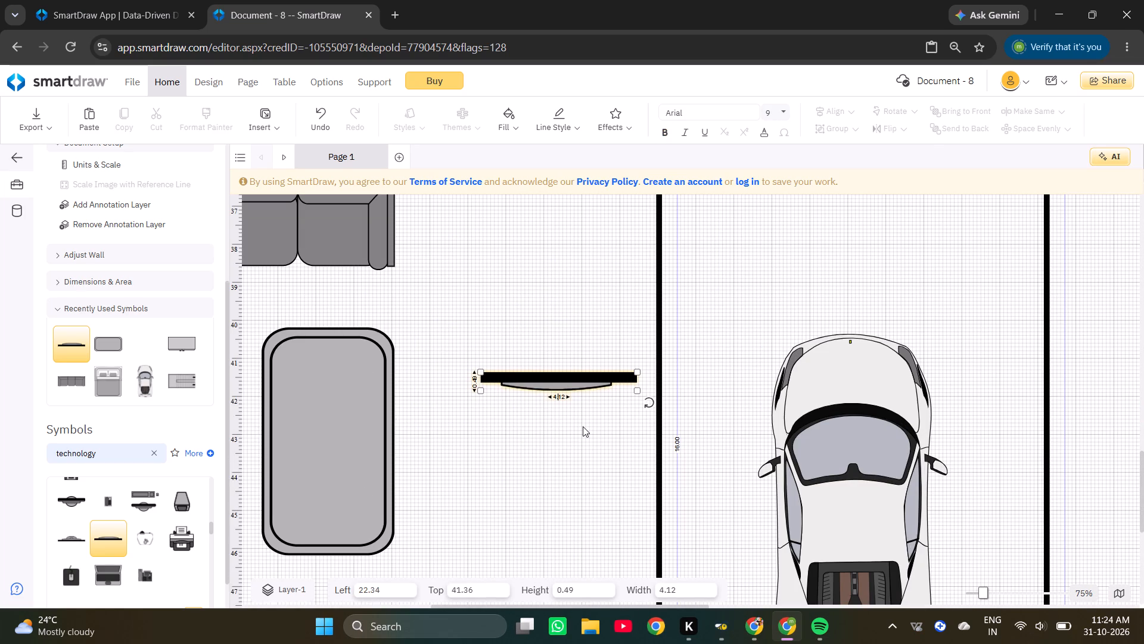
key(Left)
key(BackSpace)
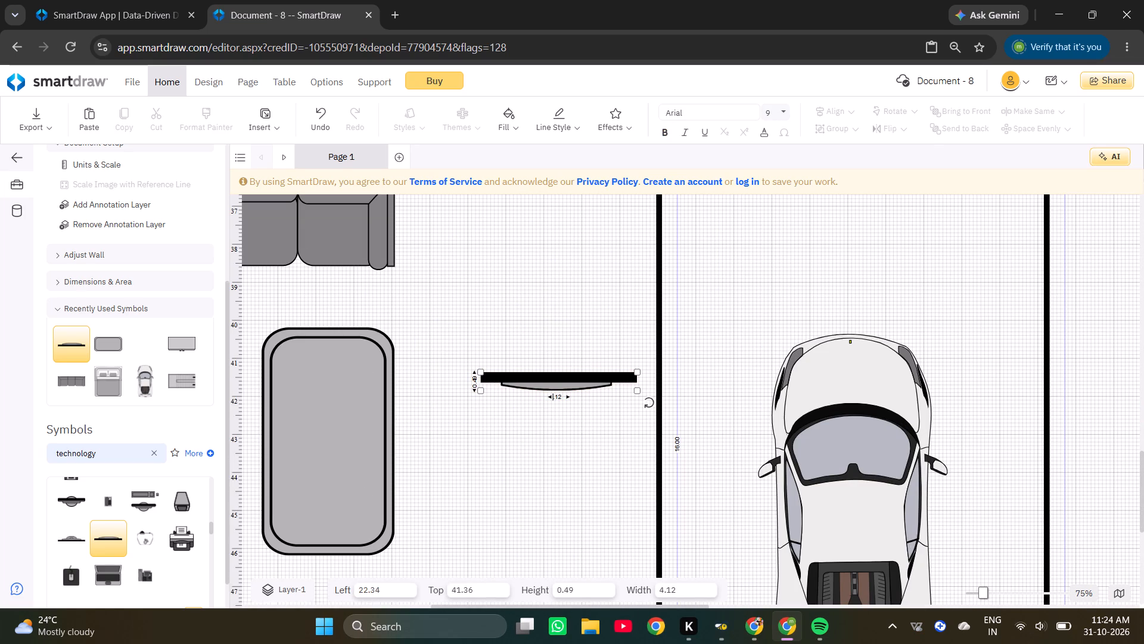
key(5)
key(Return)
Rotate the living room television parallel to the parking-side wall with its curved back facing that wall.
ctrl+scroll(565, 472, down, 3)
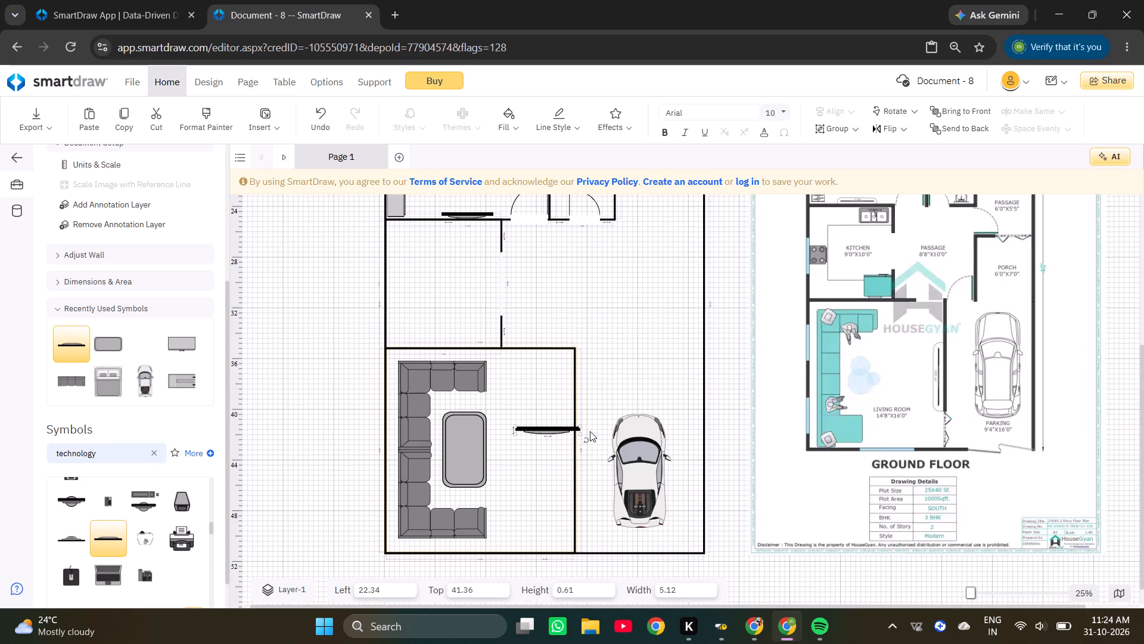
click(587, 444)
click(564, 429)
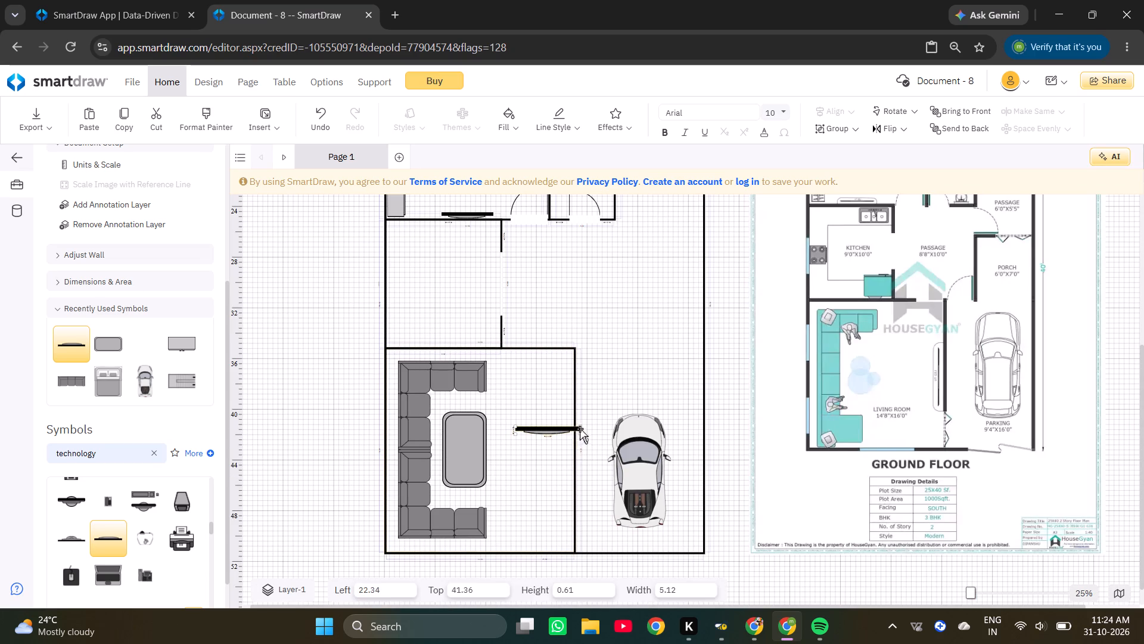
drag(584, 438, 566, 360)
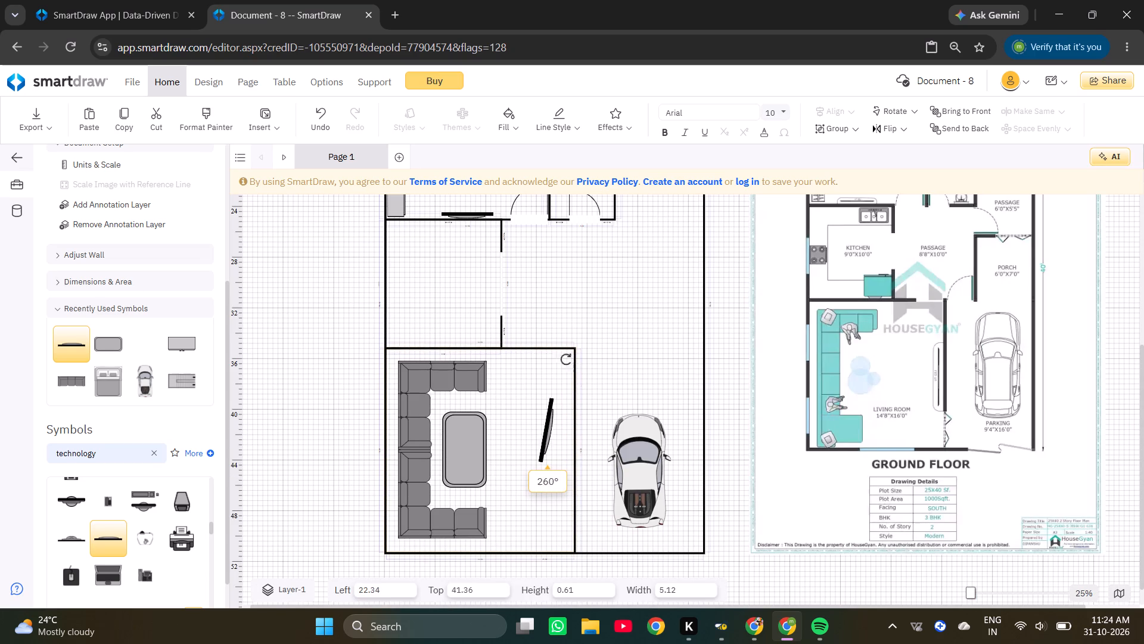
drag(566, 360, 563, 355)
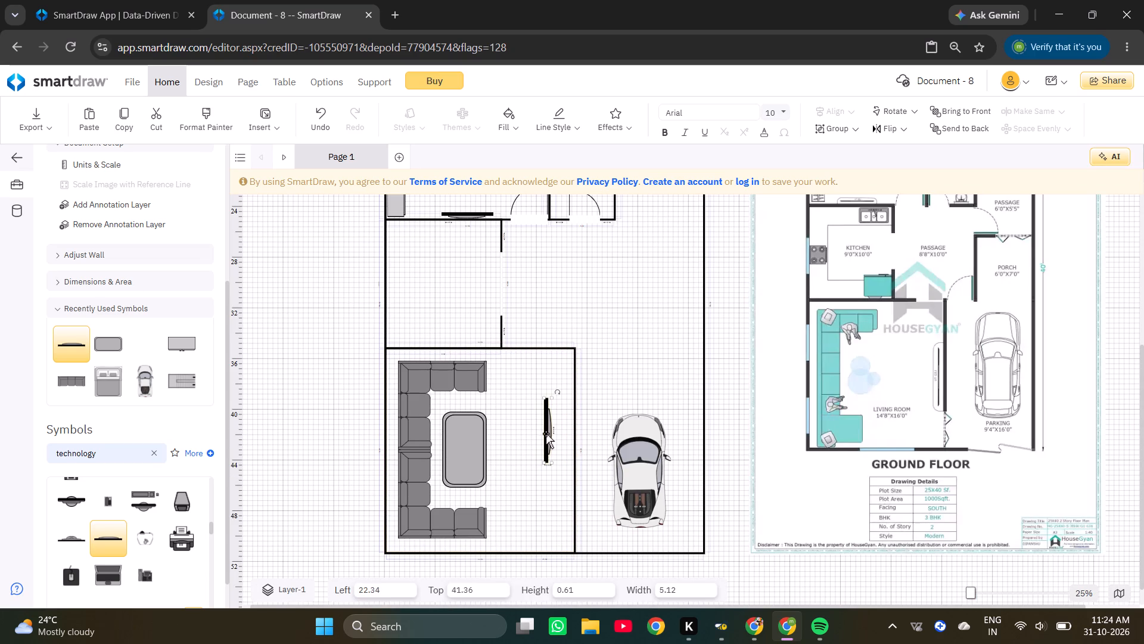
Move the living room television opposite the table, to about 22.91 left and 42.88 top.
drag(546, 434, 552, 450)
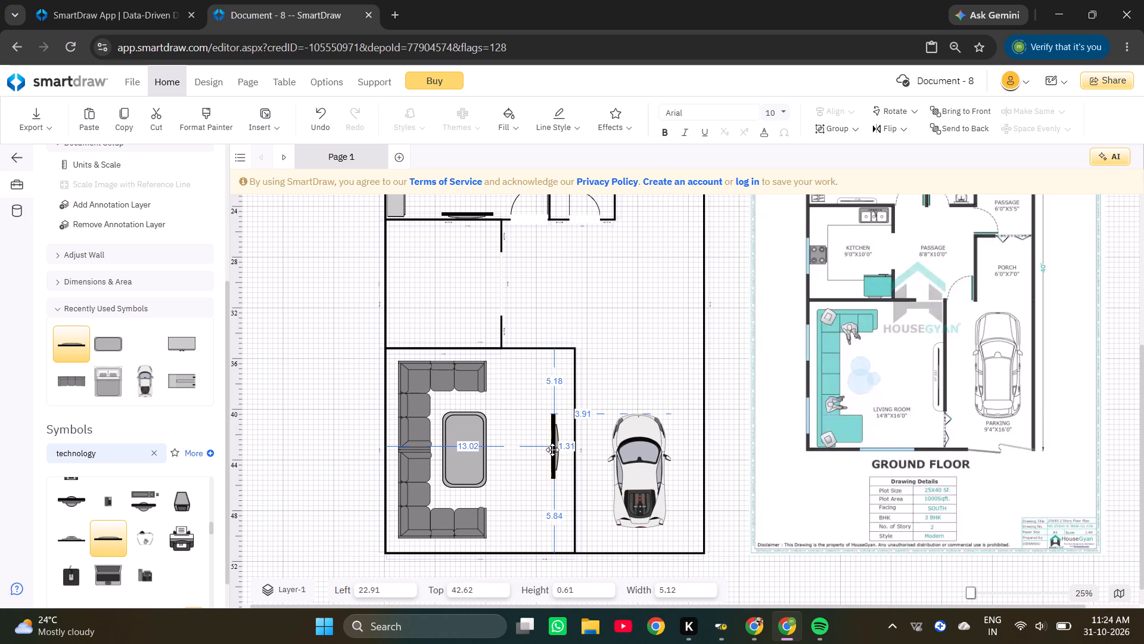
drag(552, 450, 552, 453)
Nudge the living room television toward the parking-side wall until its curved back touches the wall, at about 24.1 left.
ctrl+scroll(558, 453, up, 4)
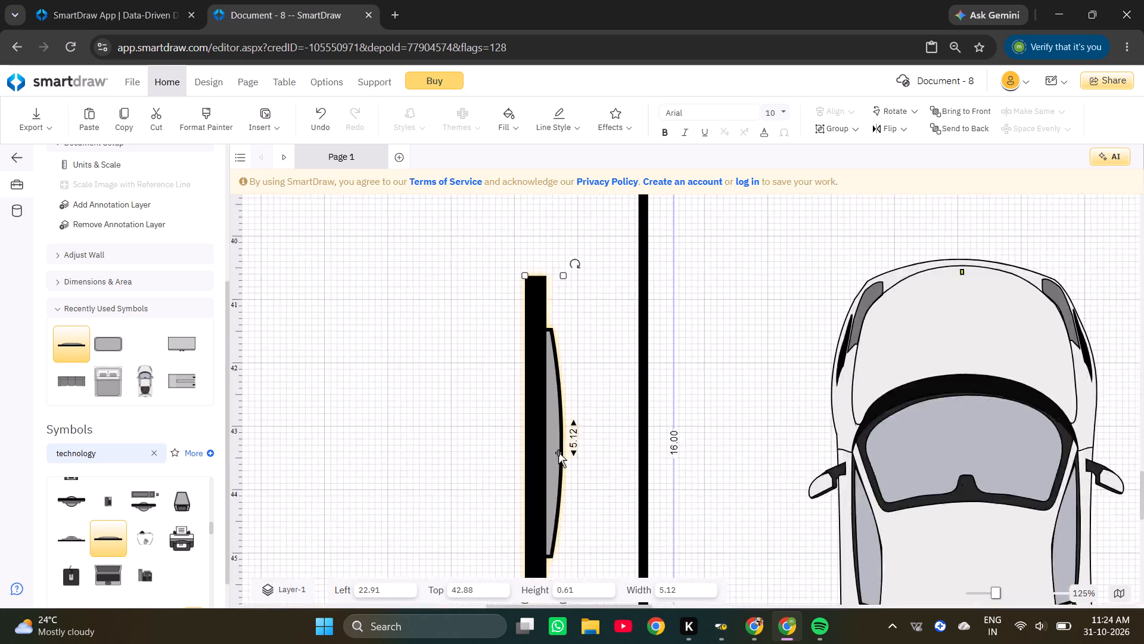
ctrl+scroll(558, 453, up, 2)
click(556, 451)
key(Right)
key(Right)
key(Right)
key(Right)
key(Right)
key(Right)
key(Right)
key(Right)
key(Right)
key(Right)
key(Right)
key(Right)
key(Right)
key(Right)
key(Right)
key(Right)
key(Right)
key(Right)
key(Right)
key(Right)
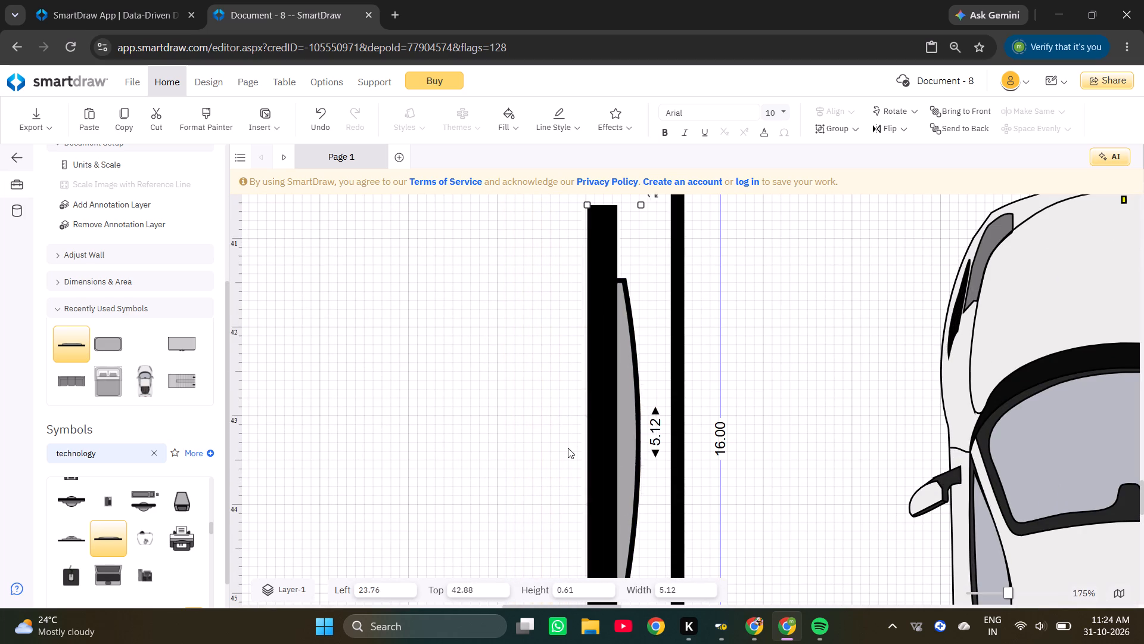
key(Right)
key(Right)
key(Right)
key(Right)
key(Right)
key(Right)
key(Right)
key(Right)
key(Right)
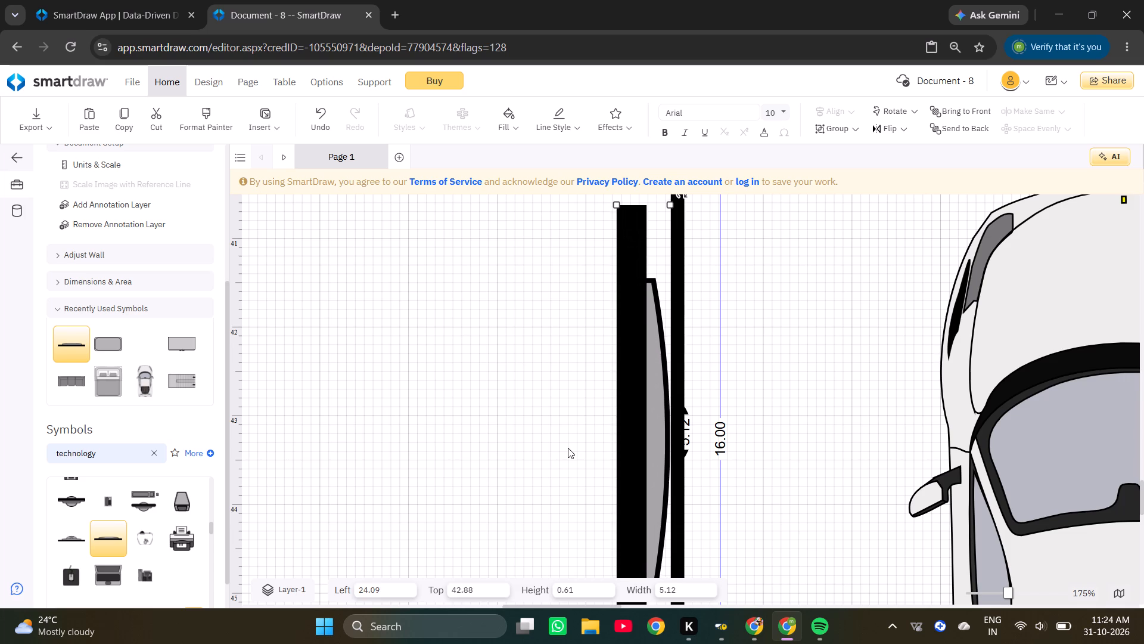
key(Right)
click(806, 391)
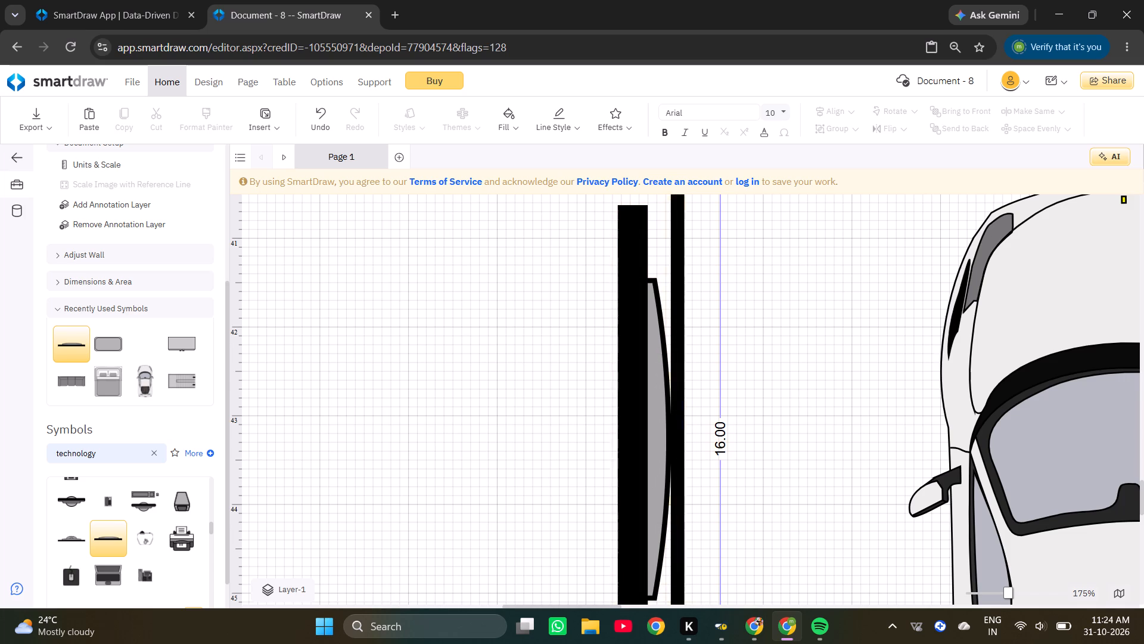
Review the drawn rooms, furniture and parked car against the reference ground floor plan.
ctrl+scroll(667, 429, down, 4)
scroll(559, 457, down, 3)
scroll(474, 396, up, 3)
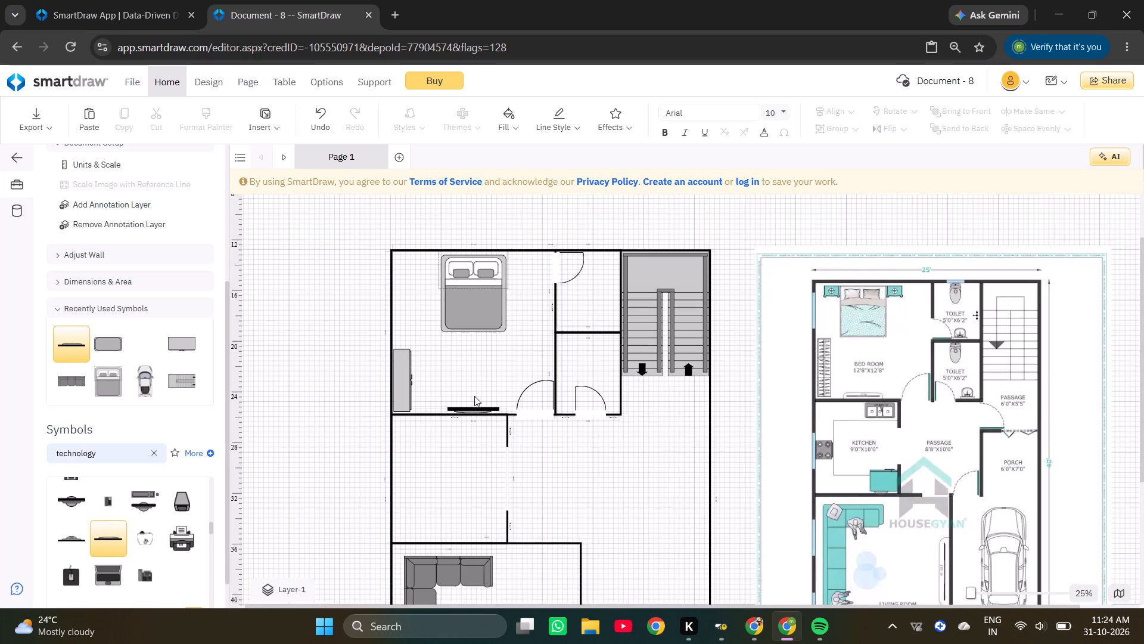
click(574, 459)
scroll(578, 456, down, 3)
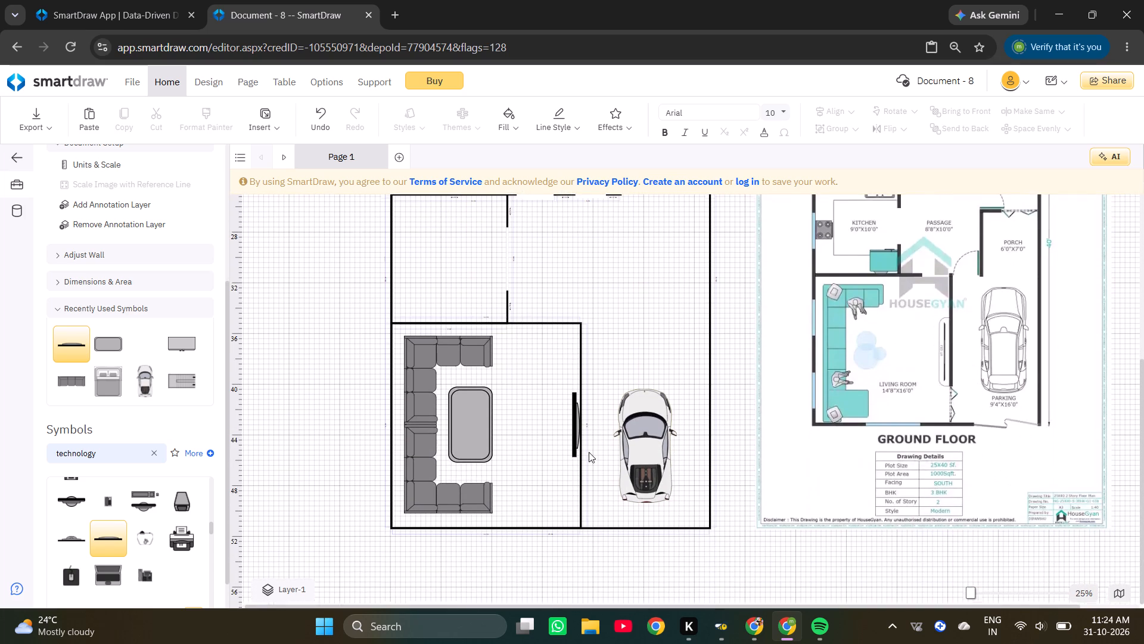
triple_click(648, 457)
click(648, 455)
scroll(623, 410, up, 3)
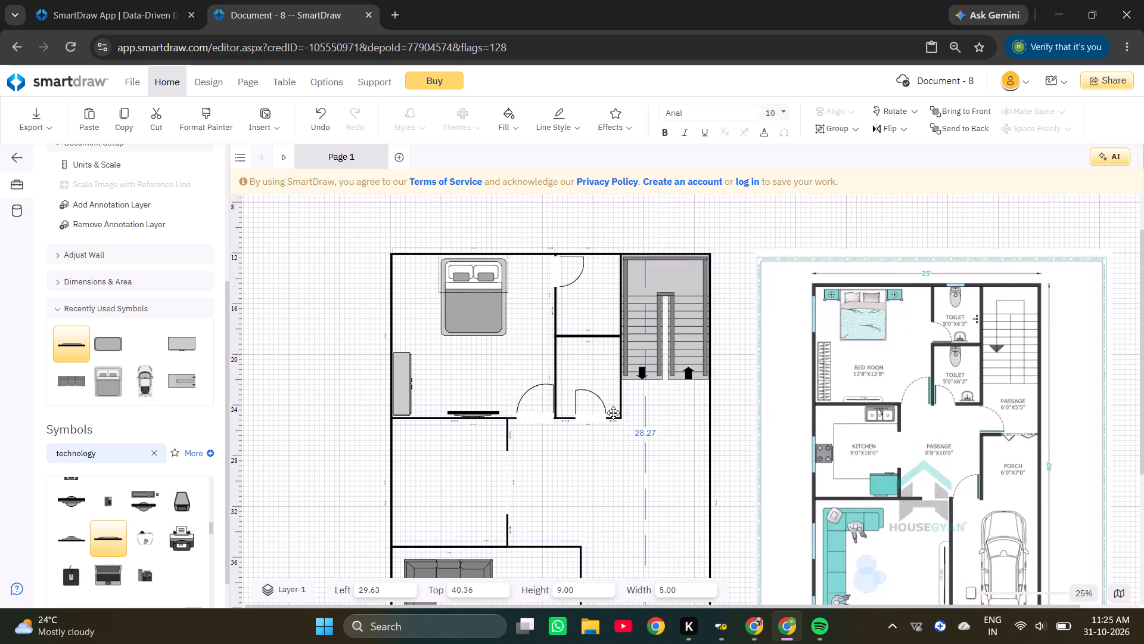
ctrl+scroll(593, 351, up, 2)
ctrl+scroll(593, 351, down, 2)
scroll(593, 351, down, 3)
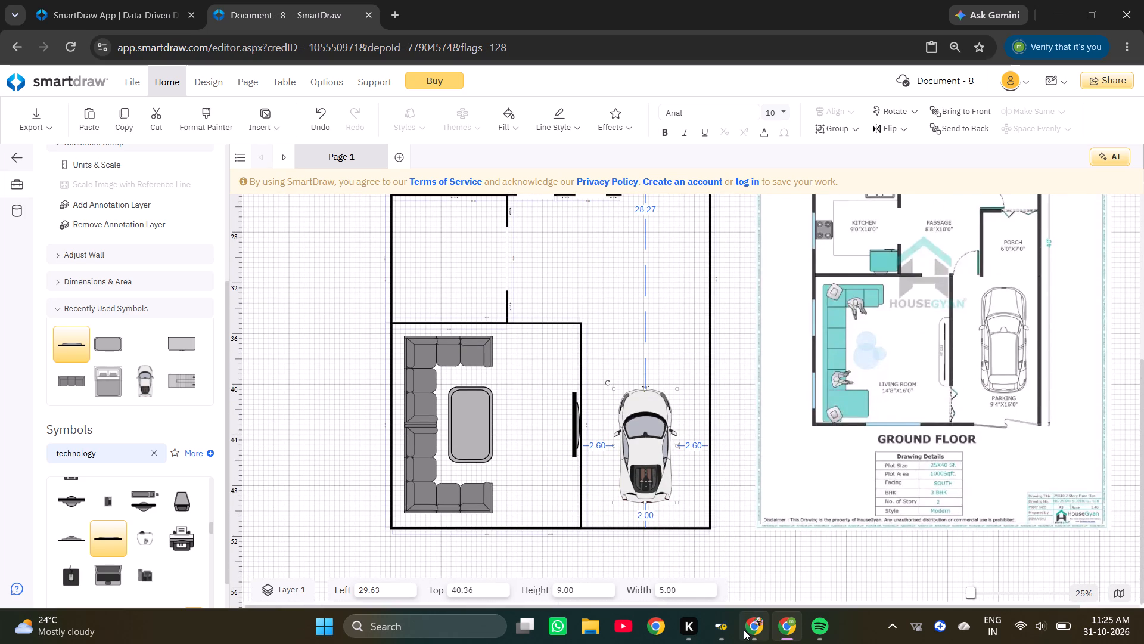